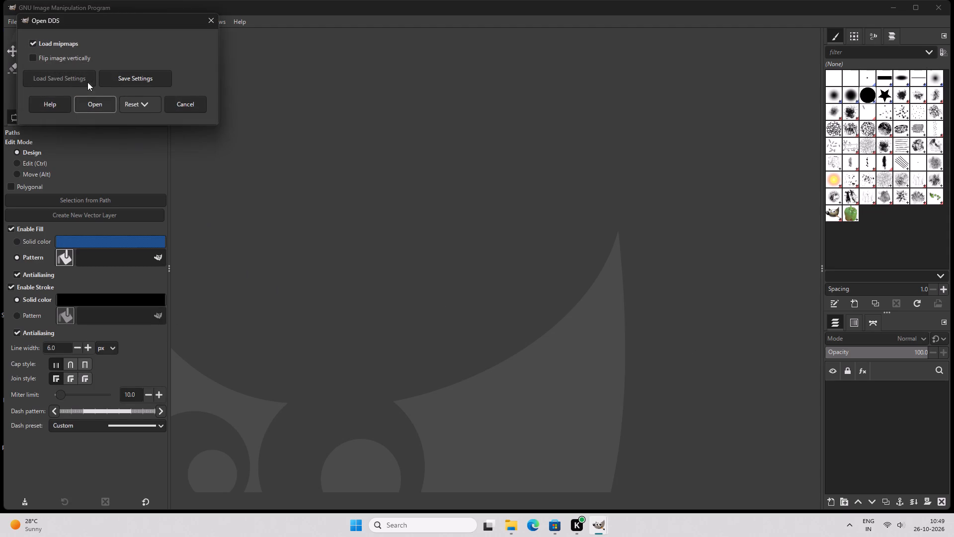
Open the skin04.dds bus skin with its mipmaps loaded.
left_click(84, 107)
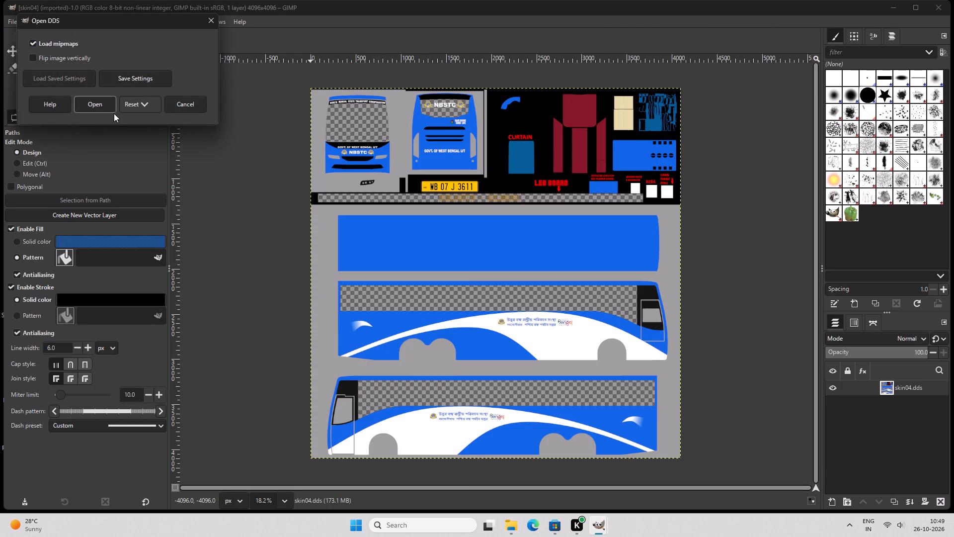
left_click(175, 107)
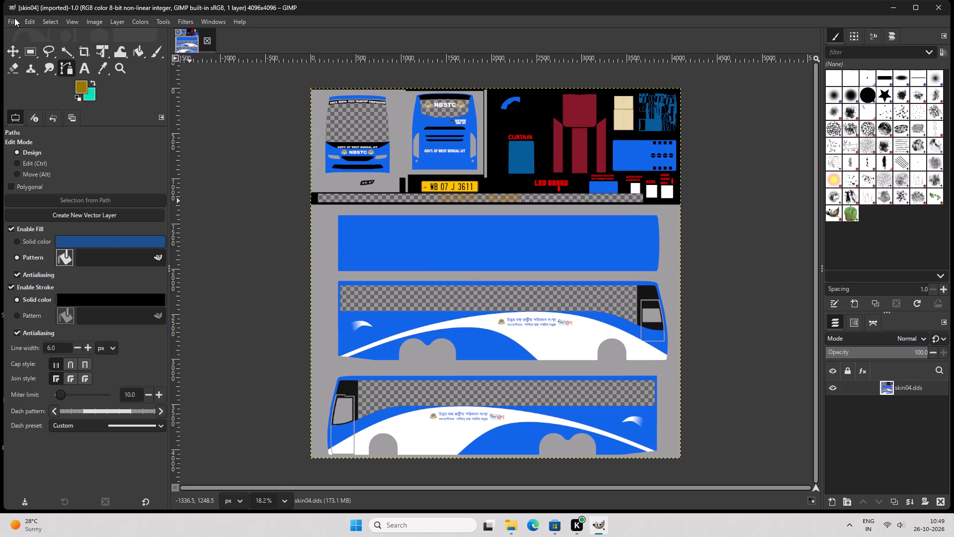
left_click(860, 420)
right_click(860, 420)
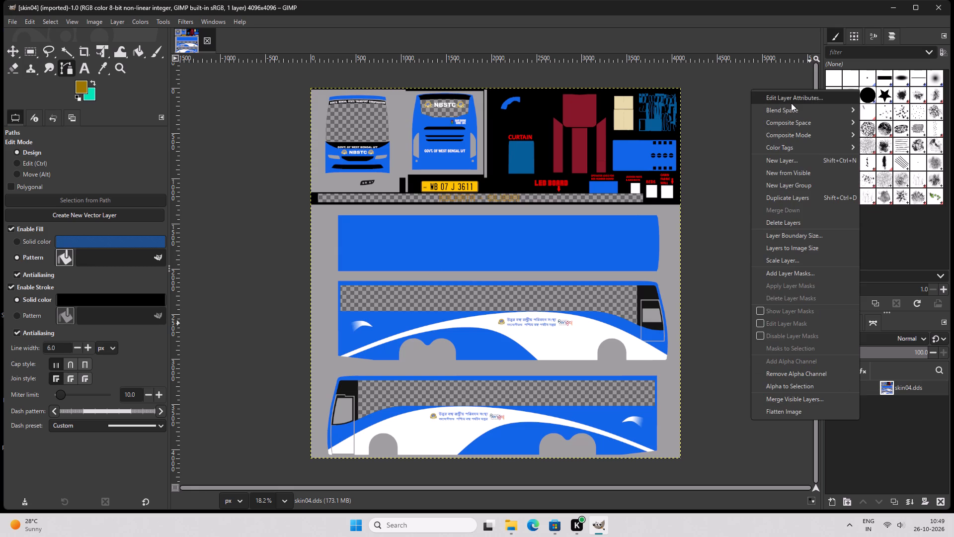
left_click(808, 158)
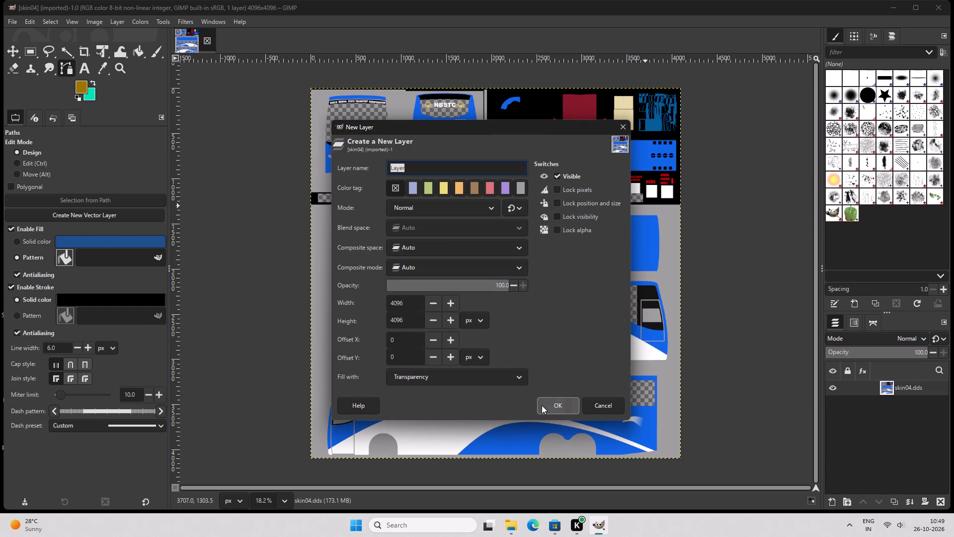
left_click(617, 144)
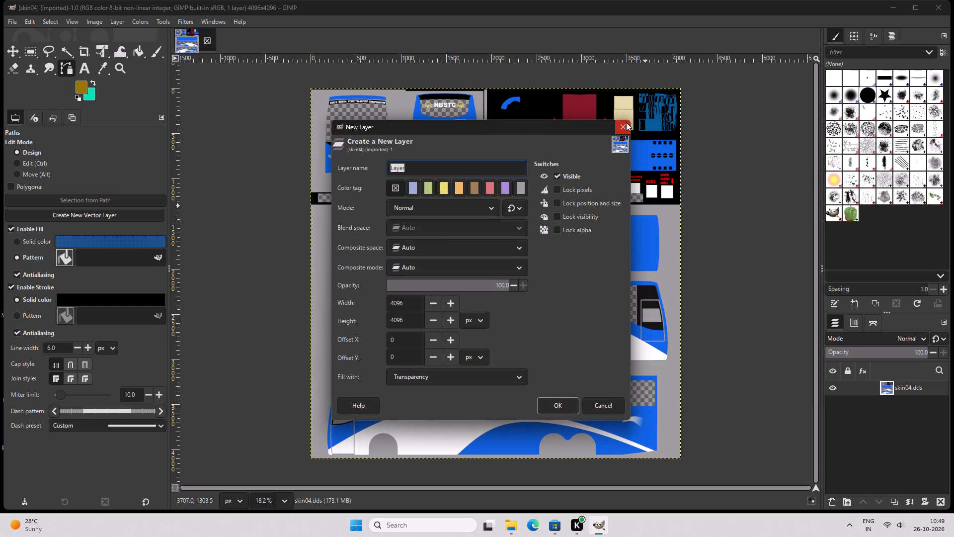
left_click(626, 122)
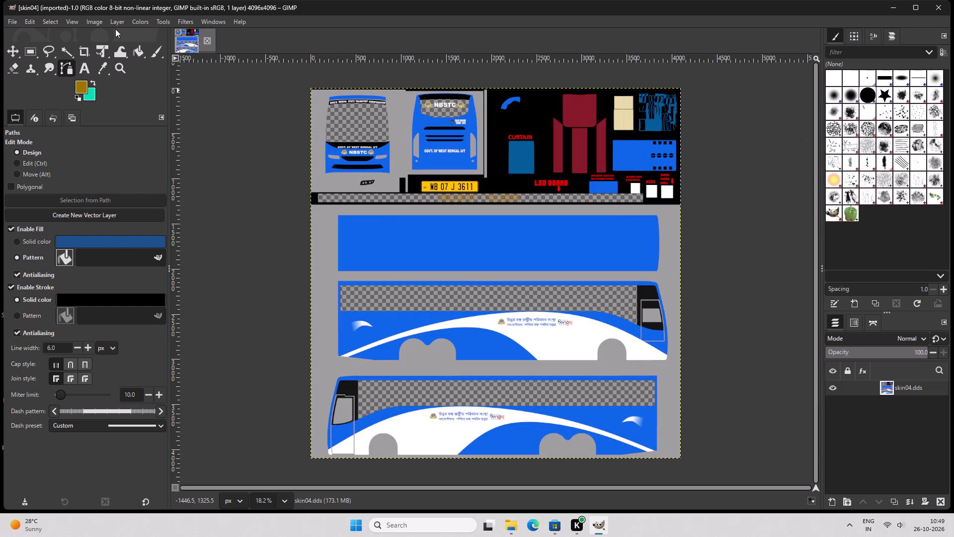
Open paint_13.dds from the Desktop as a second image, with mipmaps loaded.
left_click(12, 23)
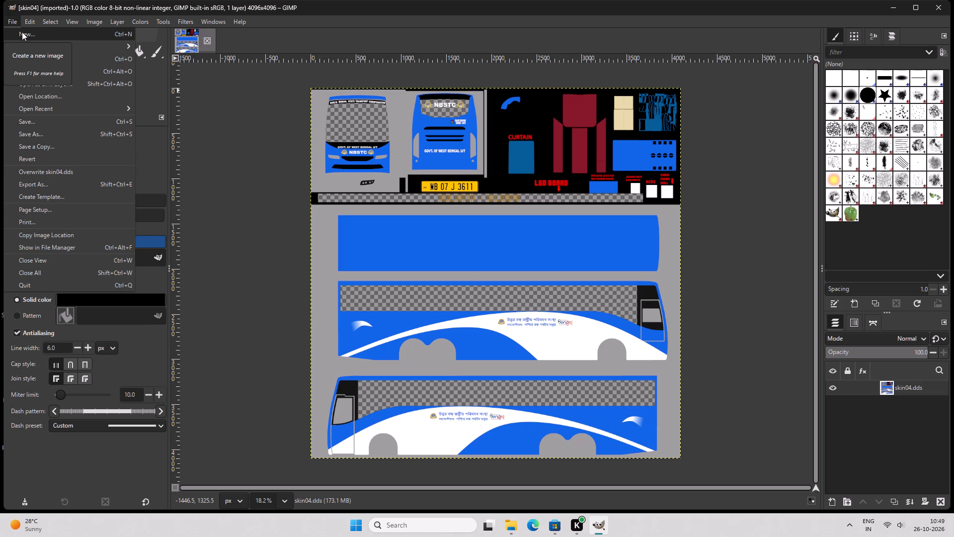
left_click(40, 64)
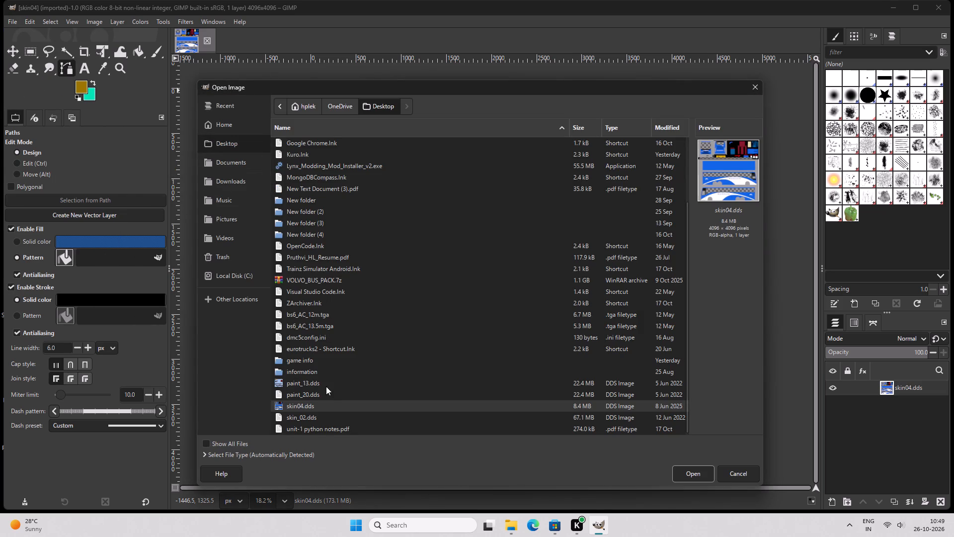
scroll(322, 395, "down", 10)
left_click(294, 382)
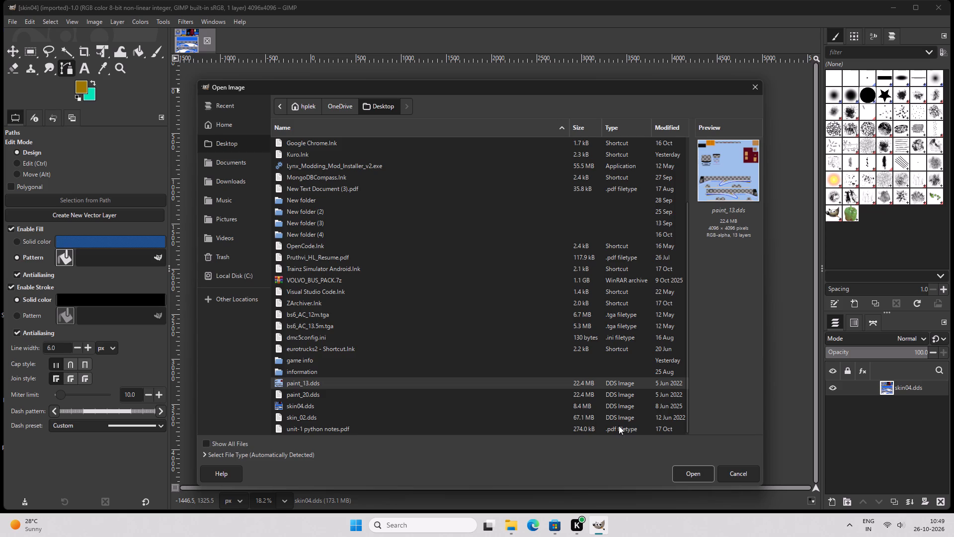
left_click(676, 475)
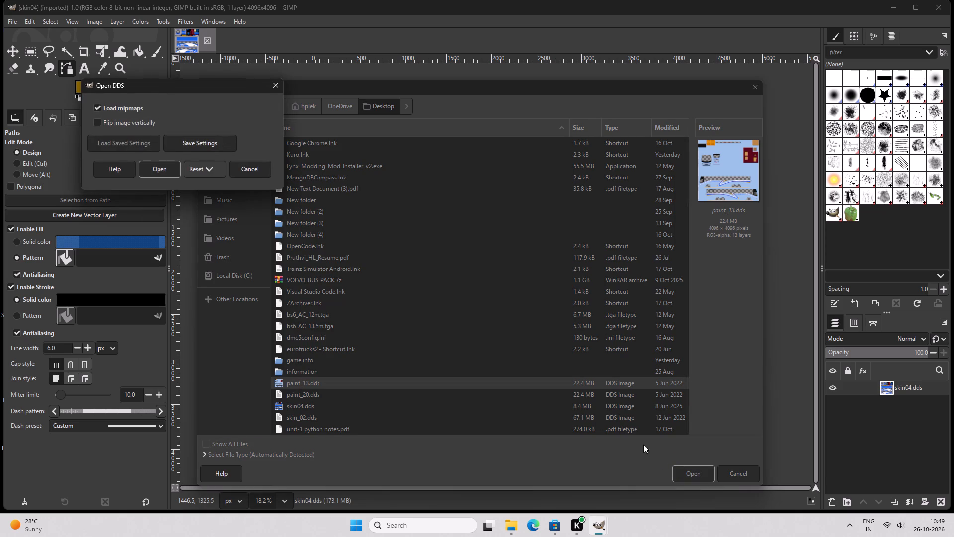
left_click(153, 169)
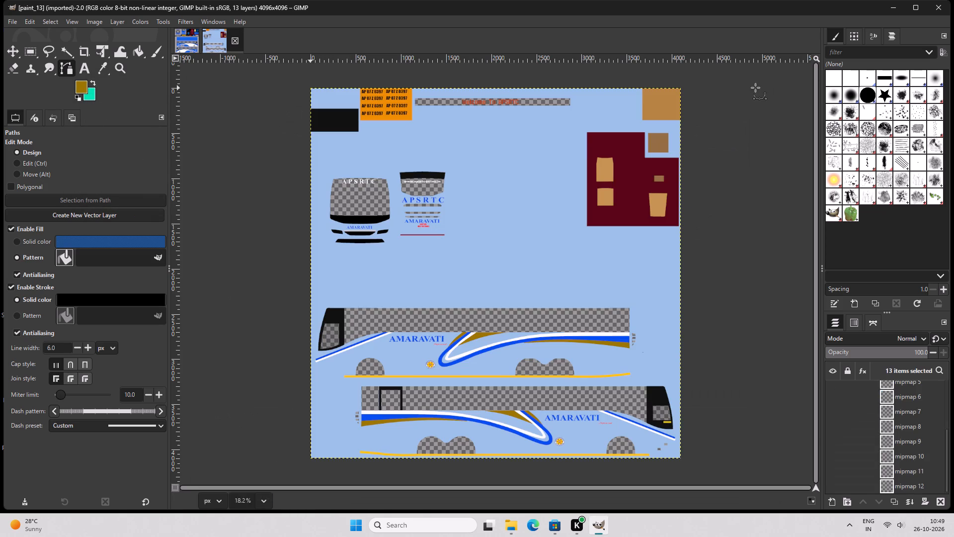
Add the paint_13 image to the skin04 image as a new layer.
left_click_drag(214, 43, 182, 47)
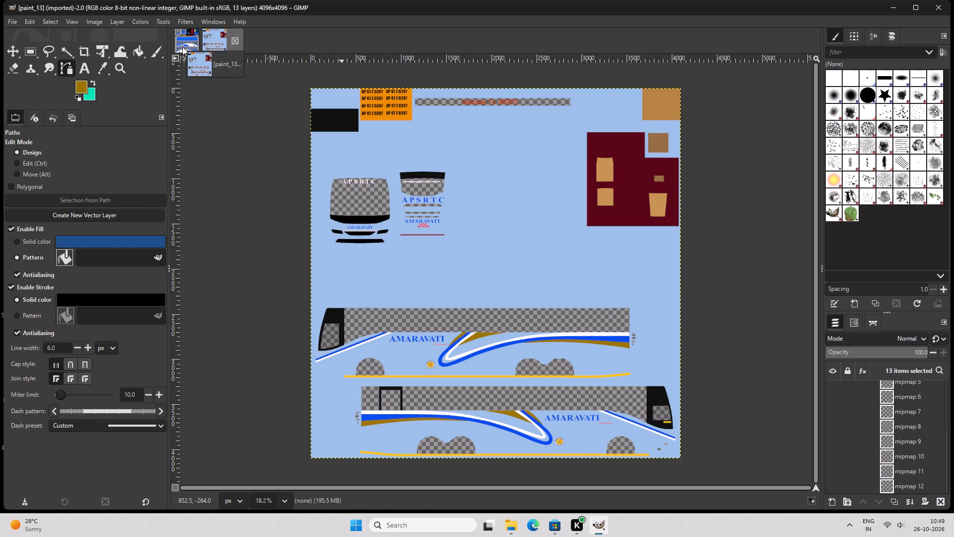
left_click_drag(182, 47, 844, 435)
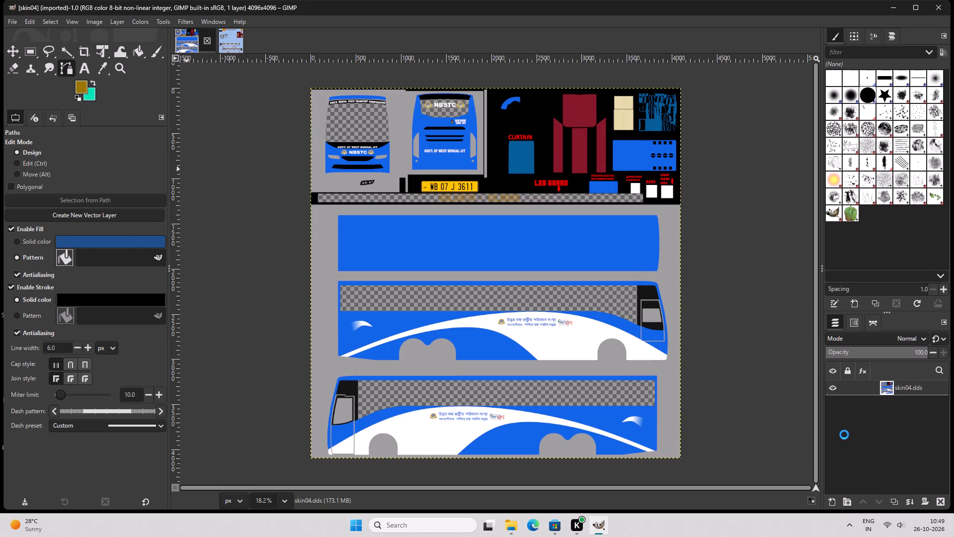
right_click(882, 404)
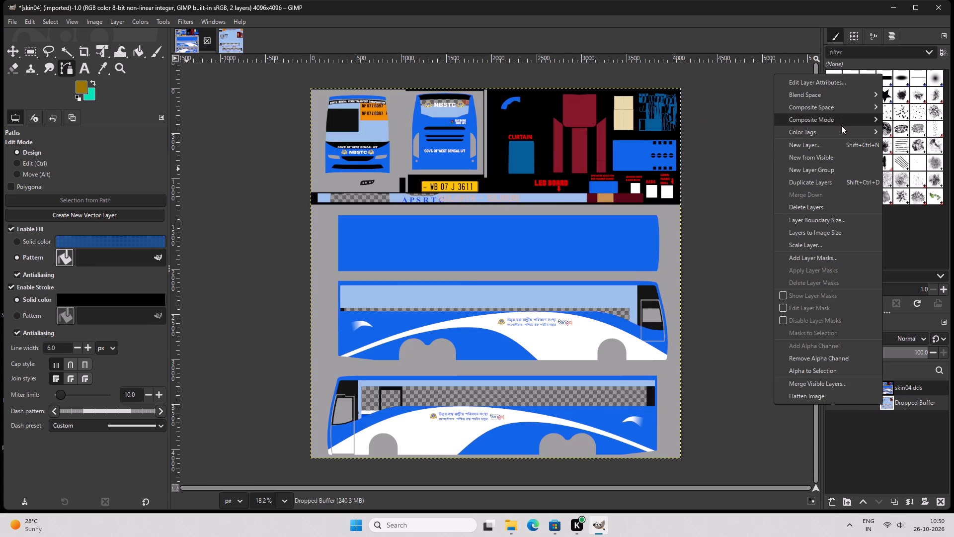
left_click(908, 442)
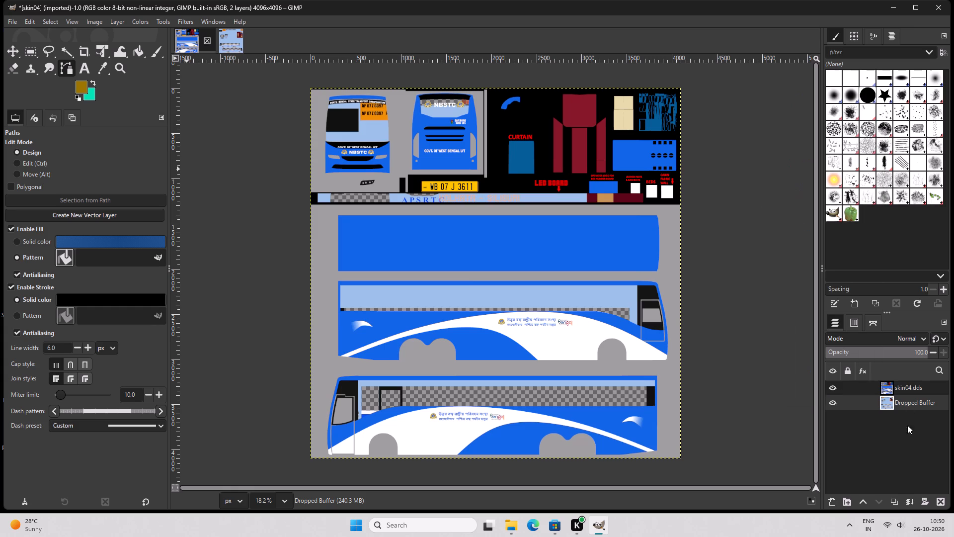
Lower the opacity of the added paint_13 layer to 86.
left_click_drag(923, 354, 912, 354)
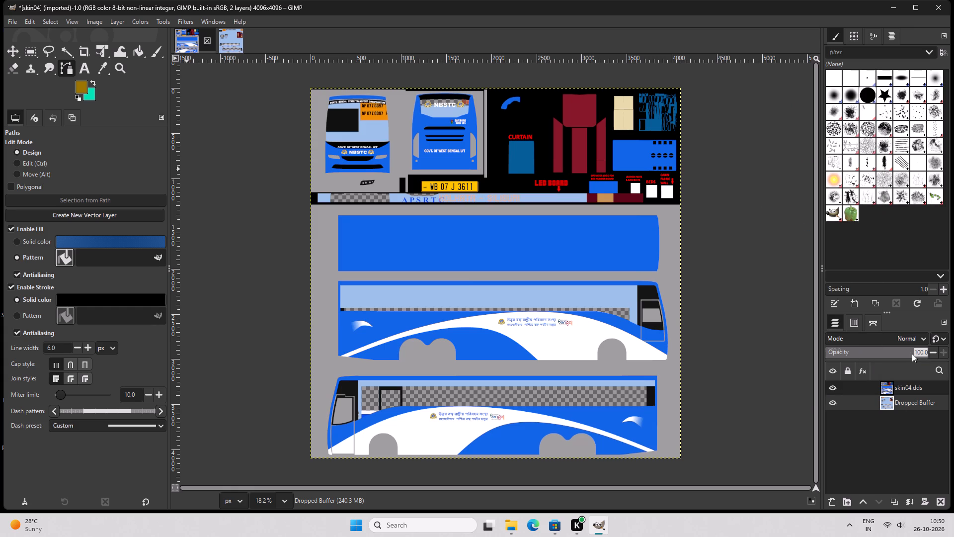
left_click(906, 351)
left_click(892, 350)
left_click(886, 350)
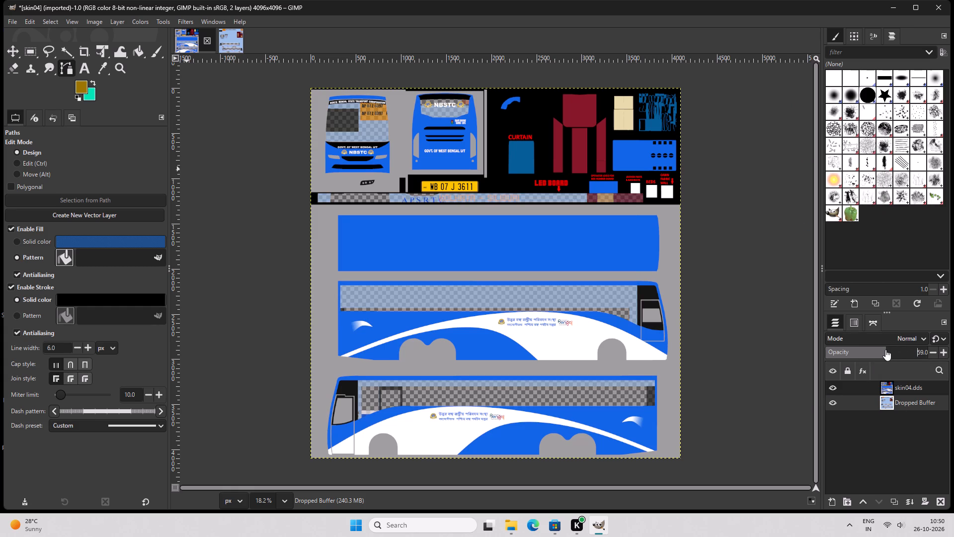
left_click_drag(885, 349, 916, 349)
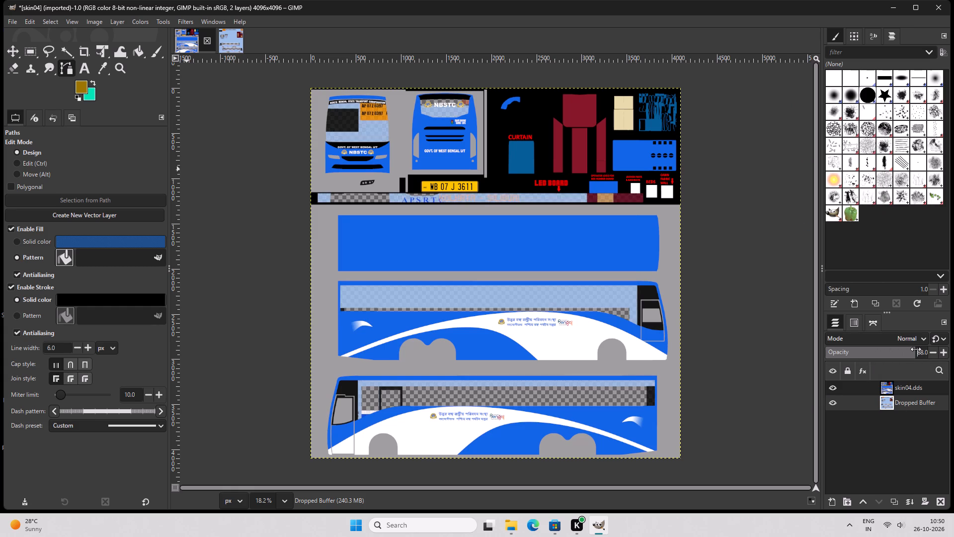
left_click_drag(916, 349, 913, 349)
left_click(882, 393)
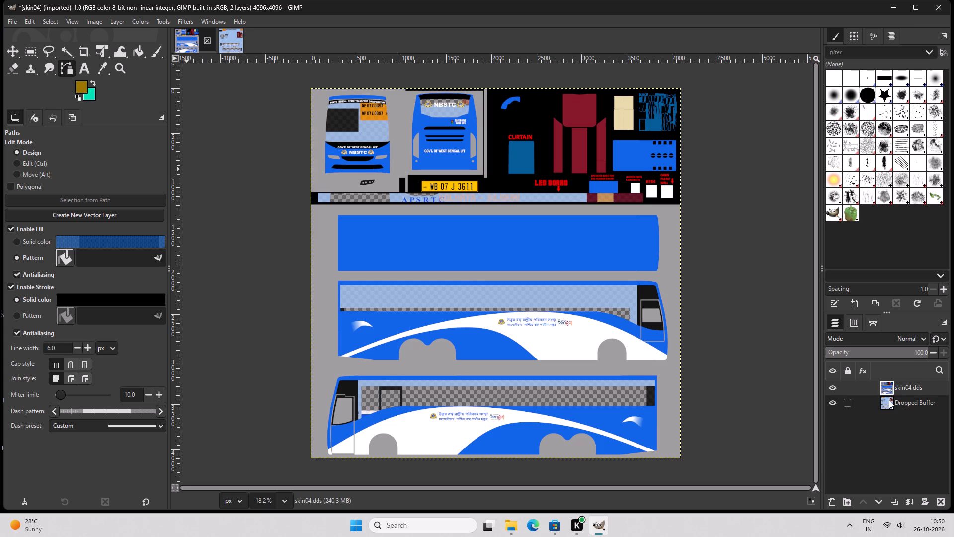
Move the added paint_13 layer above the skin04.dds layer in the stack.
left_click_drag(891, 402, 890, 383)
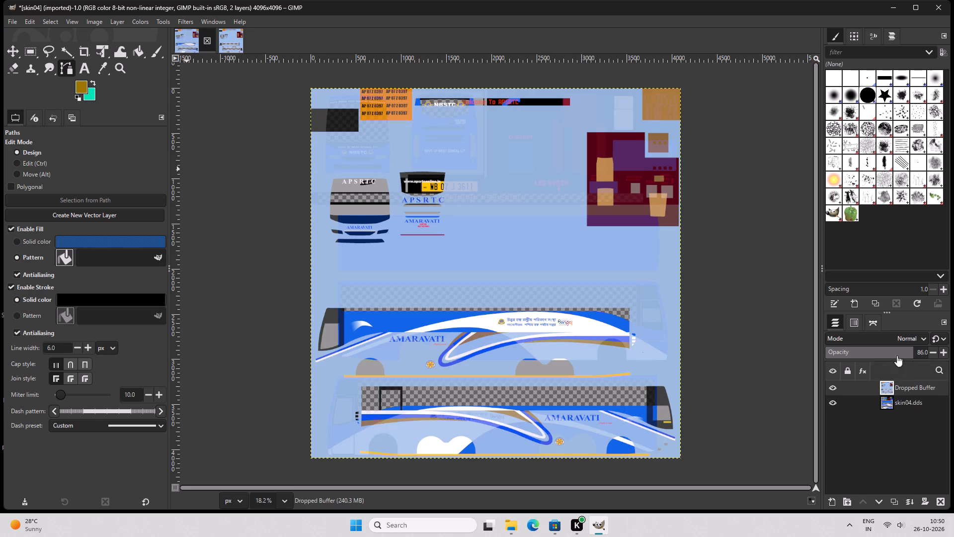
Compare the two layers by varying the paint_13 layer's opacity, ending with it at 100.
left_click_drag(912, 351, 878, 351)
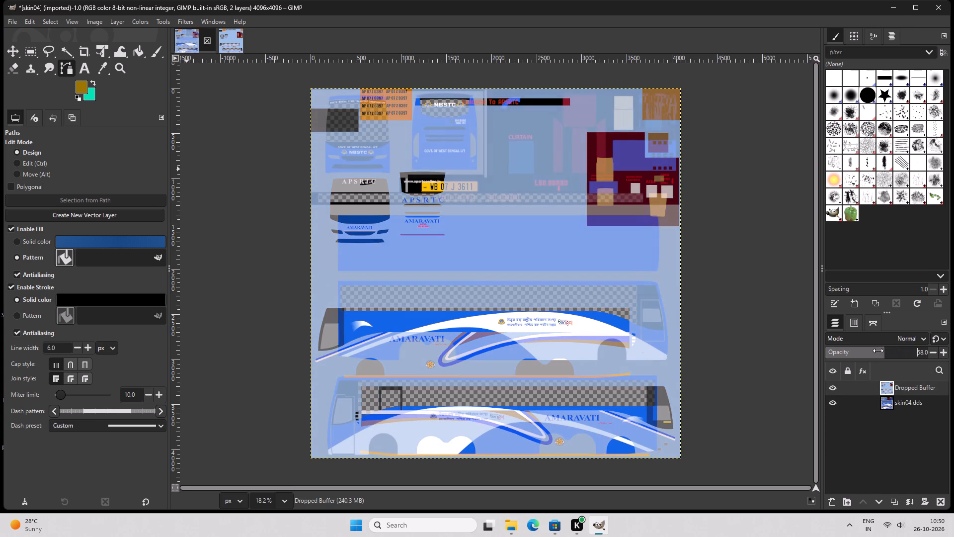
left_click_drag(878, 351, 904, 351)
left_click(891, 401)
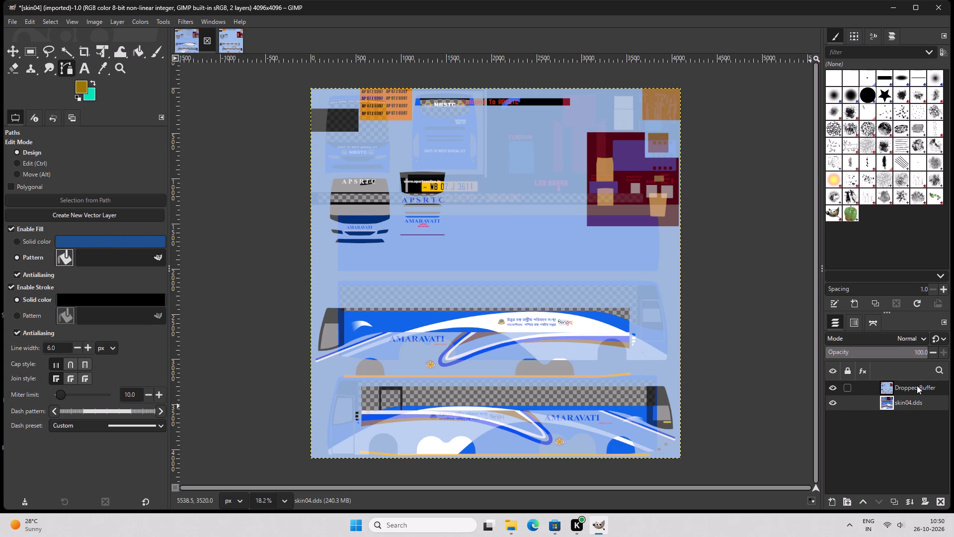
left_click(891, 390)
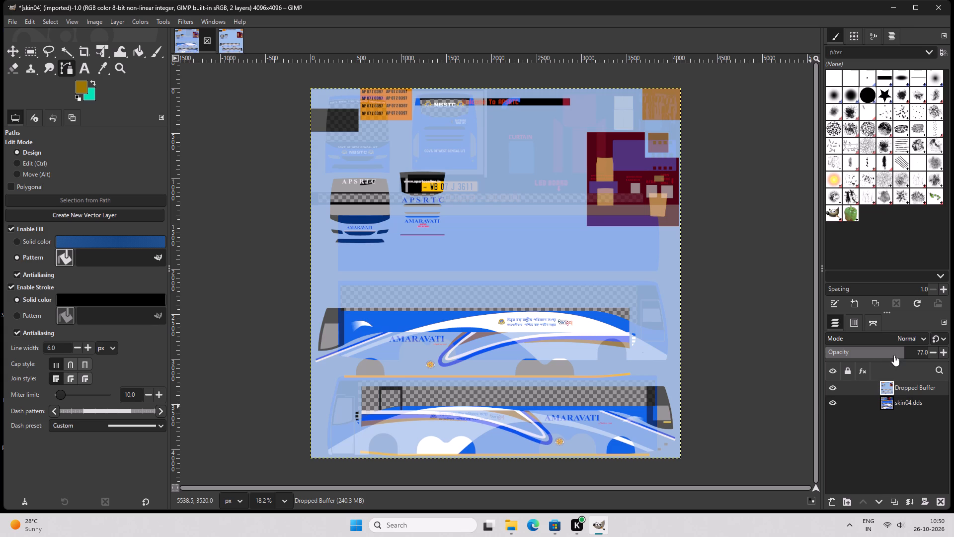
left_click_drag(901, 353, 953, 350)
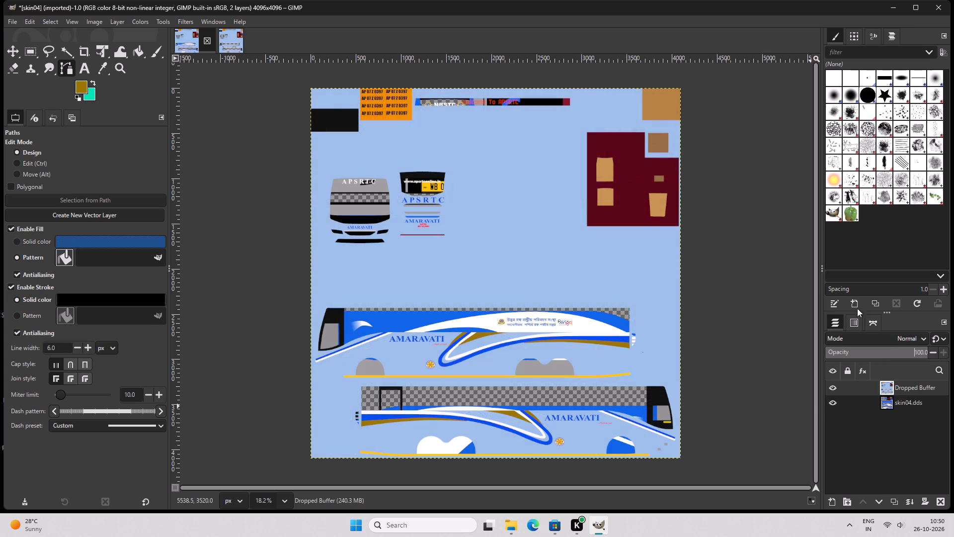
Sample the light blue body colour of the paint_13 layer as the foreground colour.
left_click(97, 67)
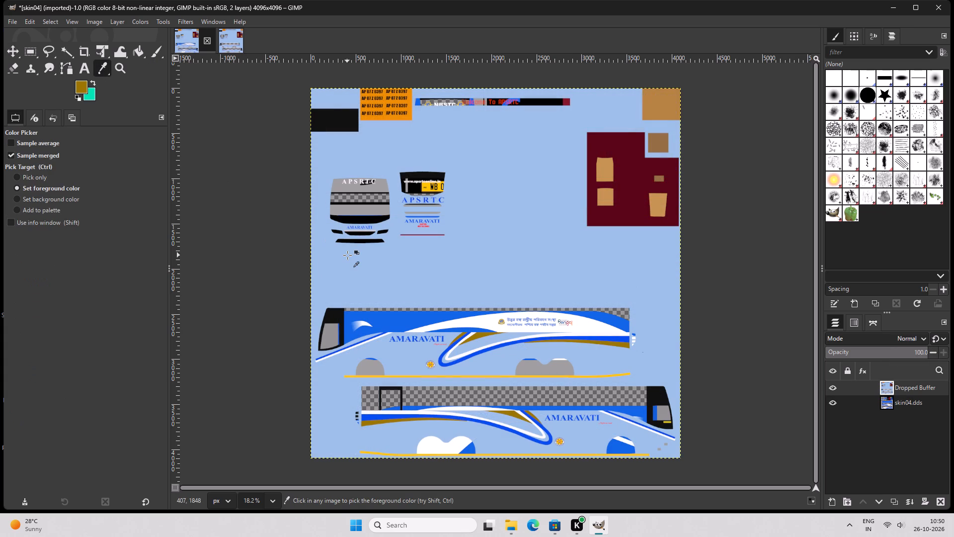
triple_click(347, 255)
left_click(347, 255)
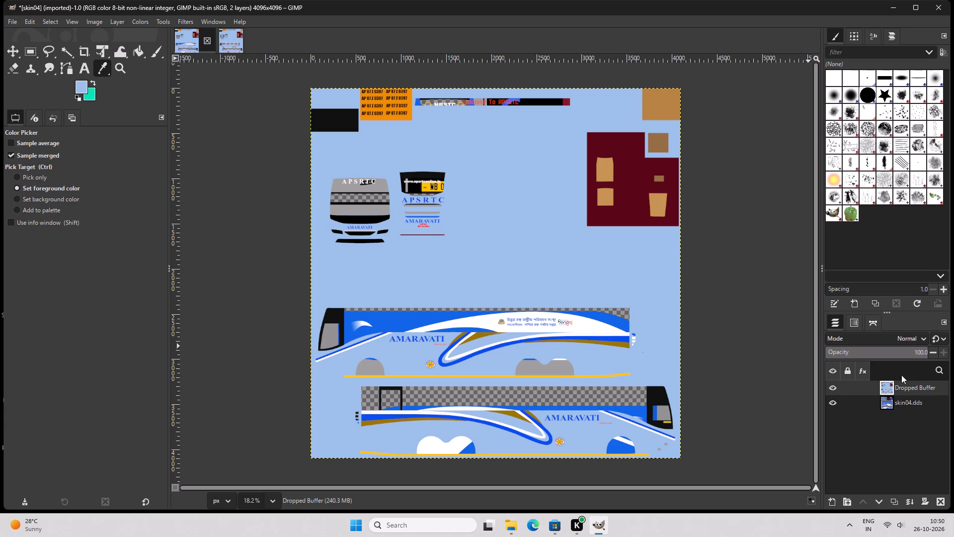
Hide the added paint_13 layer.
left_click(837, 389)
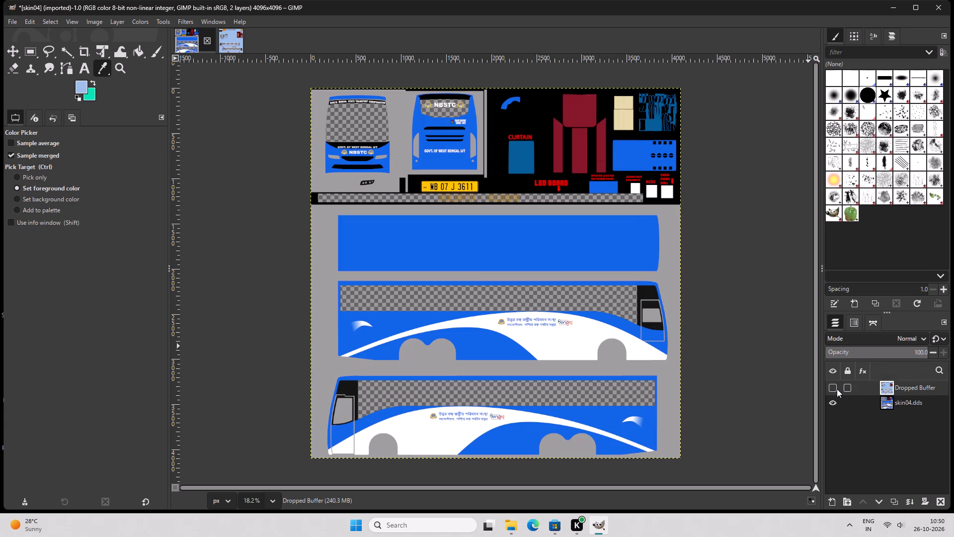
On the skin04.dds layer, bucket-fill the upper bus side's blue and white body areas with the light blue foreground colour.
left_click(891, 403)
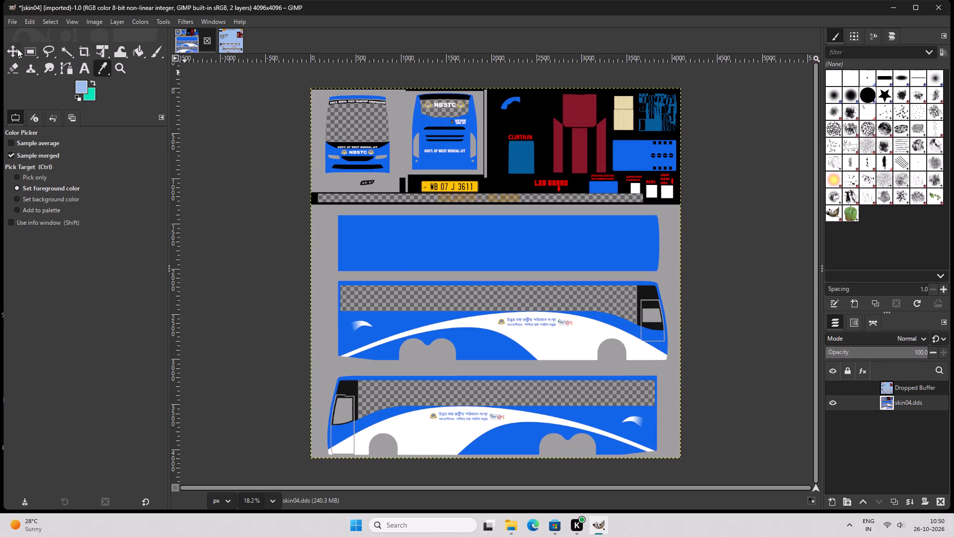
left_click(145, 54)
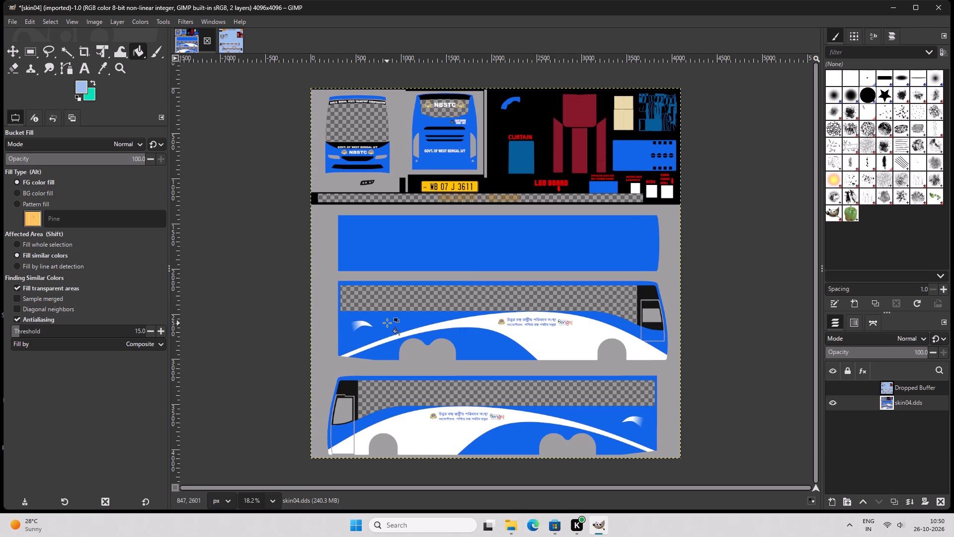
left_click(387, 323)
left_click(419, 331)
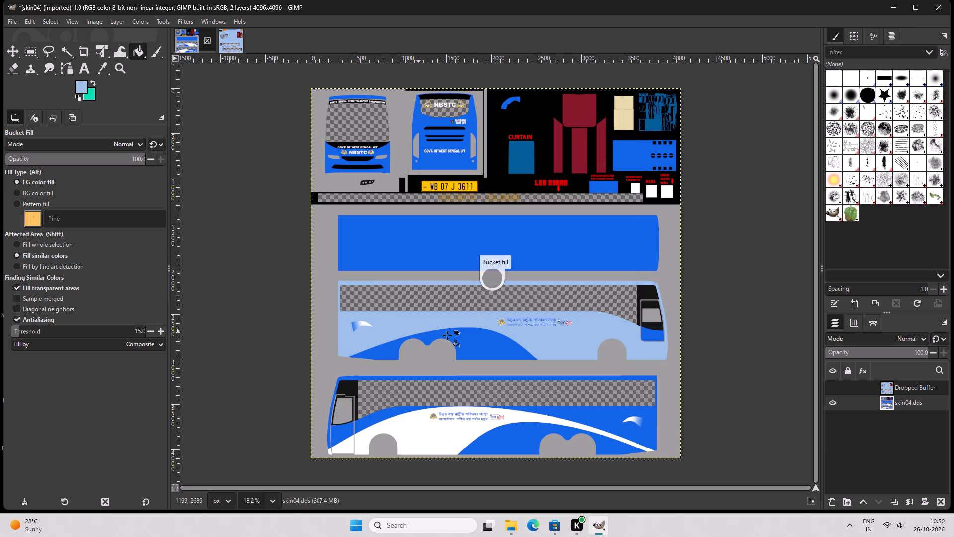
left_click(464, 337)
Bucket-fill the lower bus side's white stripe, blue body areas and front door panel with the light blue foreground colour.
left_click(513, 414)
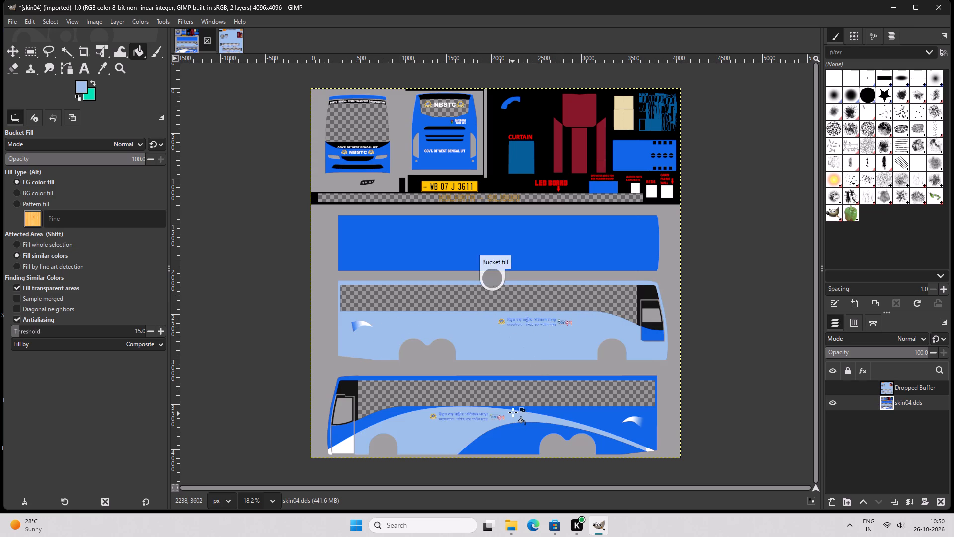
left_click(501, 441)
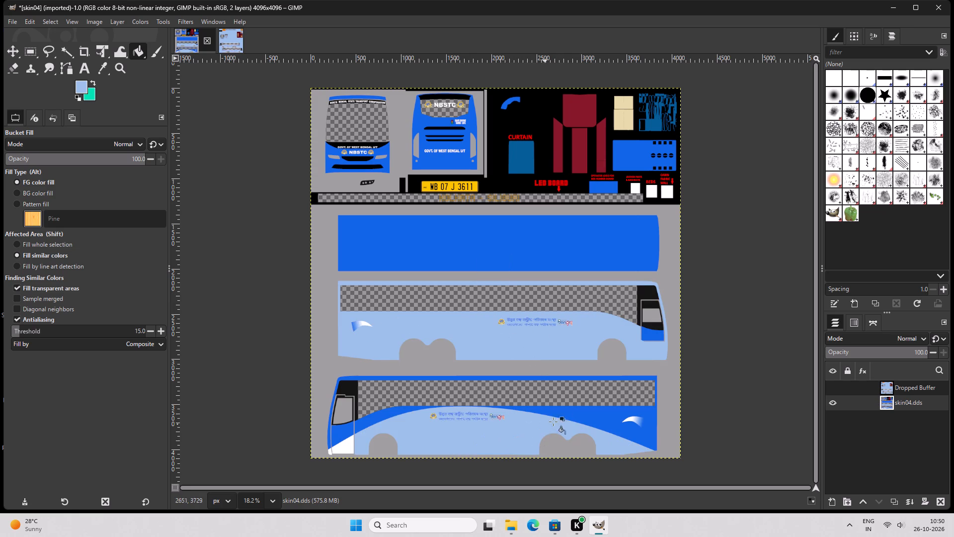
left_click(589, 418)
left_click(332, 434)
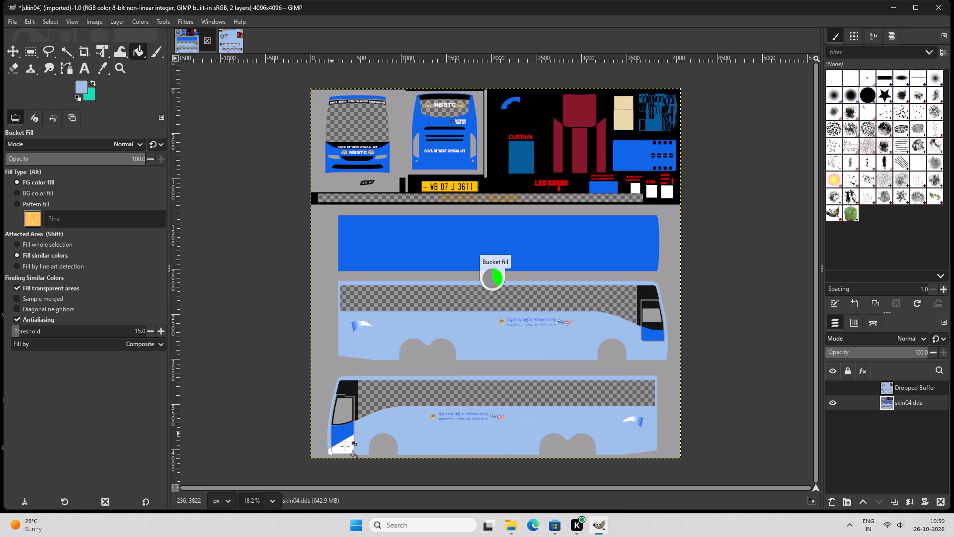
left_click(345, 448)
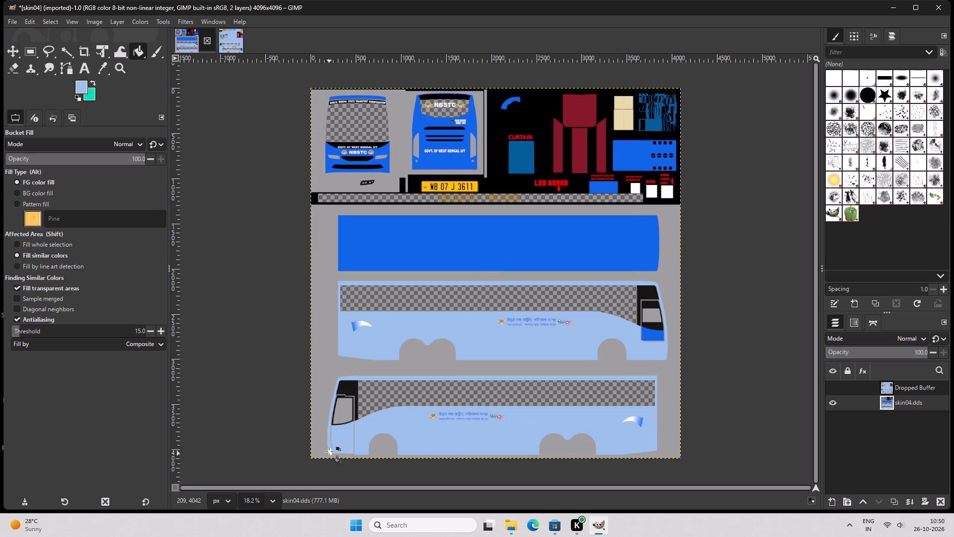
Bucket-fill the roof panel, front and rear views, curved piece and dotted panel with the light blue foreground colour.
left_click(329, 451)
left_click(402, 237)
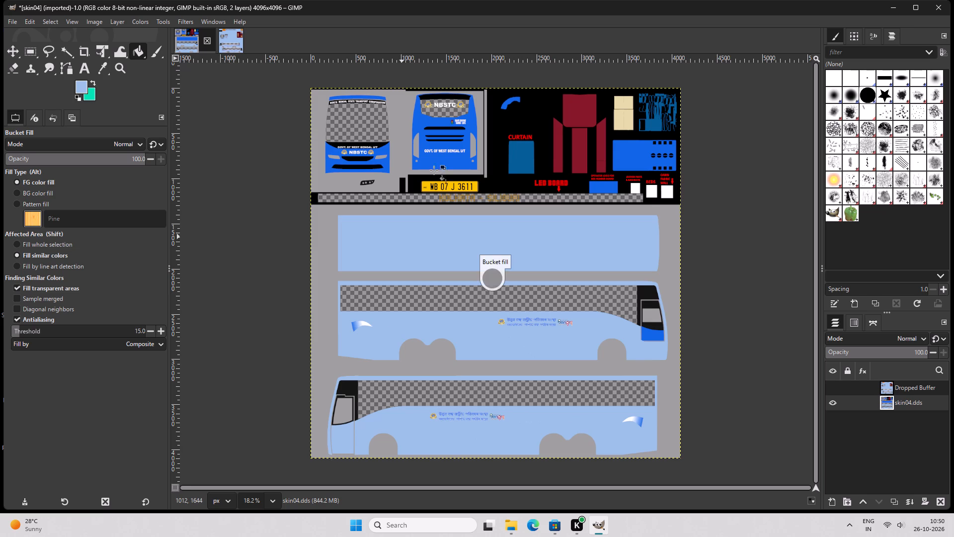
left_click(439, 161)
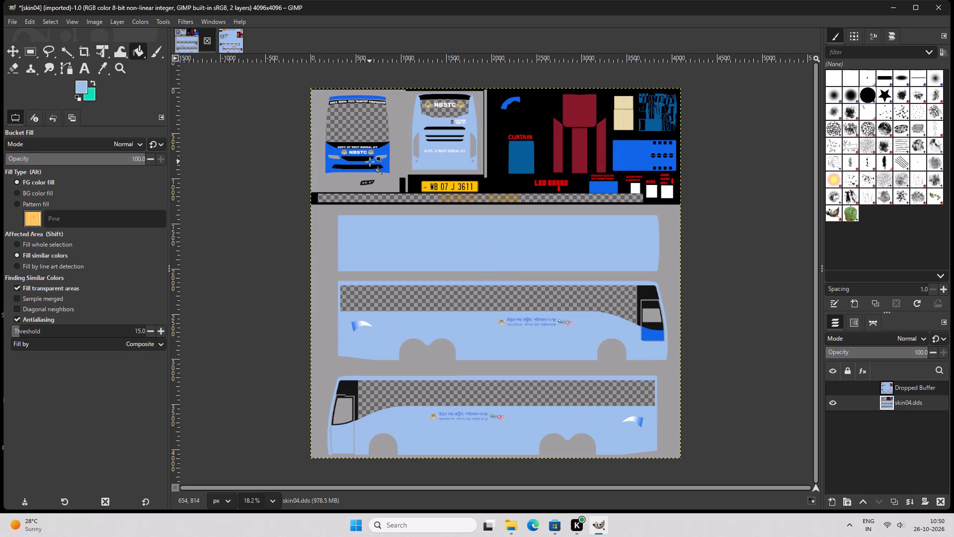
left_click(370, 162)
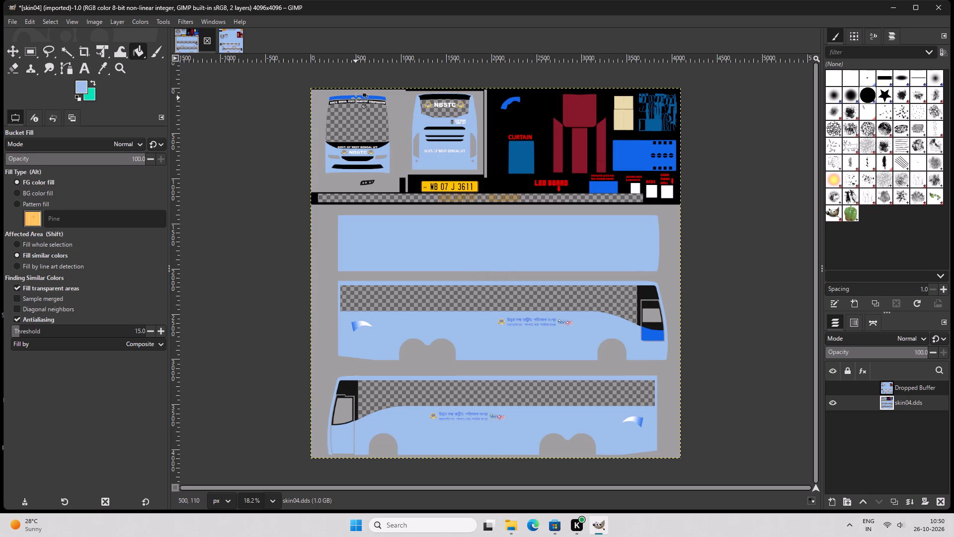
left_click(357, 96)
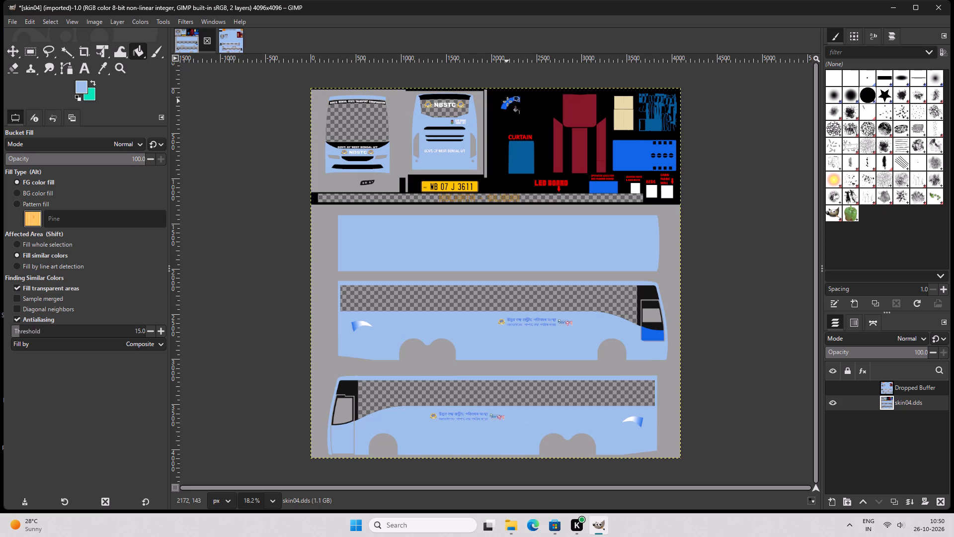
left_click(508, 102)
left_click(640, 165)
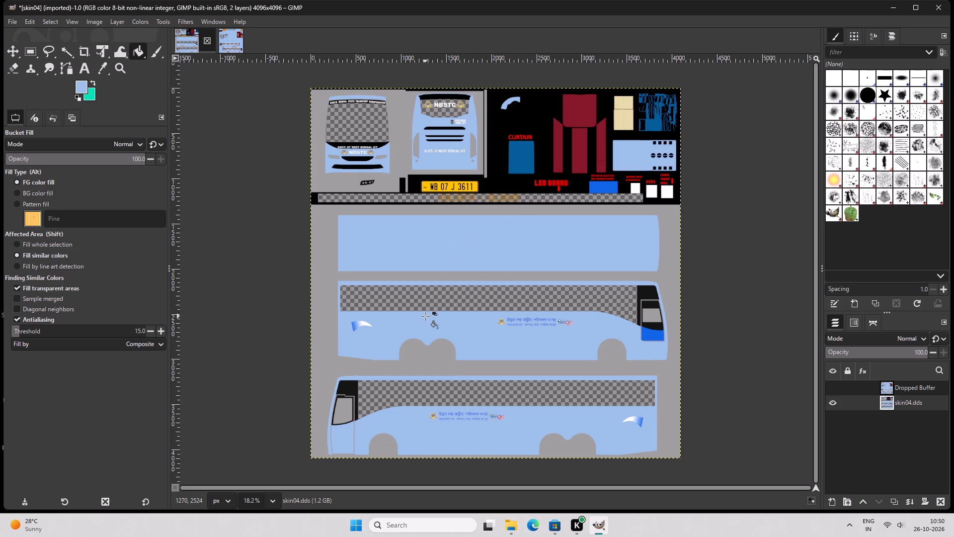
Paint over the blue-white swoosh on the upper bus side in light blue with the Paintbrush.
scroll(378, 351, "up", 9, "ctrl")
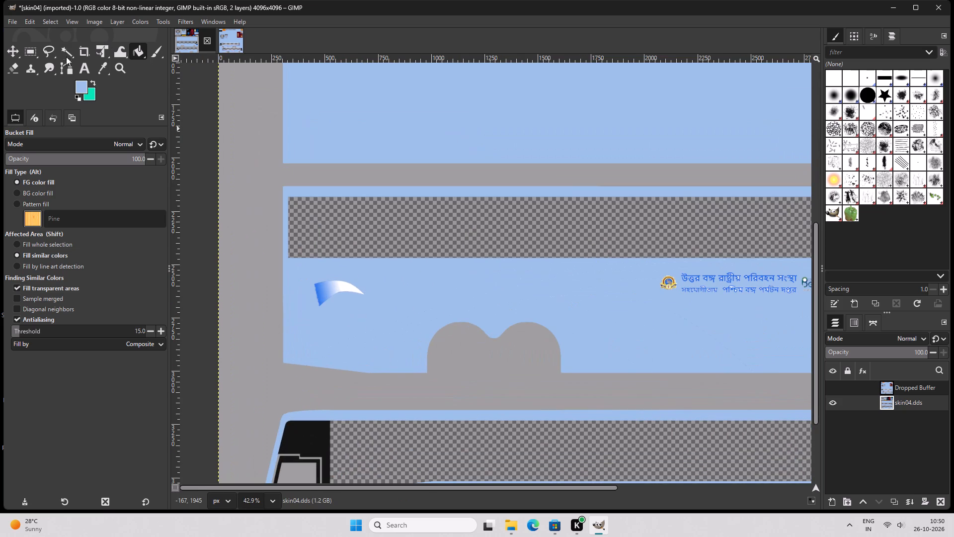
left_click(149, 50)
left_click_drag(317, 294, 364, 290)
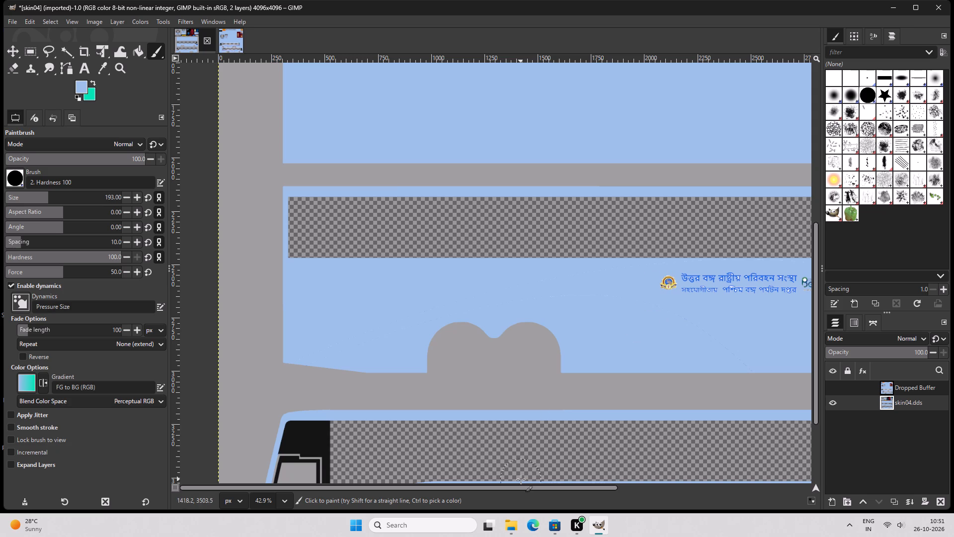
Paint over the swoosh, Bengali lettering and logos on the lower bus side in light blue.
left_click_drag(528, 485, 648, 478)
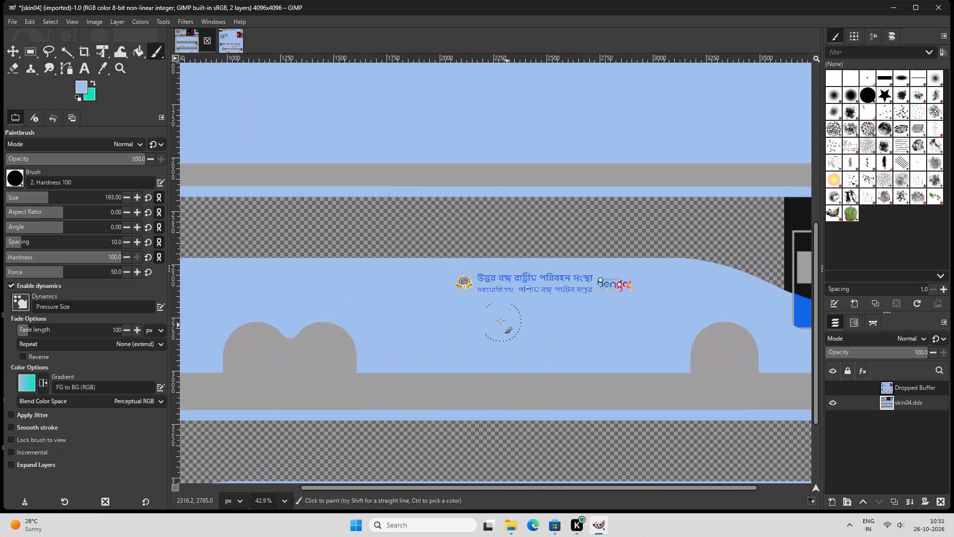
scroll(500, 321, "down", 8)
scroll(506, 369, "down", 3)
left_click_drag(740, 396, 767, 397)
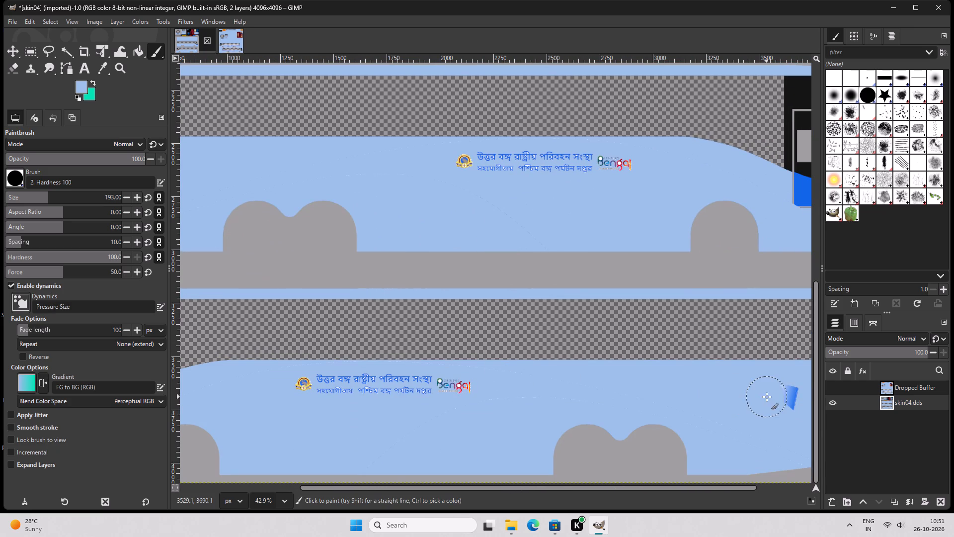
left_click_drag(767, 397, 795, 397)
left_click_drag(496, 394, 313, 388)
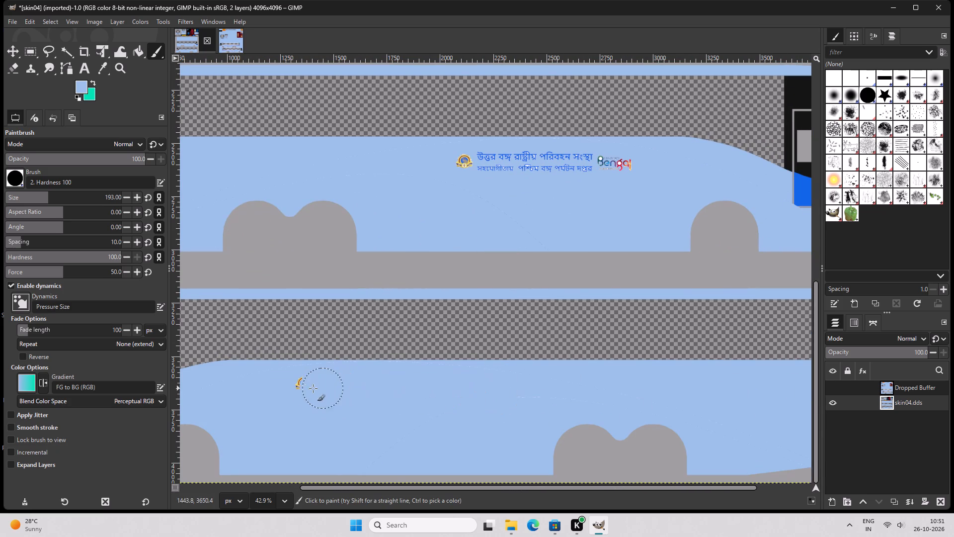
left_click_drag(313, 388, 306, 388)
Paint over the emblem, Bengali lettering and Bengal logo on the upper bus side in light blue.
scroll(370, 377, "up", 3)
left_click_drag(463, 301, 561, 296)
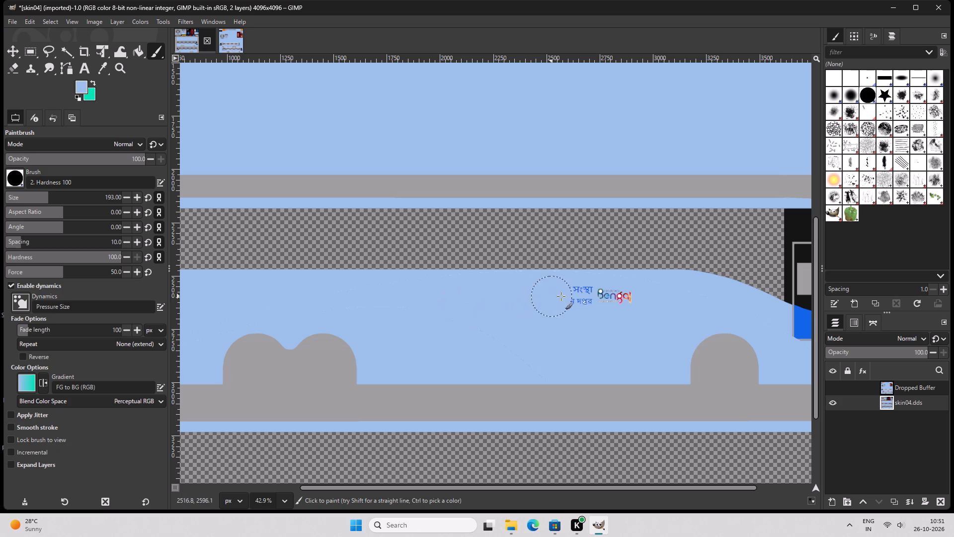
left_click_drag(561, 296, 634, 299)
Show the Dropped Buffer layer again and lower its opacity to 40.
scroll(319, 366, "down", 6, "ctrl")
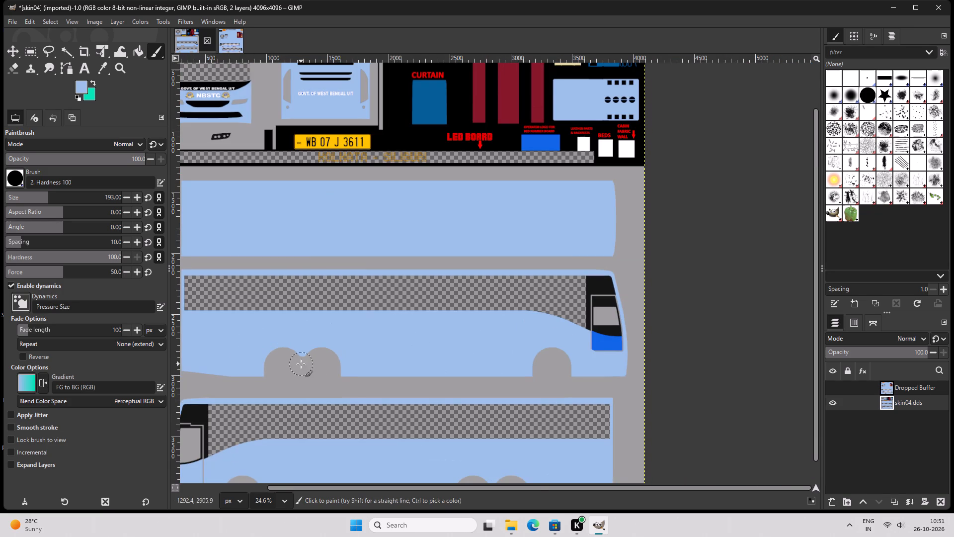
left_click_drag(549, 489, 483, 490)
scroll(480, 410, "down", 3)
scroll(440, 332, "up", 4, "ctrl")
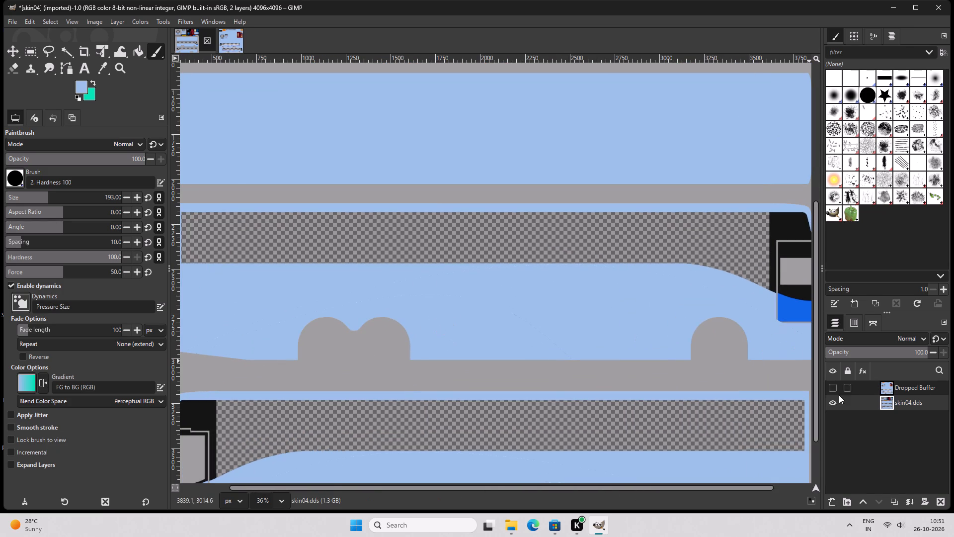
left_click(832, 390)
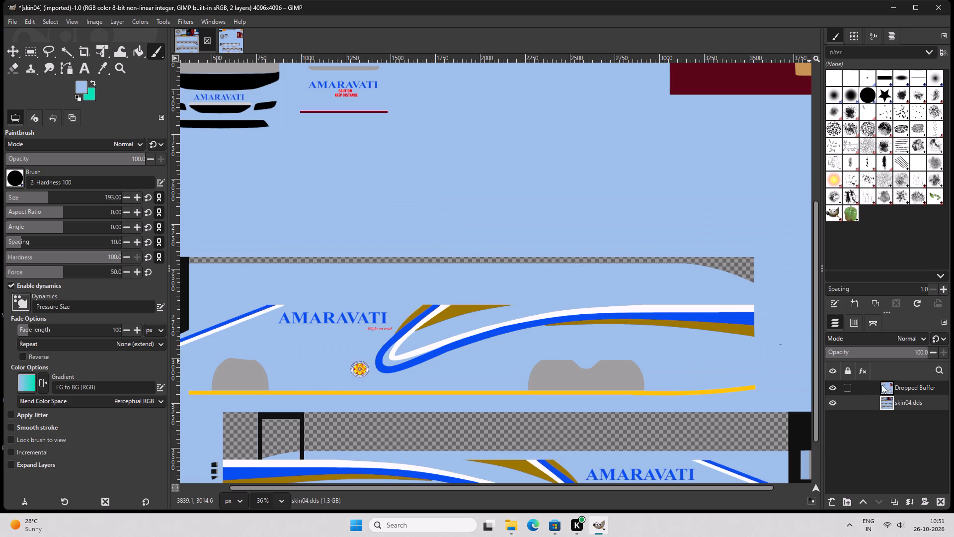
left_click(889, 386)
left_click_drag(909, 354, 902, 353)
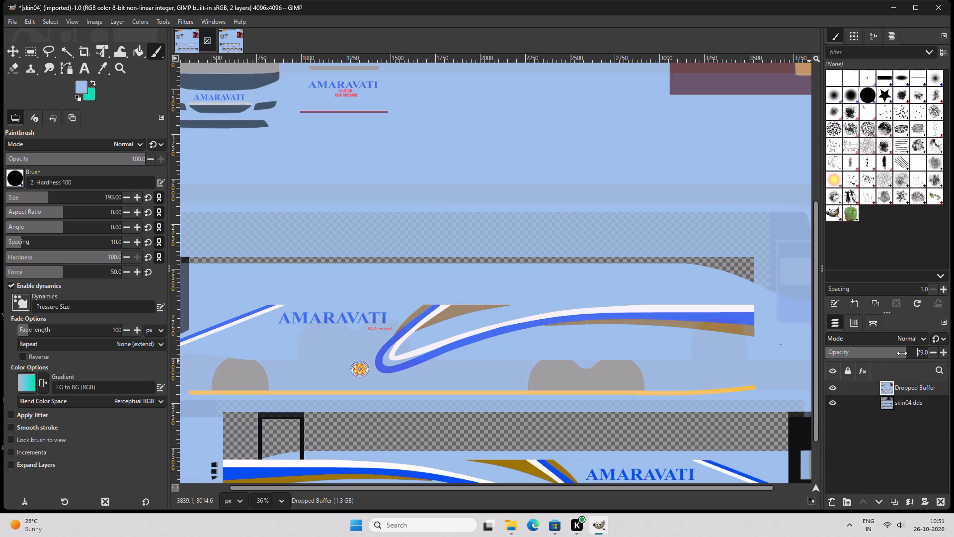
left_click_drag(902, 353, 867, 358)
Move the Dropped Buffer layer so its upper AMARAVATI side livery overlays the lower bus side, matching the front wheel arch and window band.
left_click(10, 53)
left_click_drag(481, 265, 479, 251)
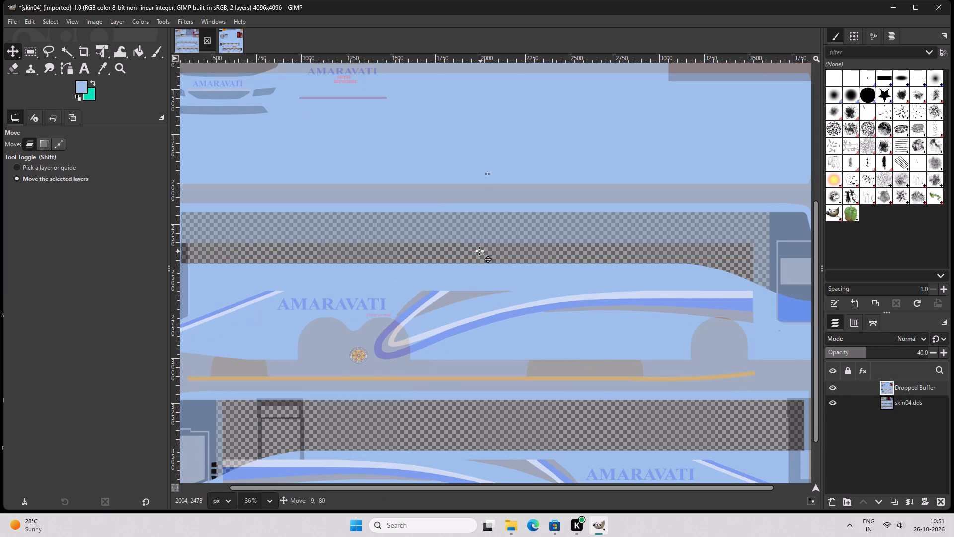
left_click_drag(479, 251, 468, 224)
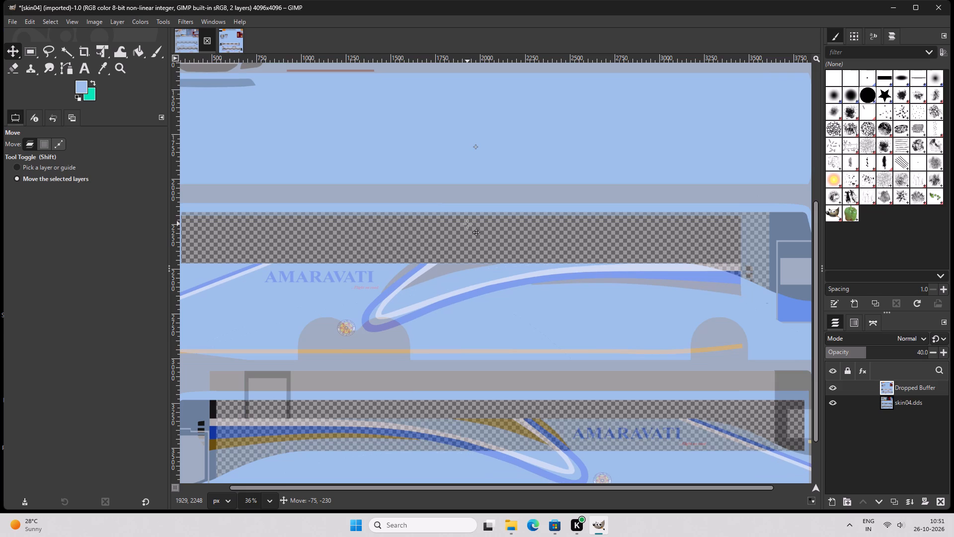
left_click_drag(468, 224, 481, 376)
scroll(461, 278, "down", 4)
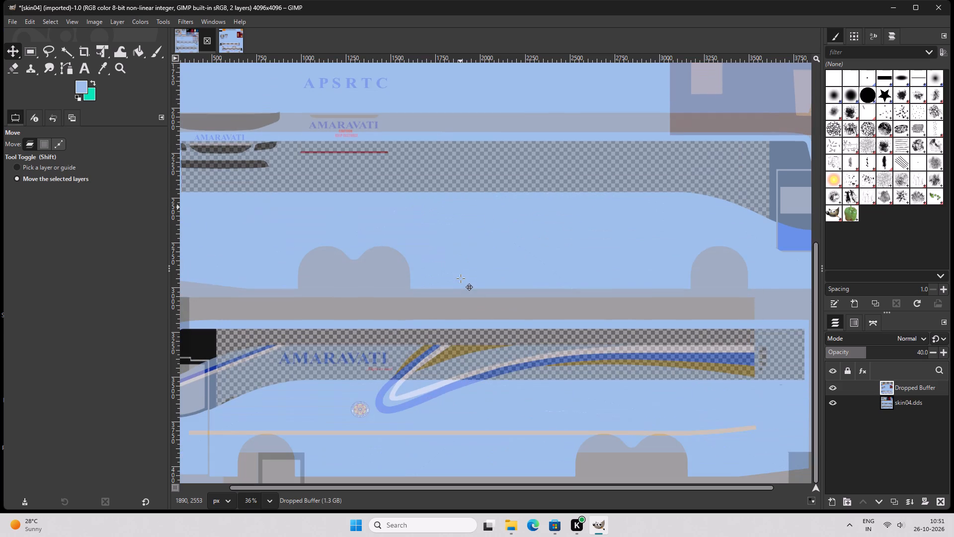
scroll(460, 278, "down", 4)
left_click_drag(442, 279, 462, 344)
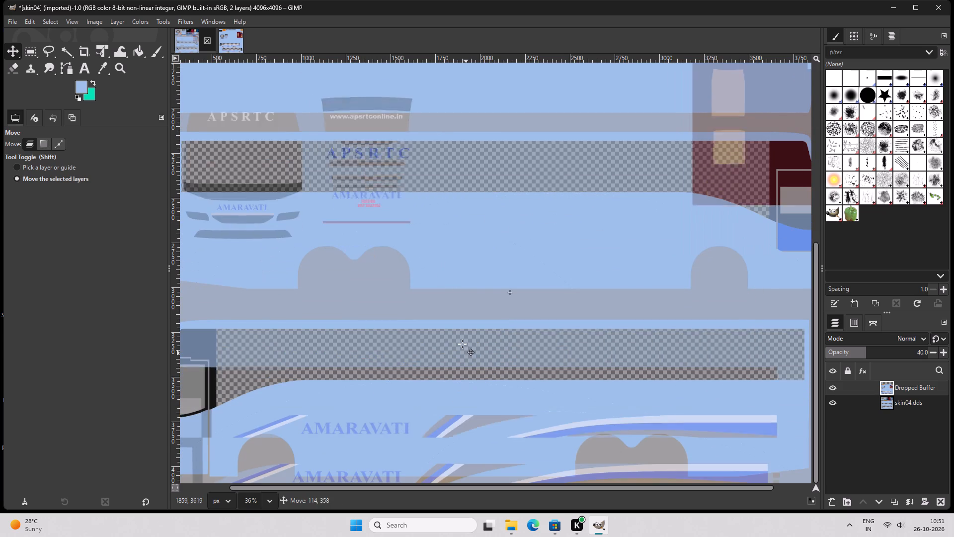
left_click_drag(462, 344, 485, 315)
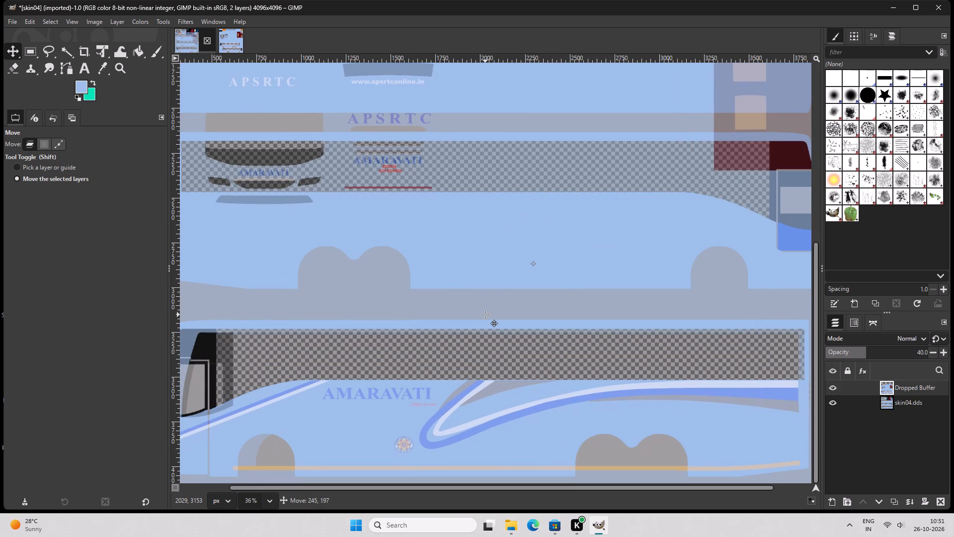
left_click_drag(485, 315, 486, 317)
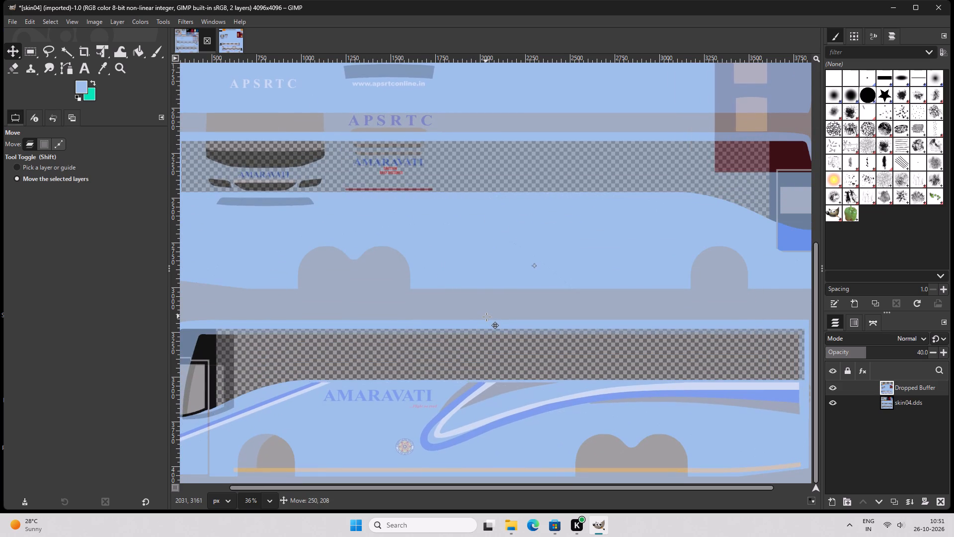
left_click_drag(486, 317, 496, 316)
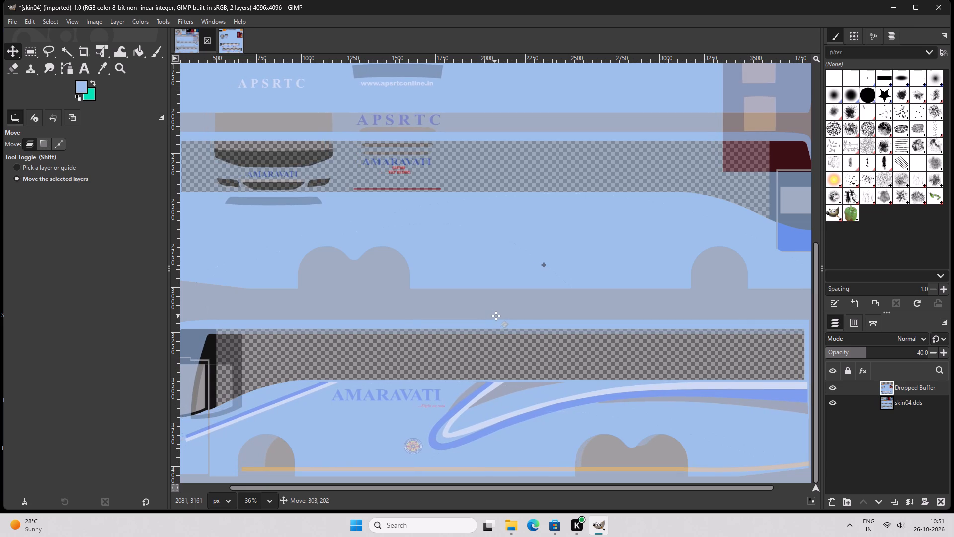
left_click_drag(496, 316, 472, 318)
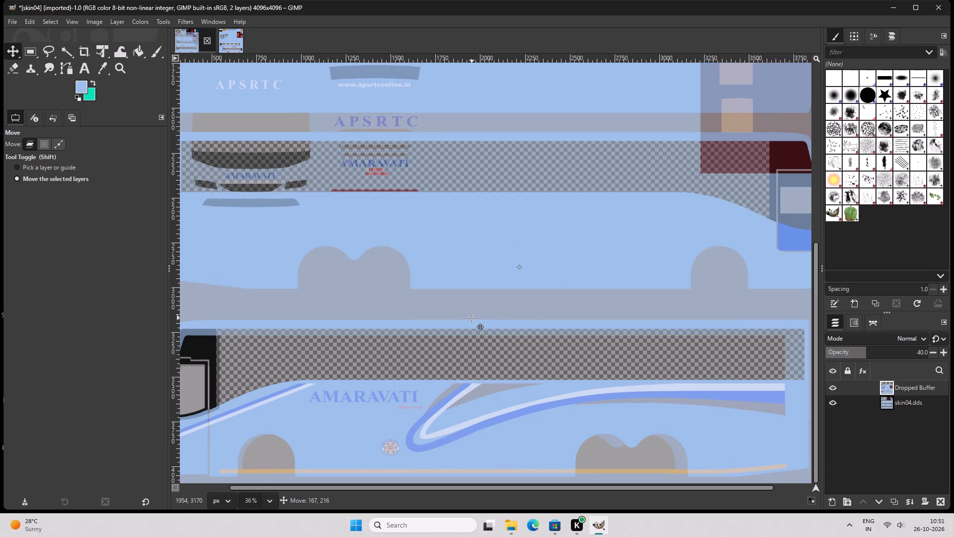
left_click_drag(472, 318, 468, 318)
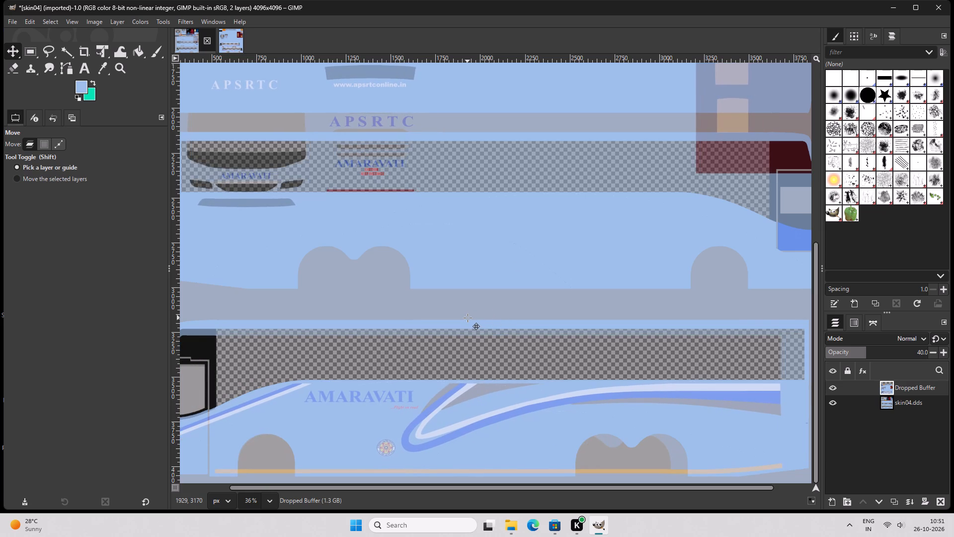
Scale the Dropped Buffer layer to about 4291 px wide without keeping the aspect ratio, matching the lower bus side's length.
key("shift+s")
scroll(468, 318, "down", 4, "ctrl")
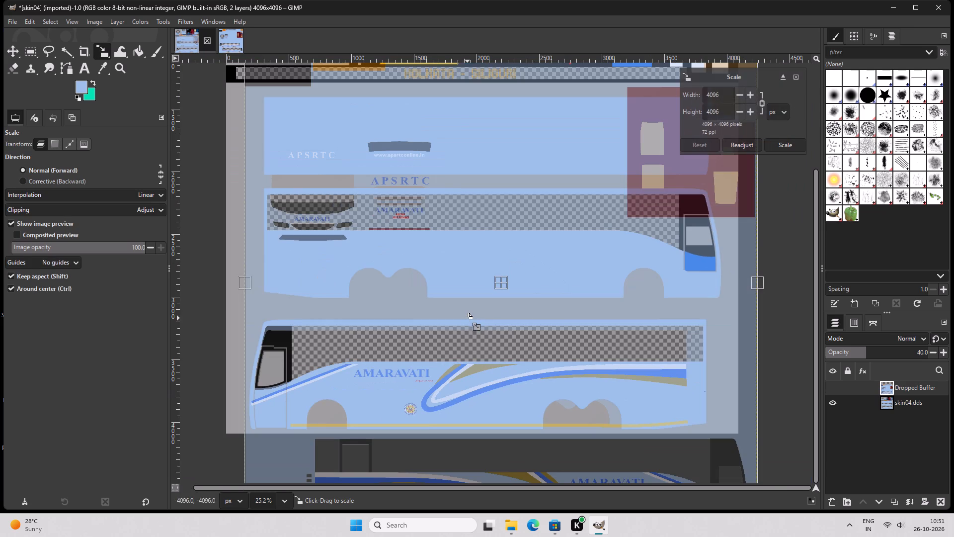
left_click(239, 282)
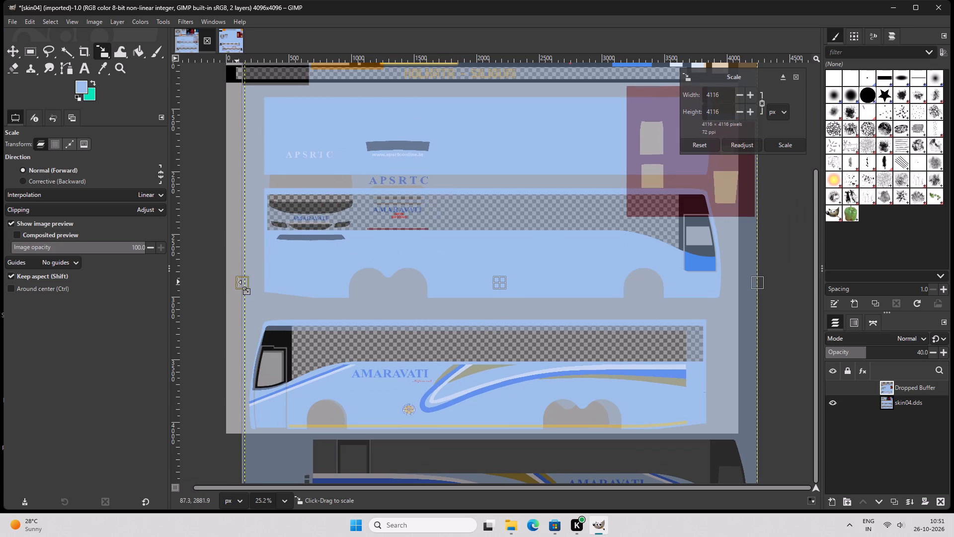
left_click_drag(755, 287, 238, 282, "shift")
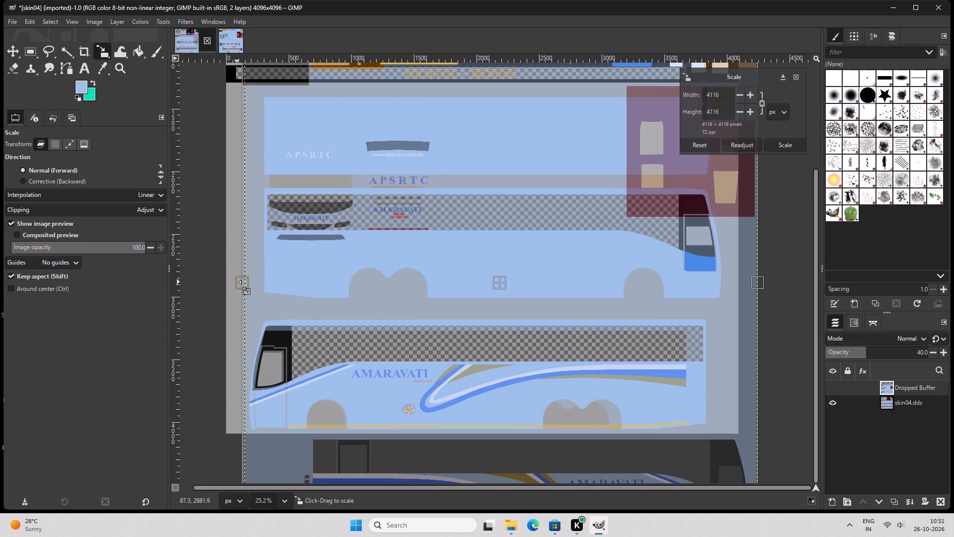
left_click_drag(238, 282, 778, 287, "shift")
left_click(240, 286, "shift")
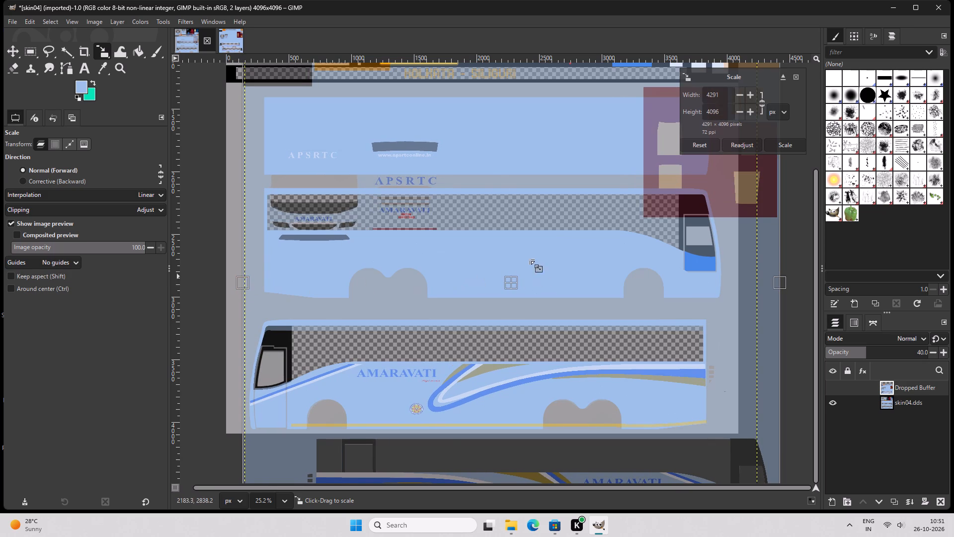
Stretch the Dropped Buffer layer to about 4337 px high, keeping the 4291 px width, and apply the scaling.
scroll(486, 189, "up", 3)
left_click_drag(508, 159, 506, 151, "shift")
scroll(506, 268, "down", 3)
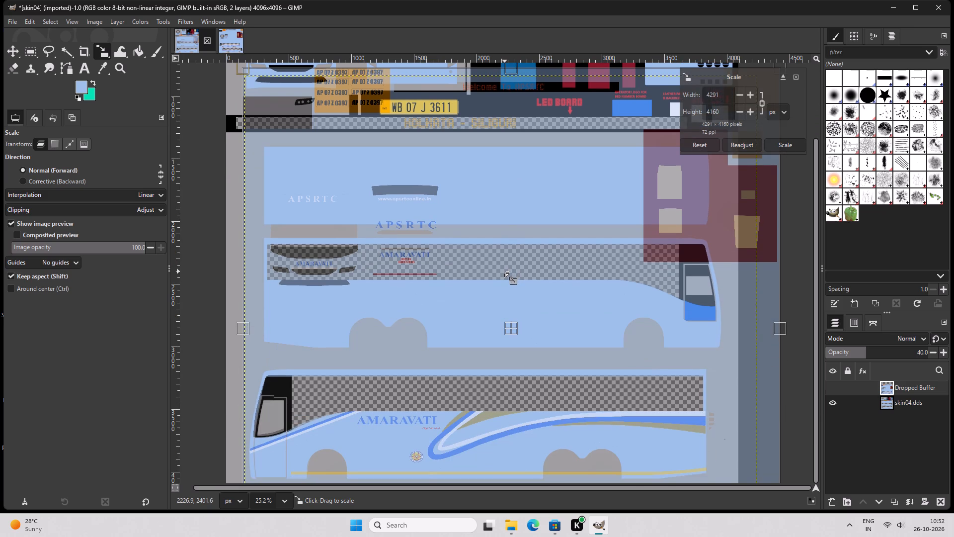
scroll(489, 380, "down", 4)
scroll(500, 462, "down", 2)
scroll(478, 460, "down", 5, "ctrl")
scroll(478, 473, "down", 6)
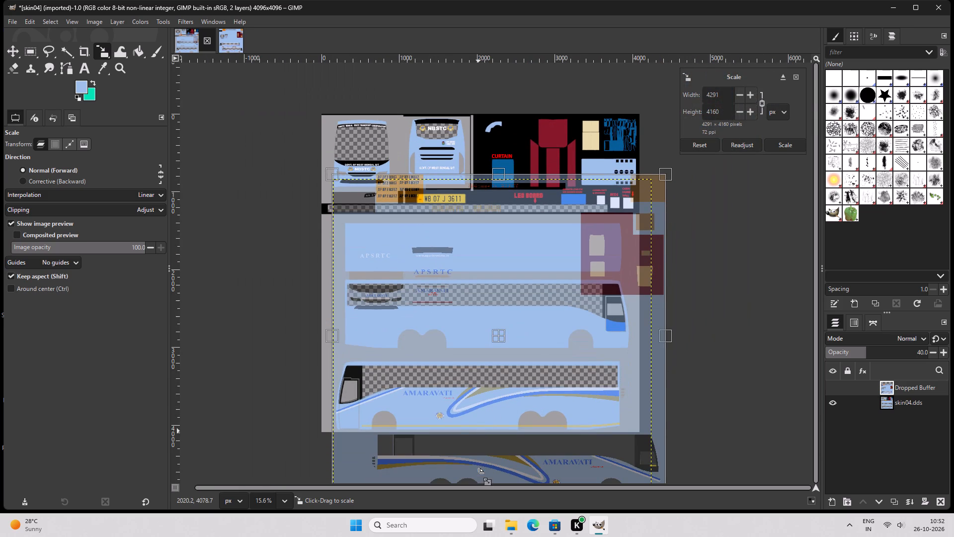
scroll(478, 473, "down", 2)
scroll(487, 467, "down", 5, "ctrl")
scroll(486, 445, "down", 4)
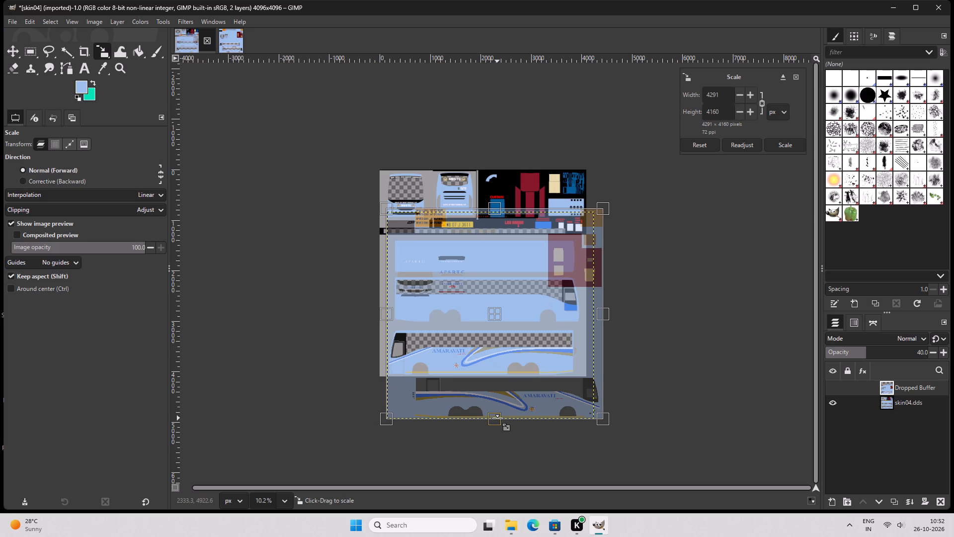
left_click(497, 418, "shift")
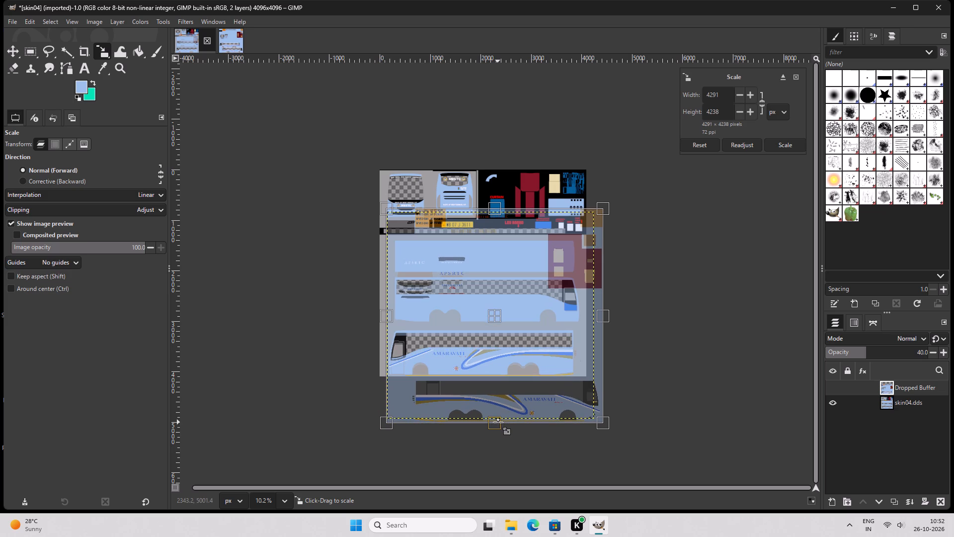
left_click_drag(489, 204, 489, 199, "shift")
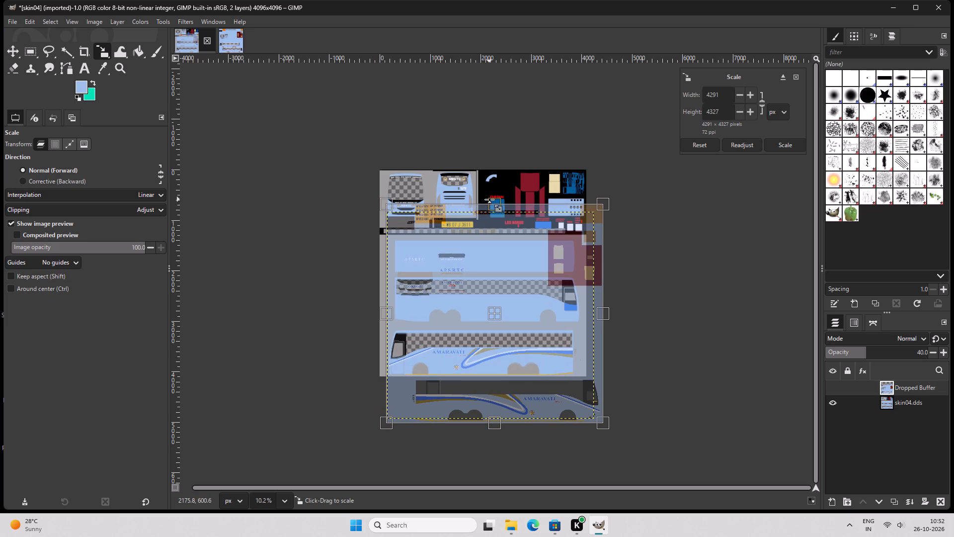
left_click_drag(489, 199, 489, 199, "shift")
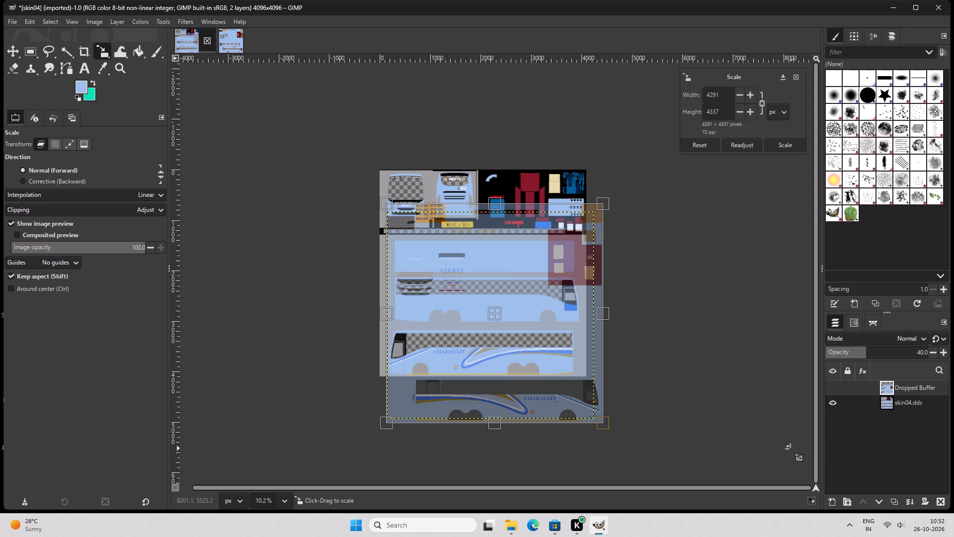
key("Return")
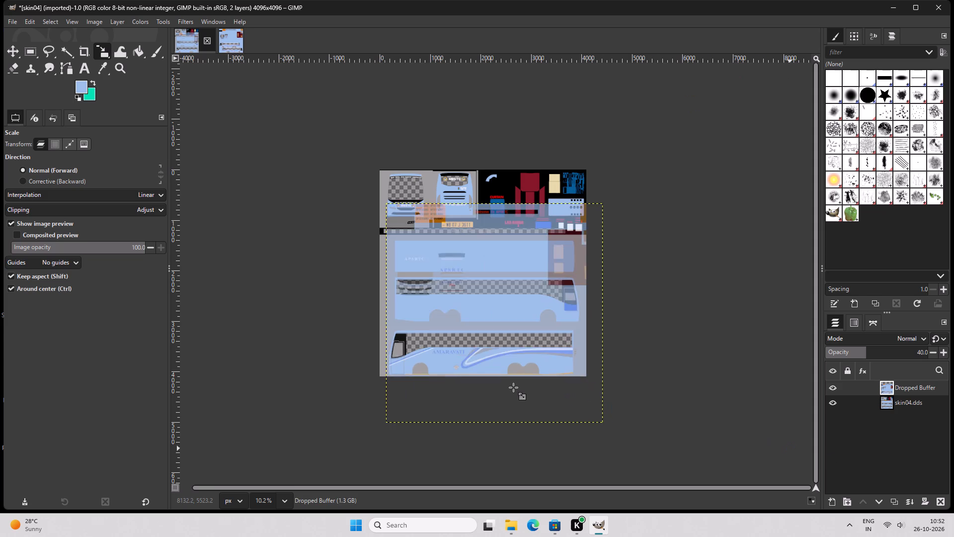
Examine how the scaled AMARAVATI livery fits the lower bus side around the front window, stripes and wheel arch.
scroll(513, 387, "up", 10, "ctrl")
scroll(245, 319, "up", 4, "ctrl")
scroll(478, 284, "up", 3)
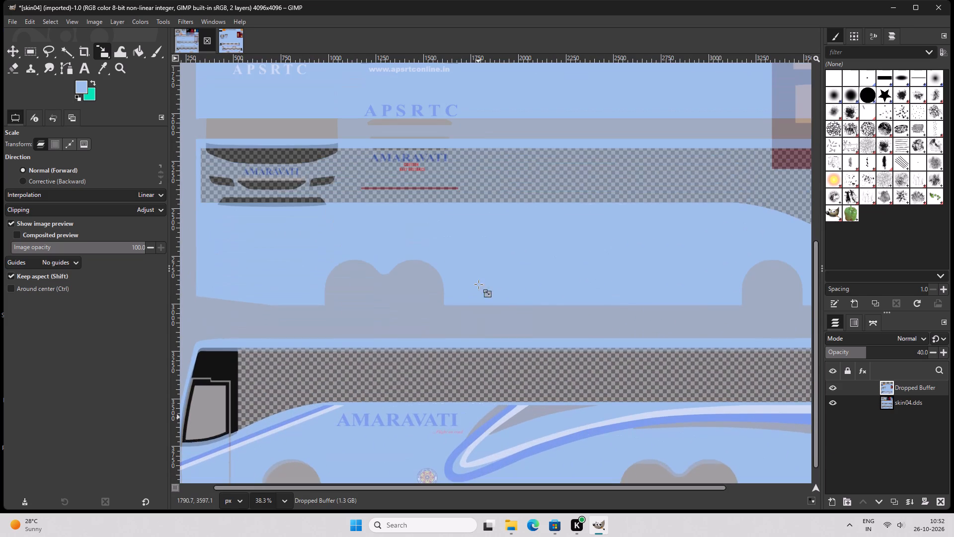
scroll(442, 376, "down", 4)
scroll(352, 359, "up", 5, "ctrl")
scroll(352, 359, "down", 3)
scroll(322, 351, "up", 4, "ctrl")
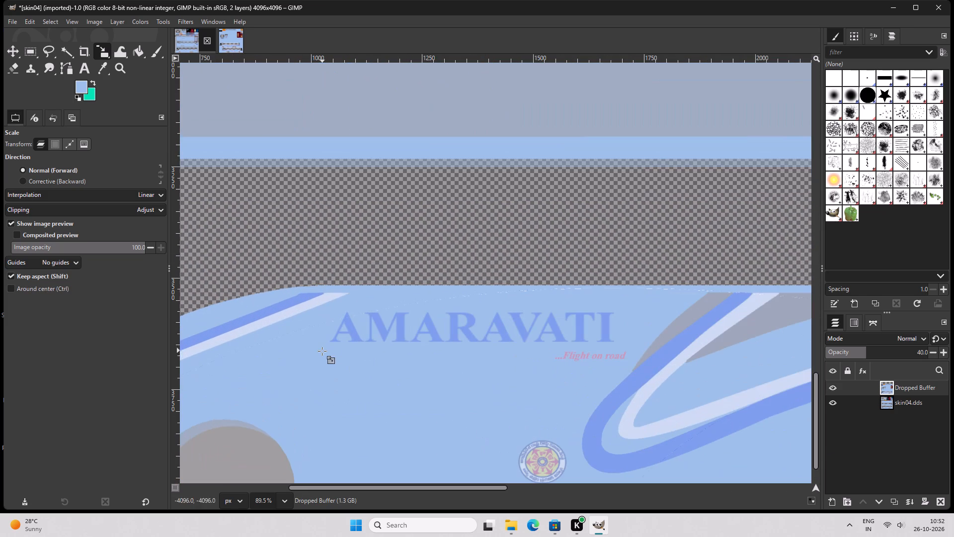
left_click(899, 405)
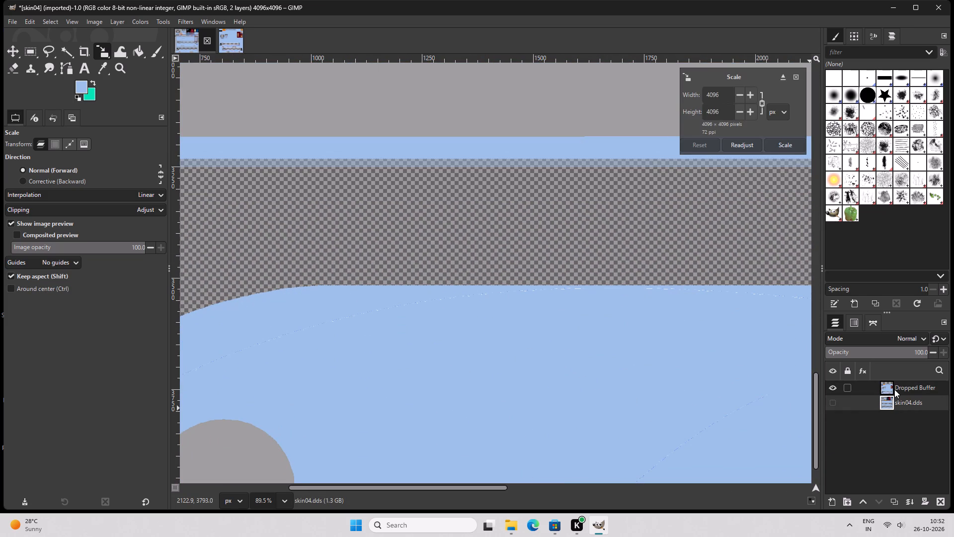
left_click(894, 389)
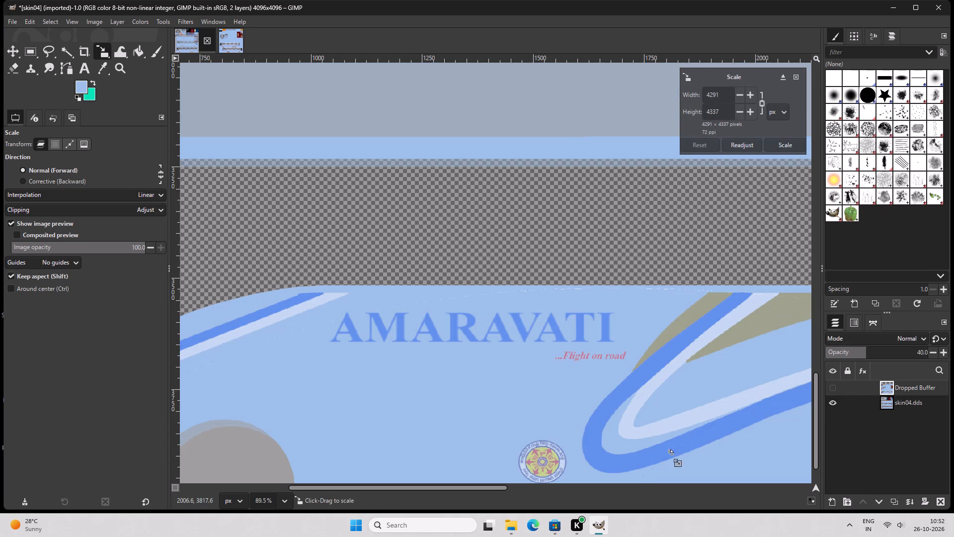
left_click_drag(483, 488, 409, 487)
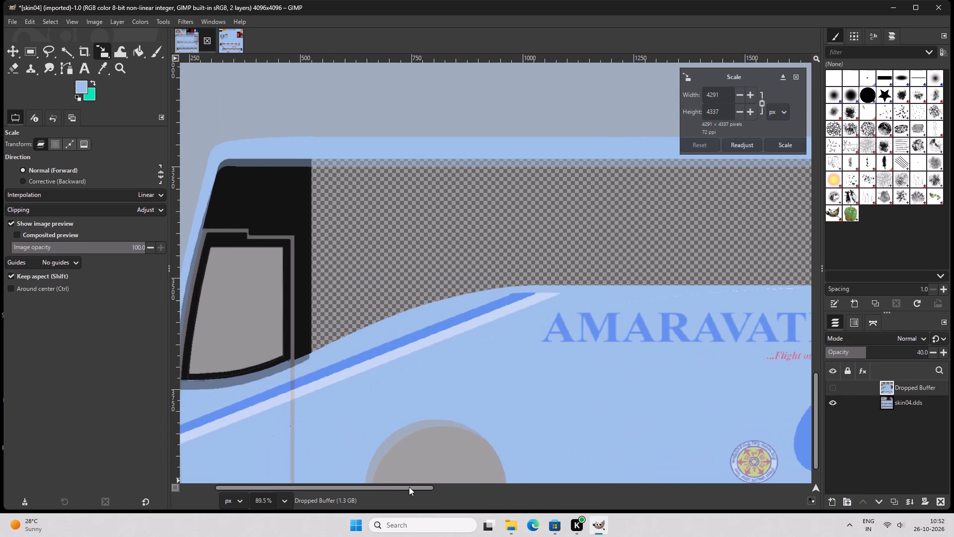
left_click_drag(409, 487, 409, 489)
scroll(312, 333, "down", 1)
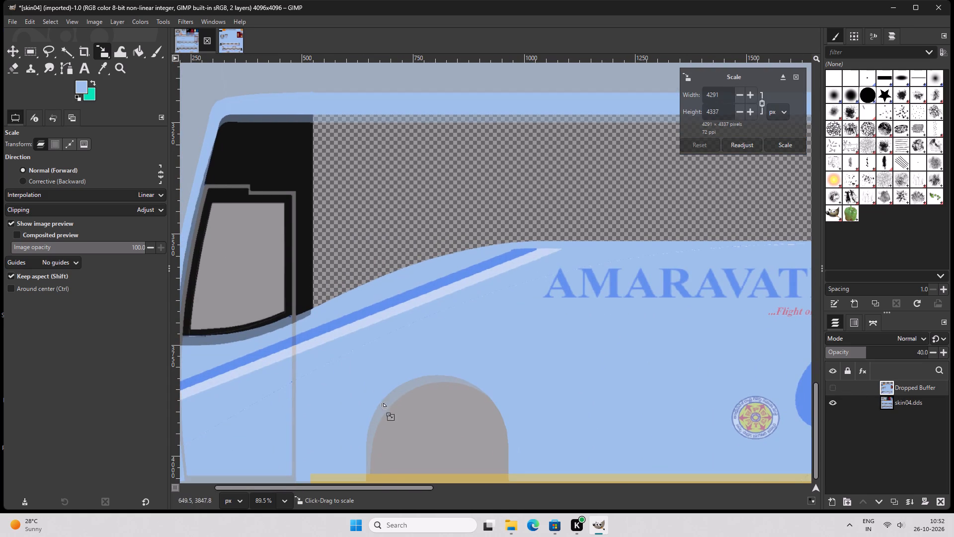
left_click_drag(389, 487, 358, 488)
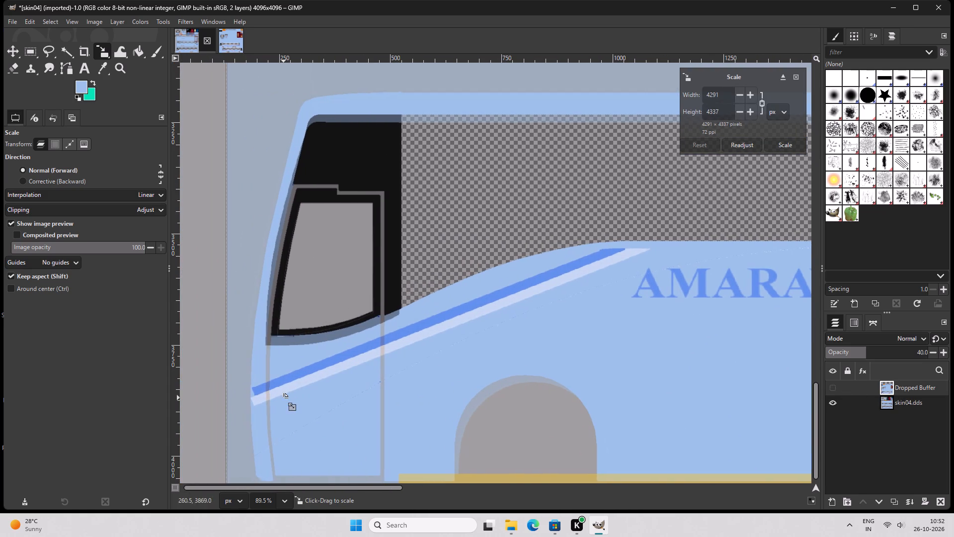
Start a path around the blue front stripe on the lower bus side, from its front upper corner around its rear tip to the lower edge.
left_click(59, 75)
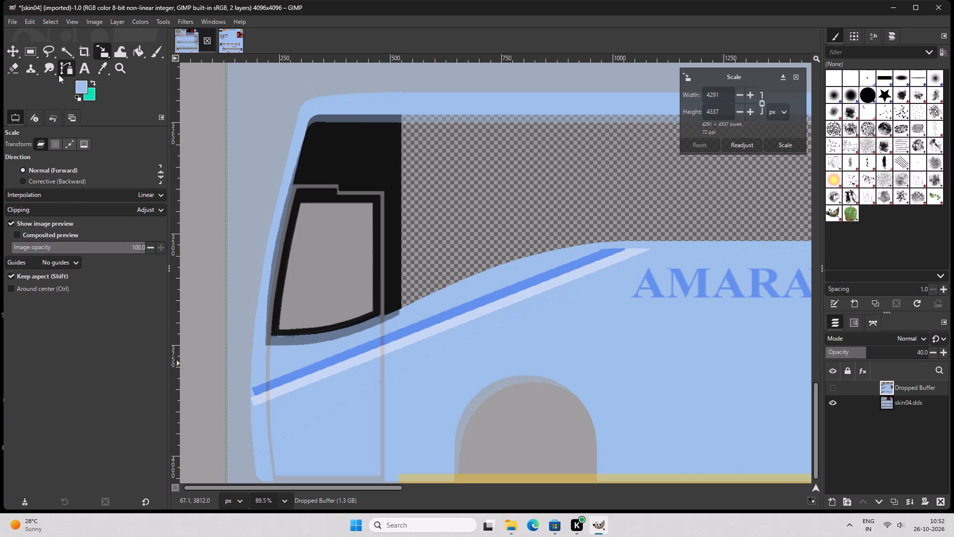
left_click(251, 387)
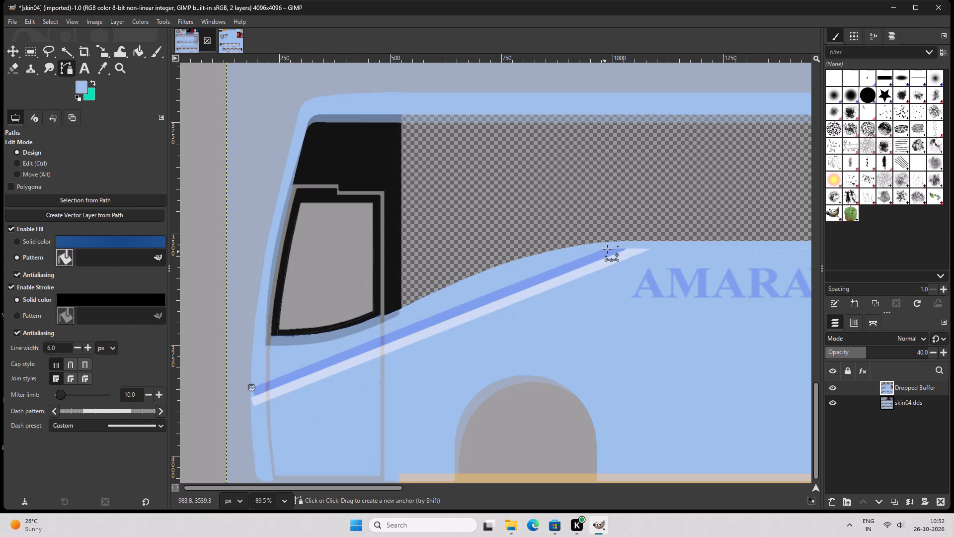
scroll(601, 253, "up", 8, "ctrl")
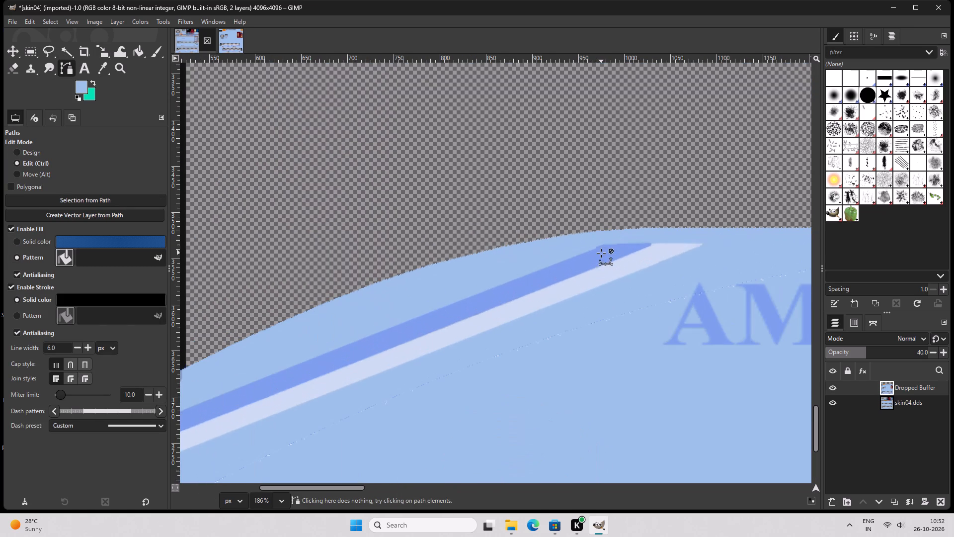
left_click(603, 244)
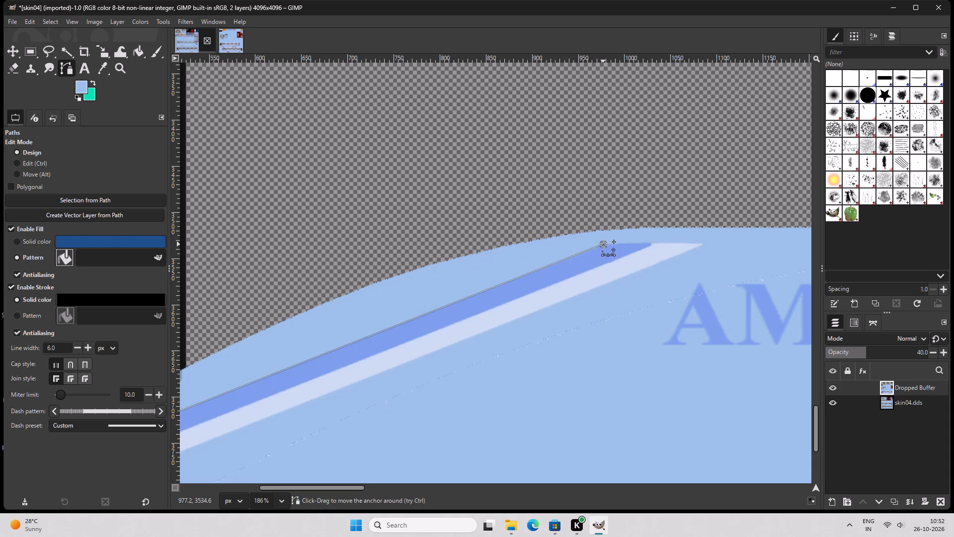
left_click(651, 243)
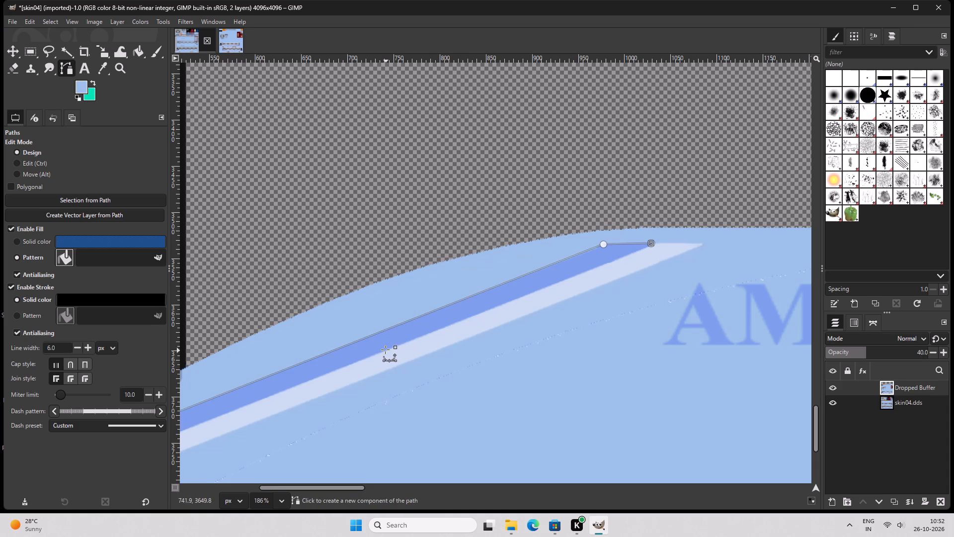
left_click(385, 350)
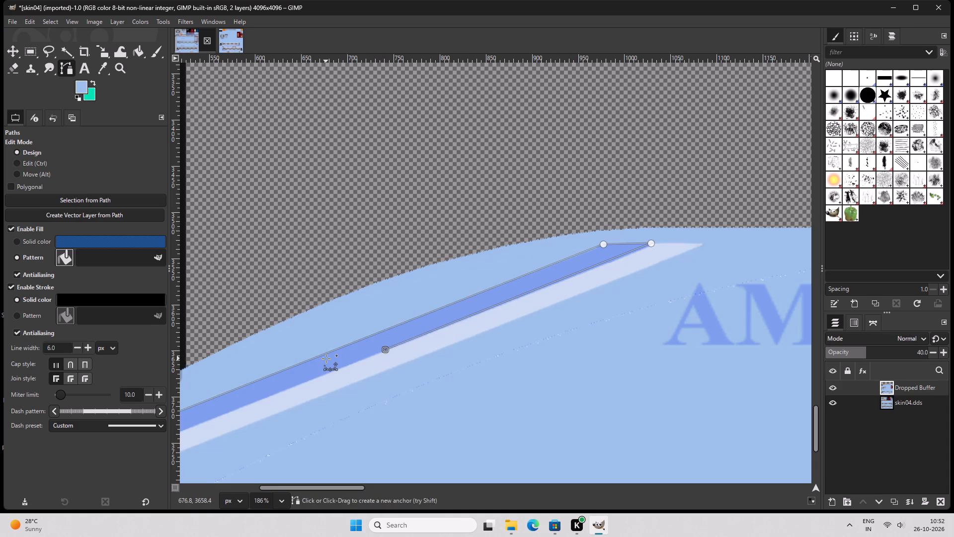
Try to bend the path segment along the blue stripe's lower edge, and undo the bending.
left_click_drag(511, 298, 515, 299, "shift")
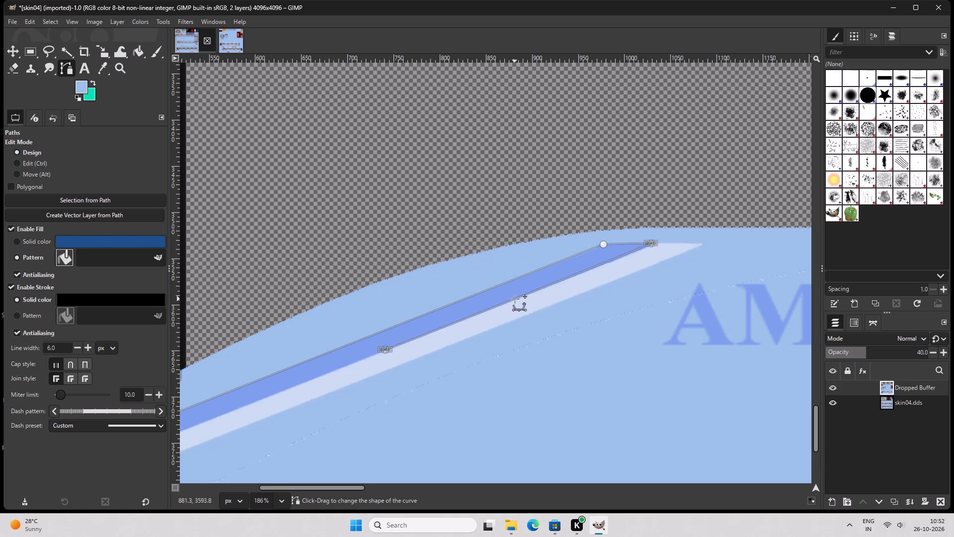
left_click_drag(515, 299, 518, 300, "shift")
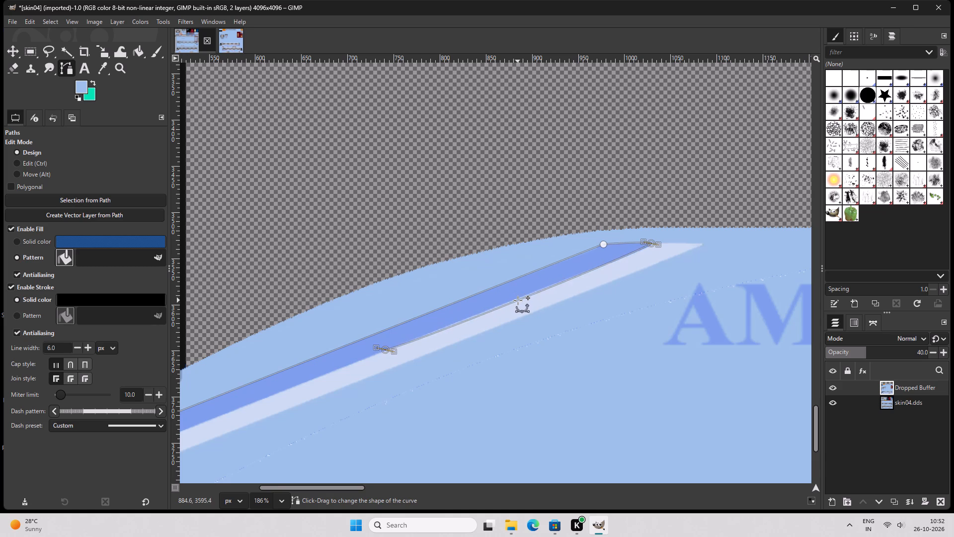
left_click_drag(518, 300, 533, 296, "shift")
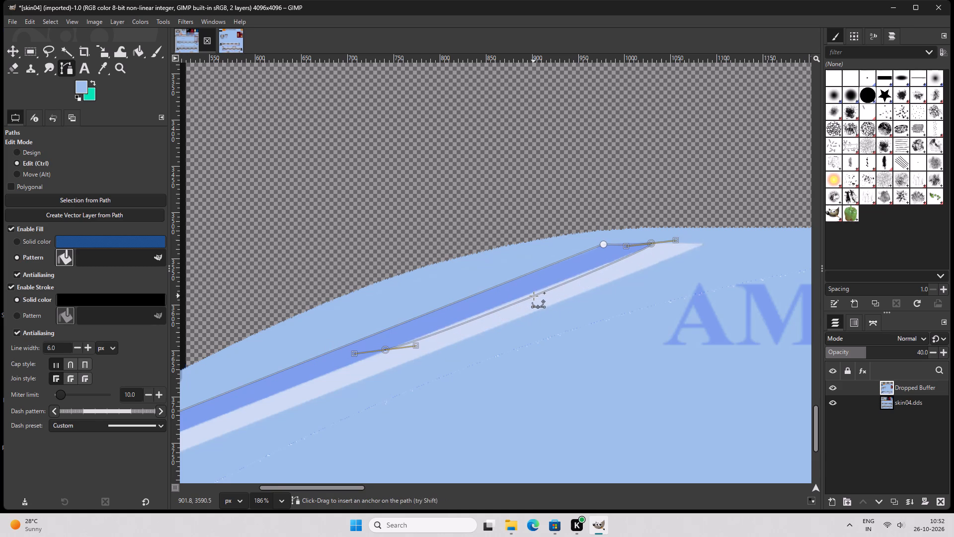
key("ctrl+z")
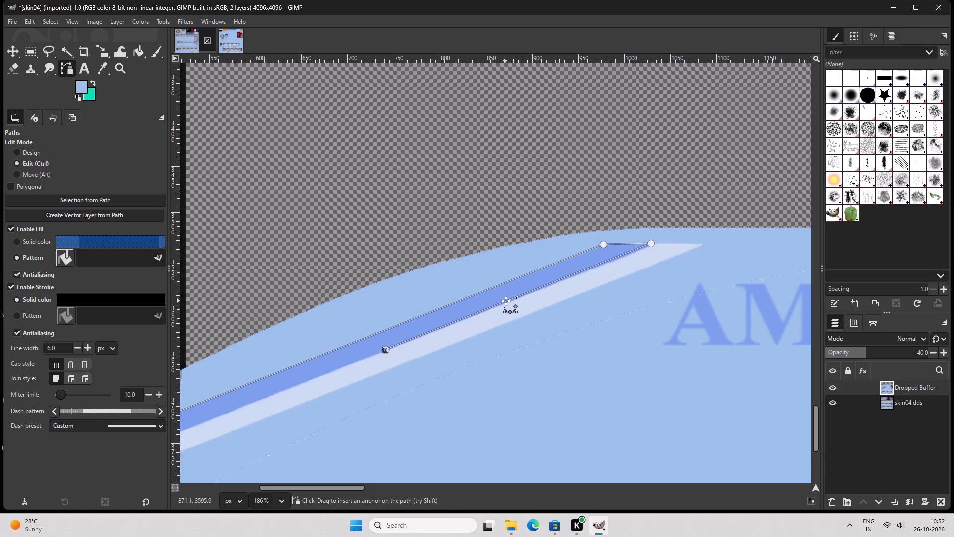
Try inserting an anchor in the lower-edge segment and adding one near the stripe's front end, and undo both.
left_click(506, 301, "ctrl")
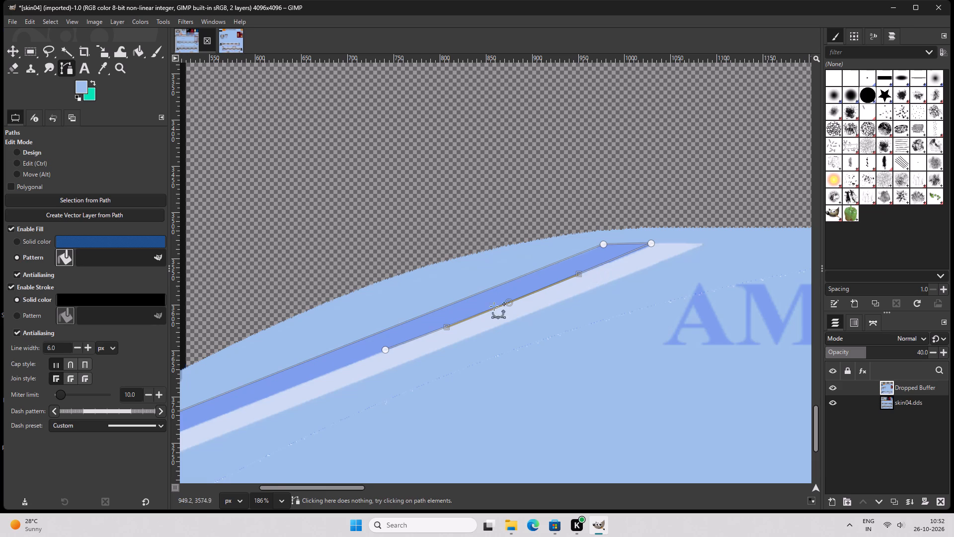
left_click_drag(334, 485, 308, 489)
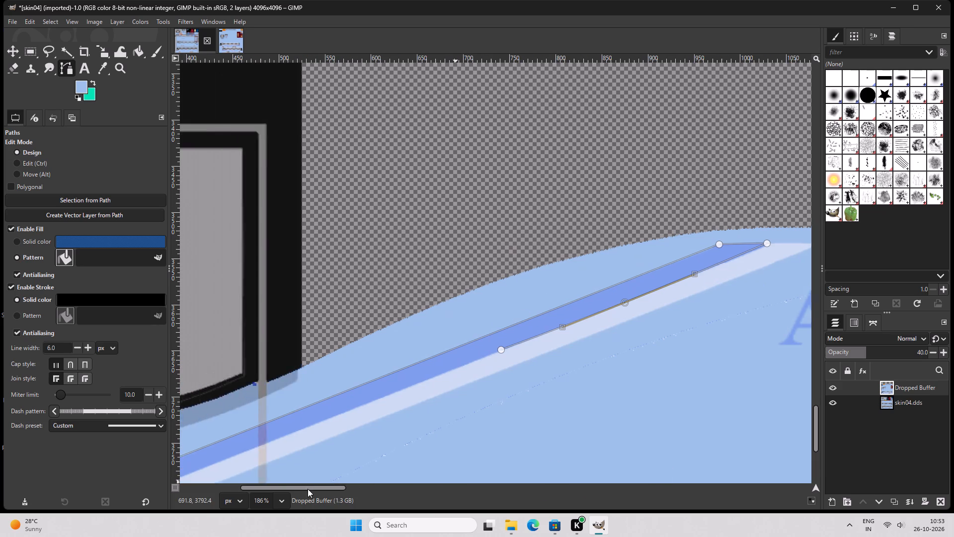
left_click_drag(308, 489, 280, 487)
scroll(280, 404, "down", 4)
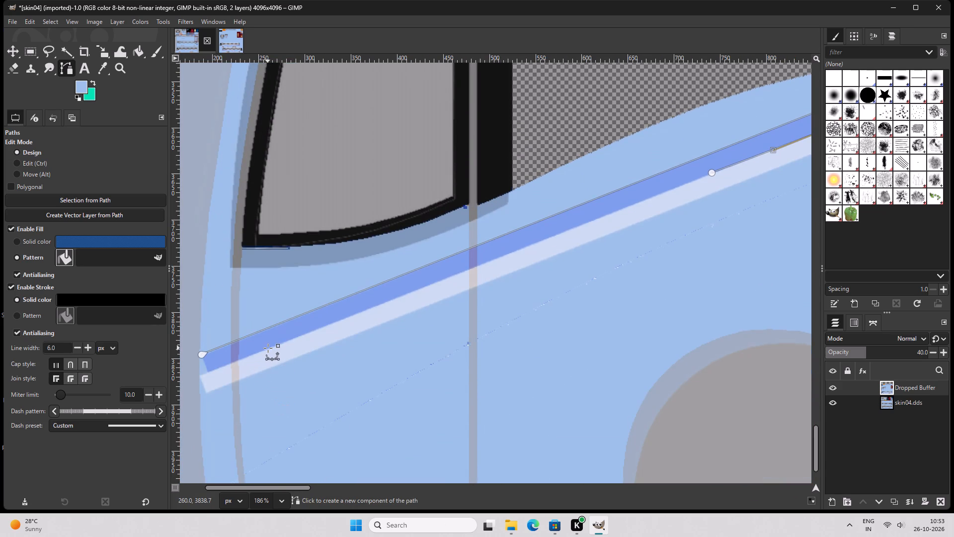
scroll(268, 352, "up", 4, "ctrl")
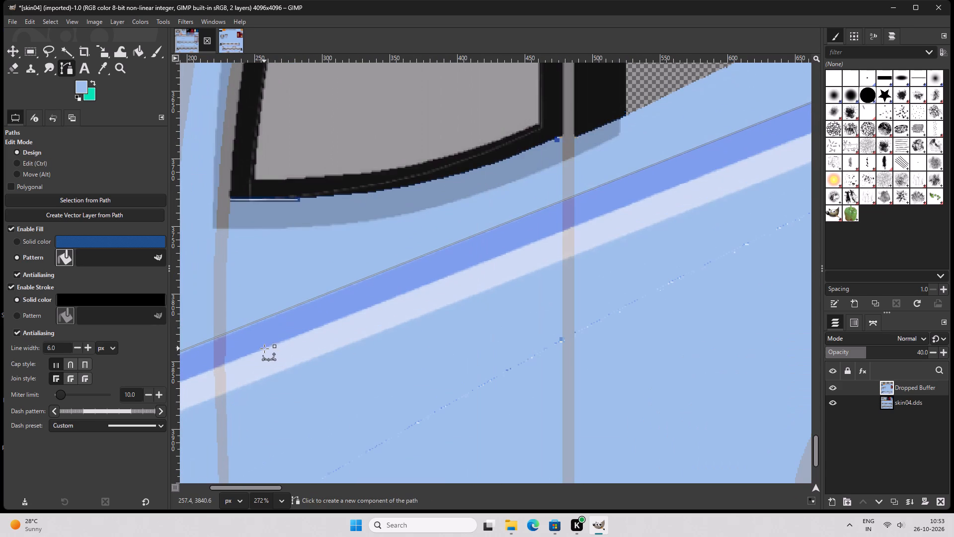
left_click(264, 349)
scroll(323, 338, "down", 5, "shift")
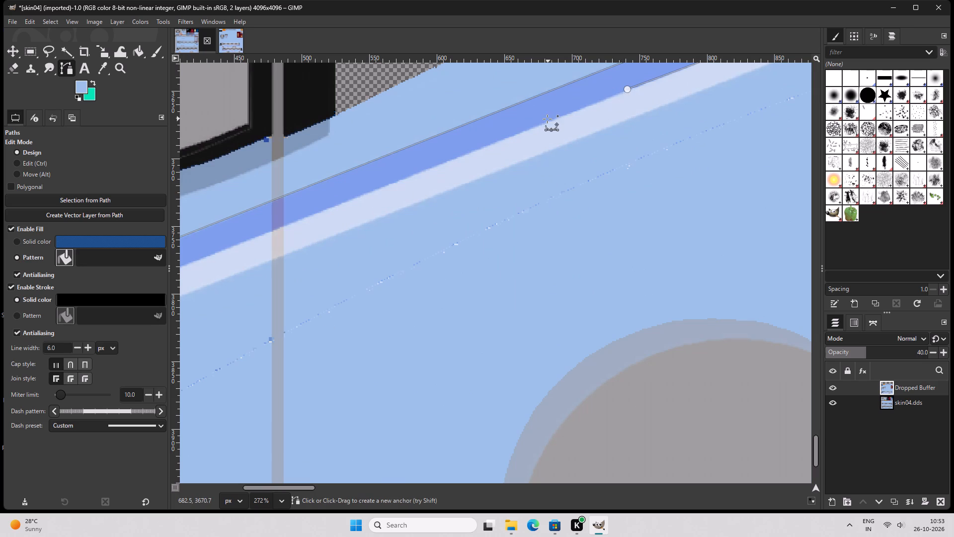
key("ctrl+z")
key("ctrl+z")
Continue the path along the blue stripe's lower edge to the bus's front edge and close it at the starting anchor.
scroll(551, 201, "up", 3)
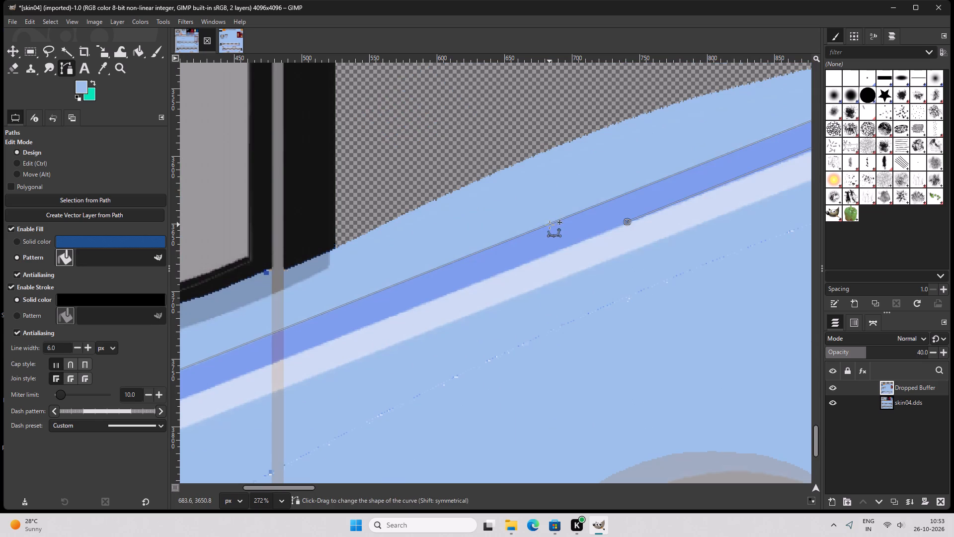
scroll(550, 225, "down", 4, "ctrl")
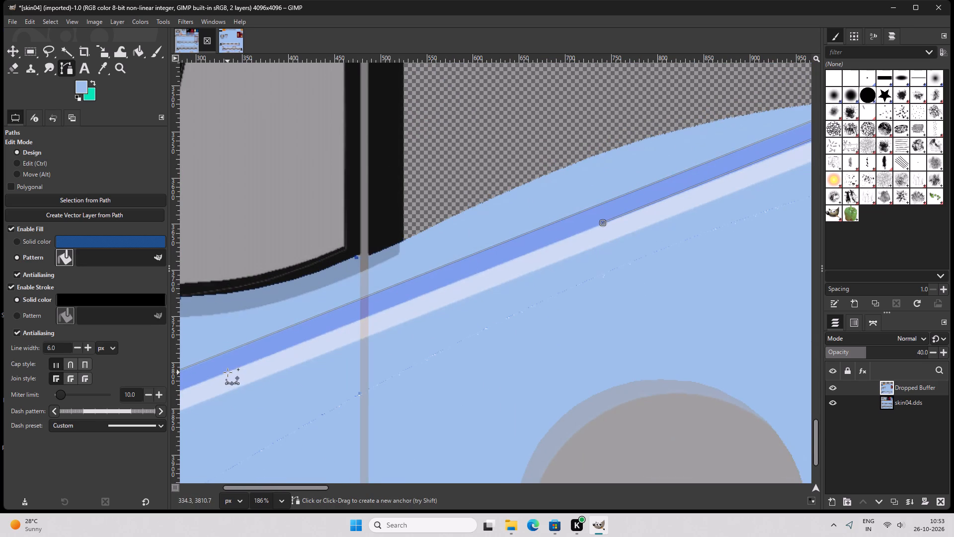
left_click(228, 372)
left_click_drag(323, 485, 290, 487)
scroll(303, 442, "up", 9, "ctrl")
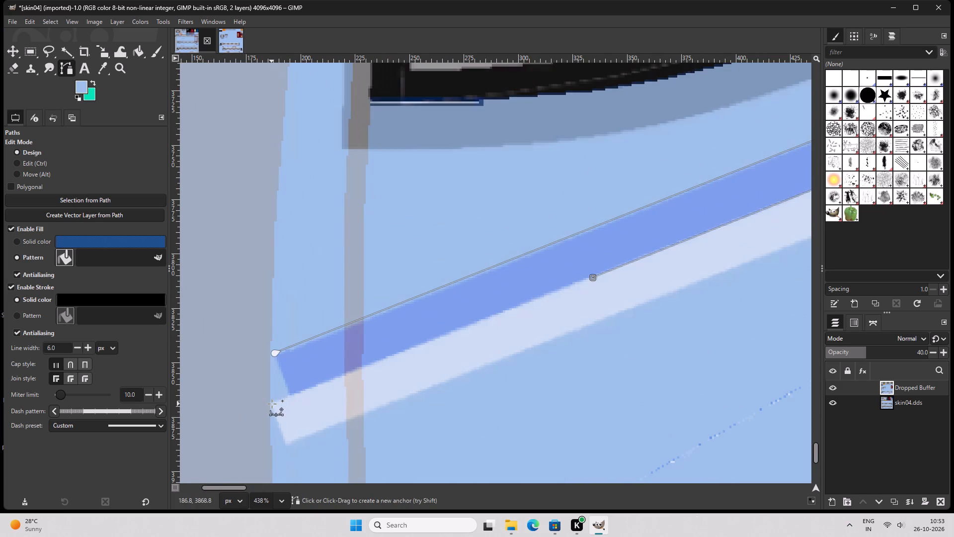
left_click(272, 404)
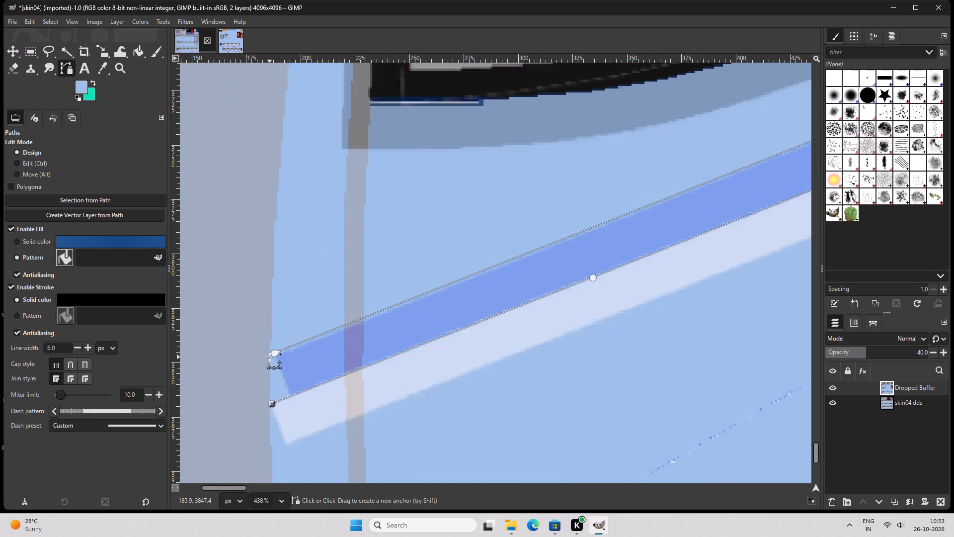
left_click(272, 354)
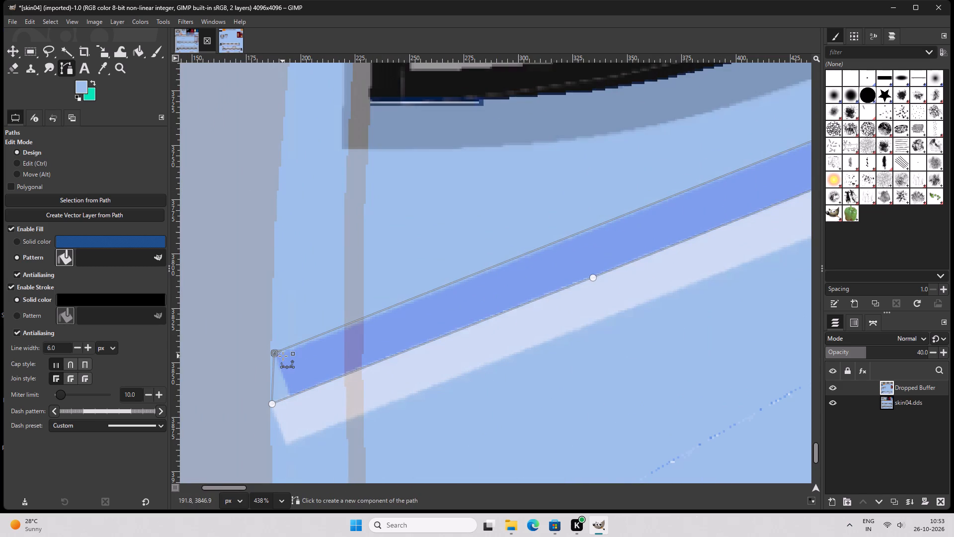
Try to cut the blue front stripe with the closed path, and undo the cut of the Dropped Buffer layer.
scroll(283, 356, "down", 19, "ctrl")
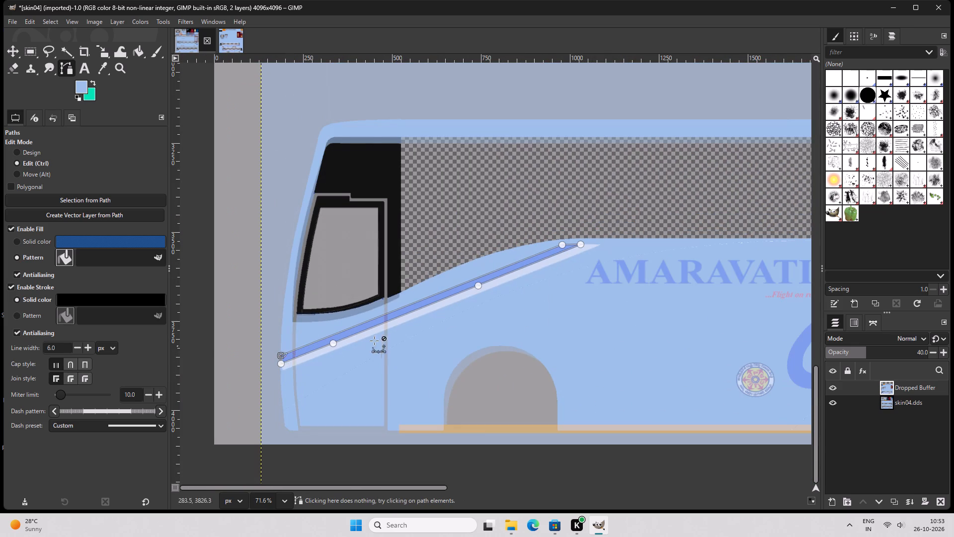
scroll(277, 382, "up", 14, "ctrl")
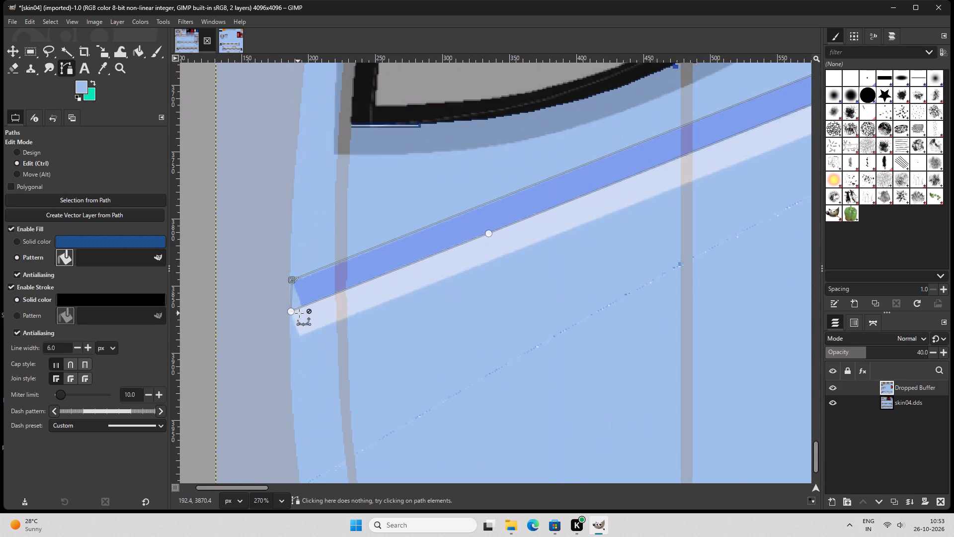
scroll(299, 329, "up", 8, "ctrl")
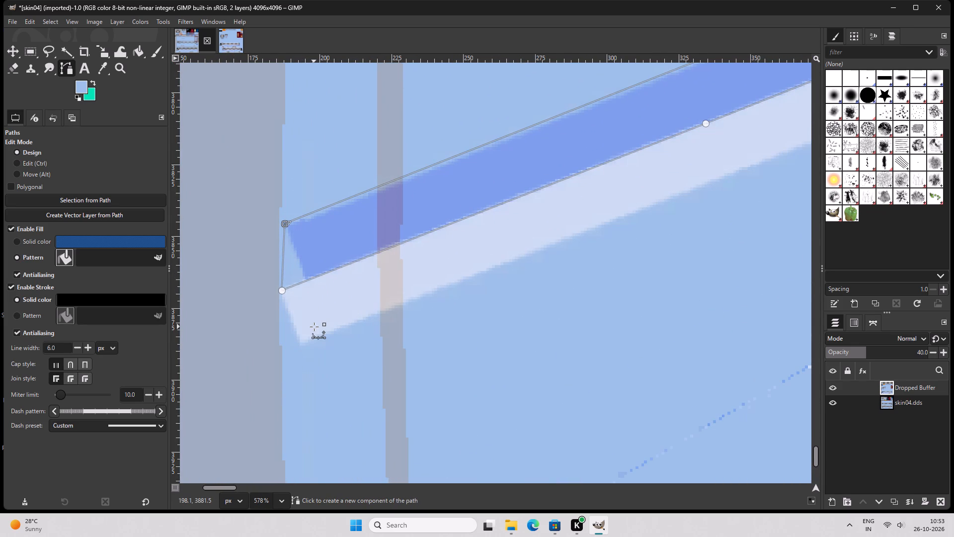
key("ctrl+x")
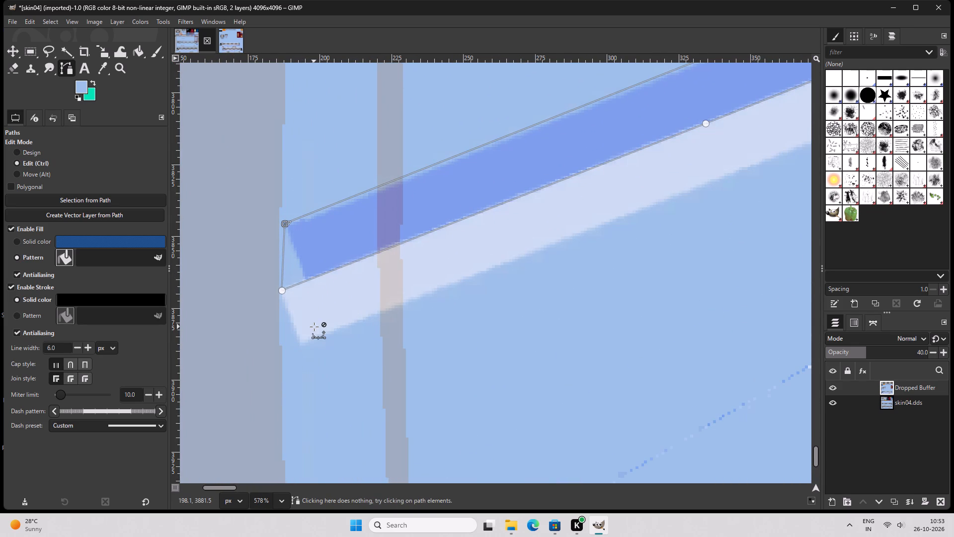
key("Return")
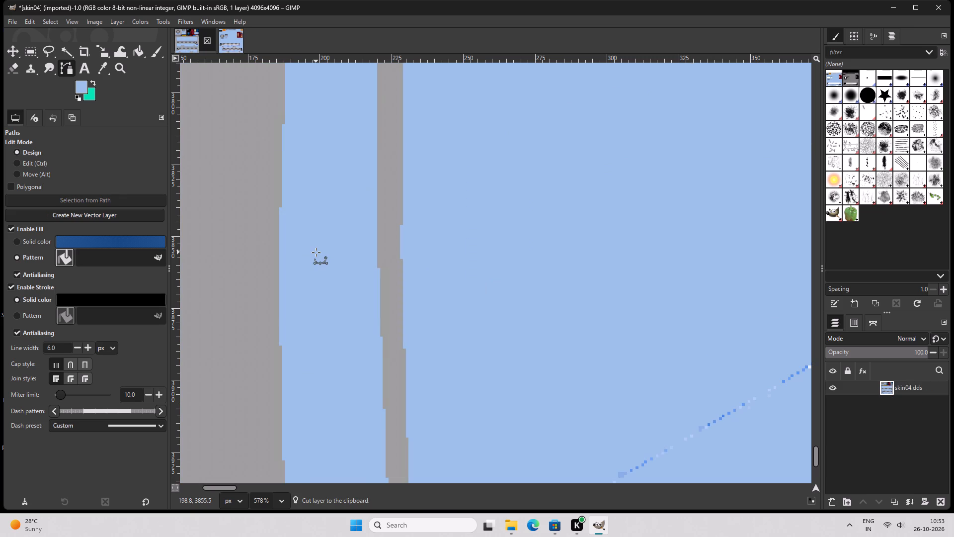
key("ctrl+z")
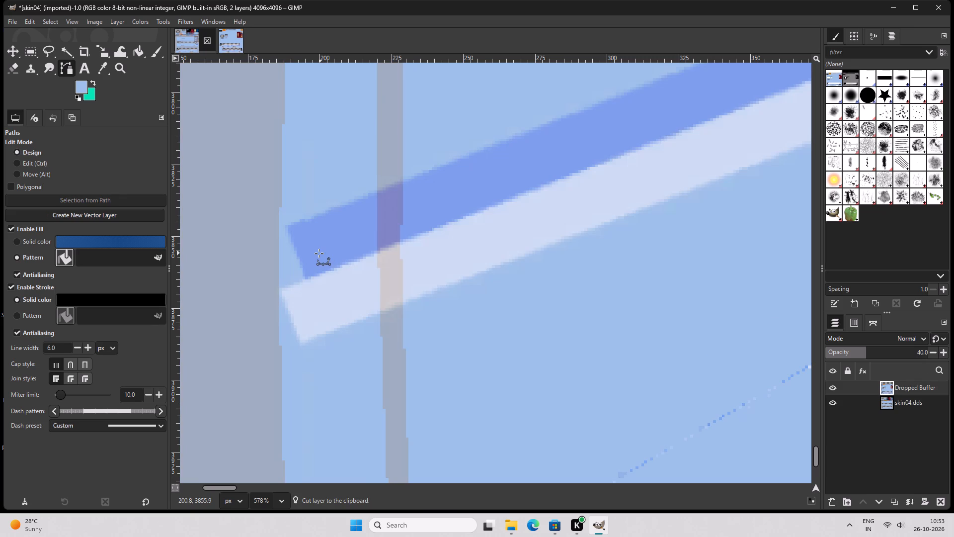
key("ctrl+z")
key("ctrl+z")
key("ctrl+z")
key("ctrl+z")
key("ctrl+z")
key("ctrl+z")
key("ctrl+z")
Trace a new path on the blue front stripe from its front lower corner over its front end and along its upper edge to the rear tip.
scroll(319, 253, "down", 9, "ctrl")
scroll(319, 253, "up", 4, "ctrl")
scroll(319, 253, "down", 4, "ctrl")
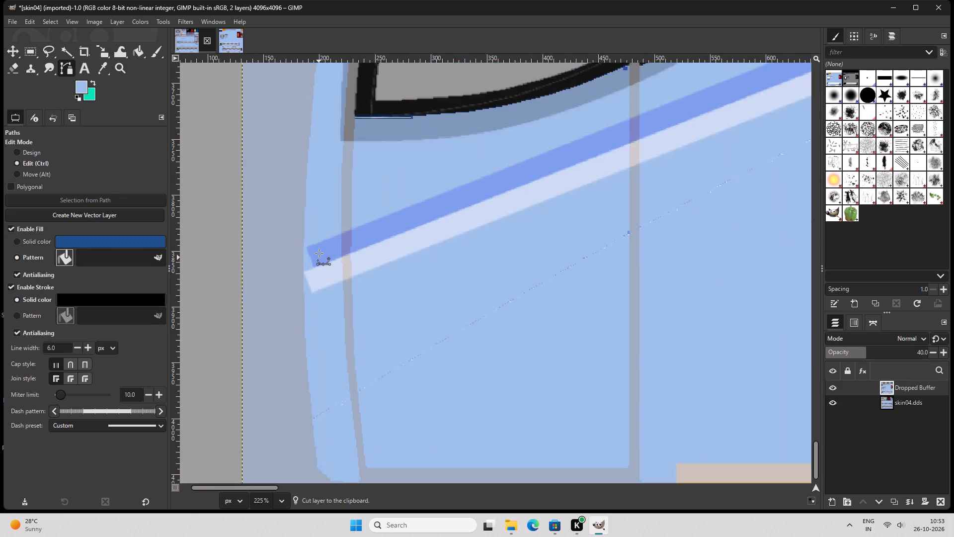
scroll(319, 253, "down", 10, "ctrl")
scroll(349, 280, "up", 3)
scroll(335, 413, "up", 9, "ctrl")
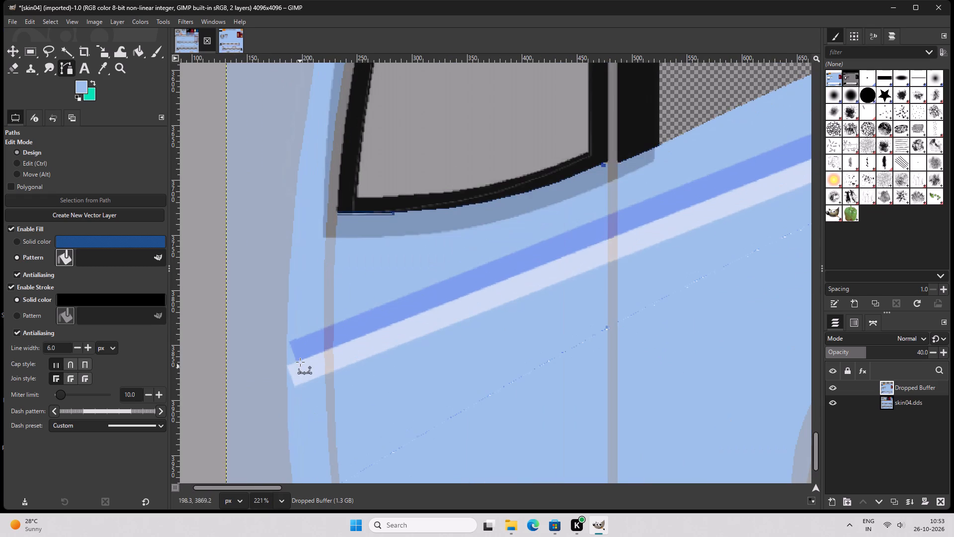
left_click(297, 362)
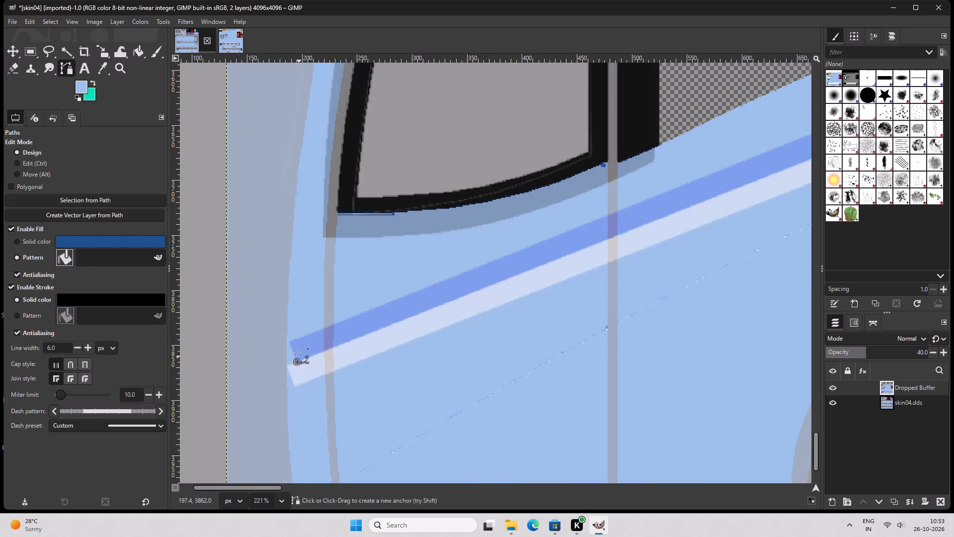
left_click(290, 342)
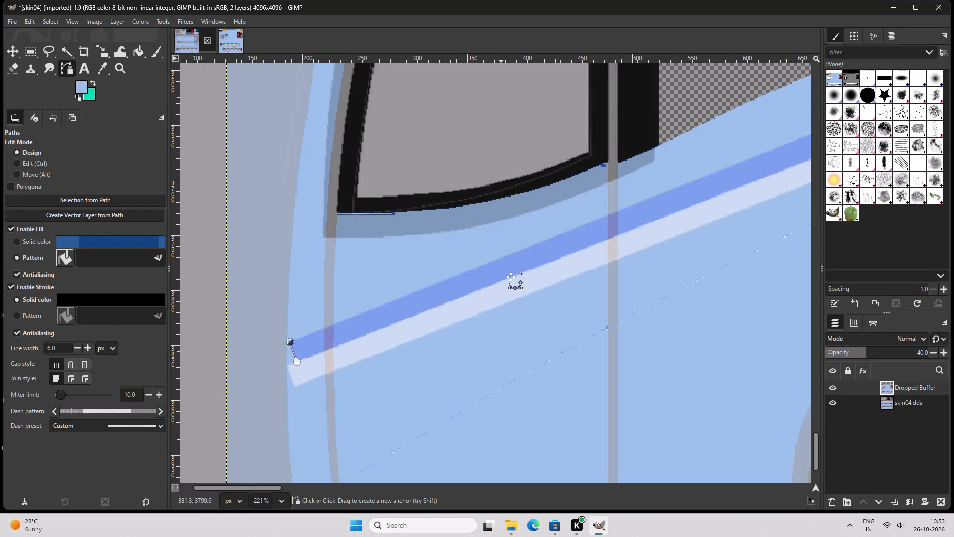
scroll(539, 265, "up", 2)
left_click(652, 285)
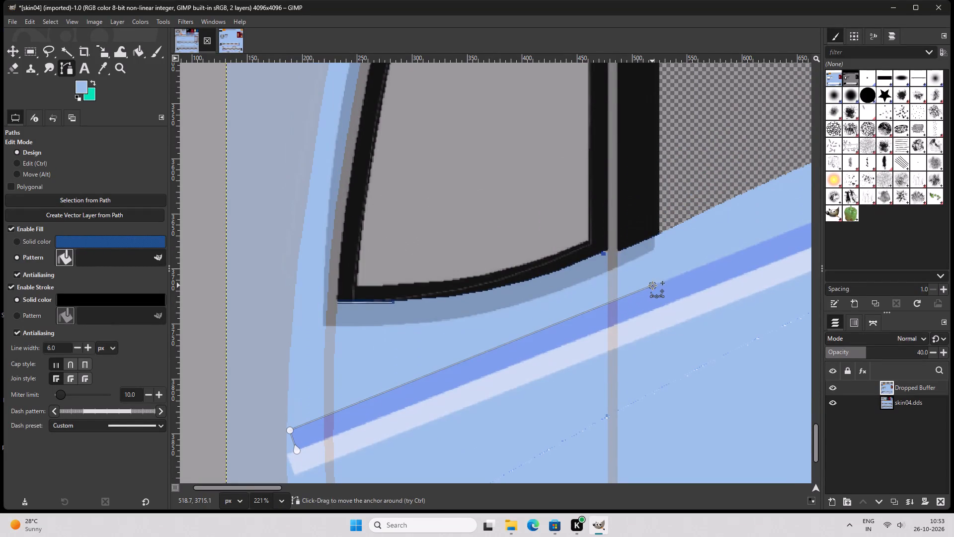
left_click_drag(252, 488, 307, 486)
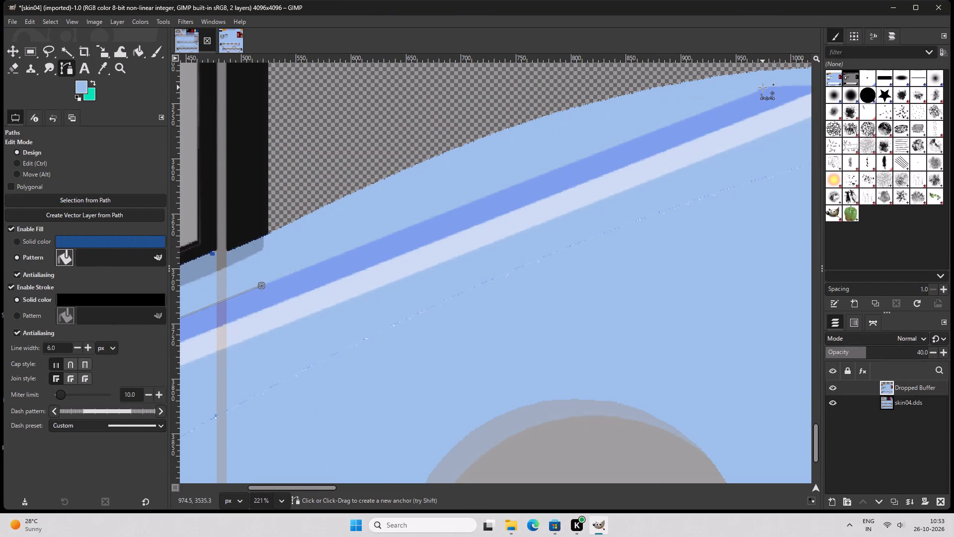
left_click(763, 88)
left_click_drag(305, 486, 307, 486)
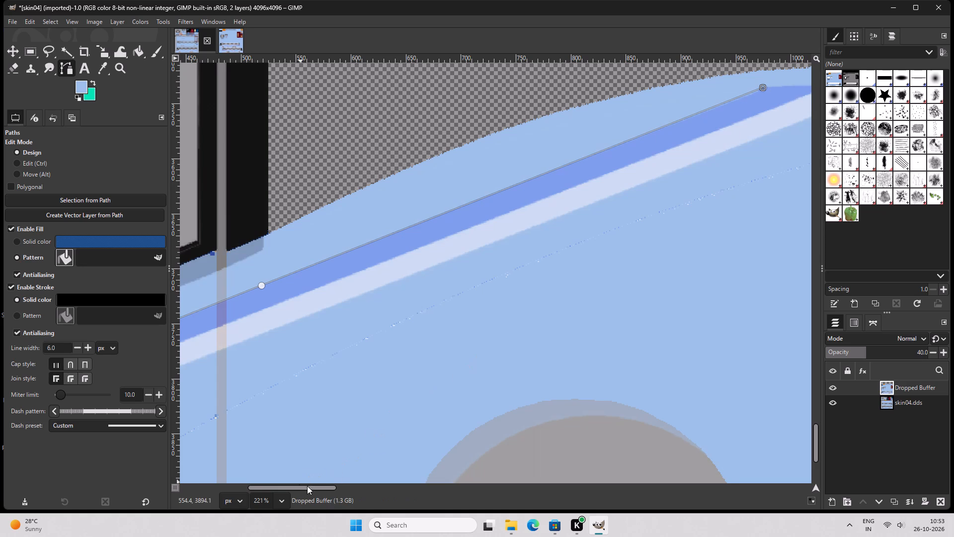
left_click_drag(307, 486, 331, 482)
scroll(686, 73, "up", 7, "ctrl")
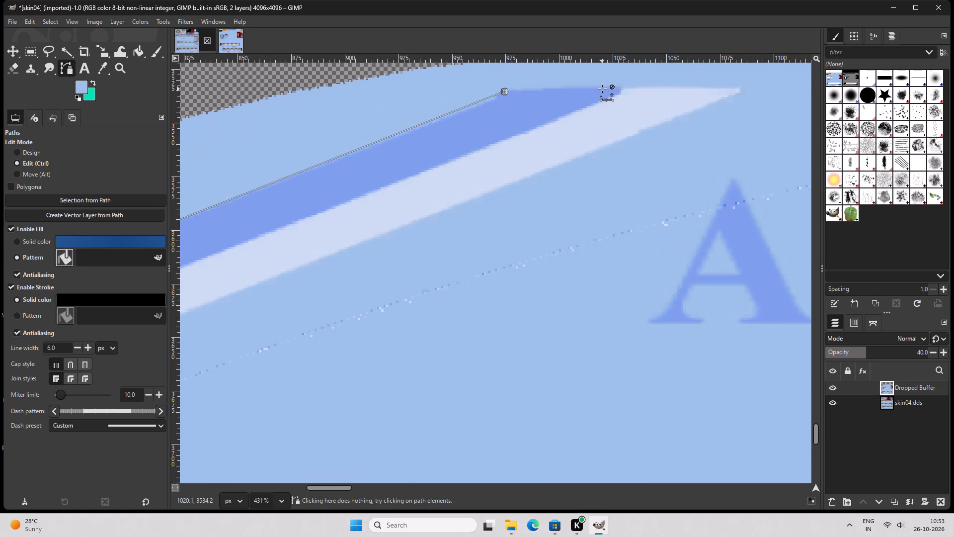
left_click(621, 89, "ctrl")
left_click(621, 90)
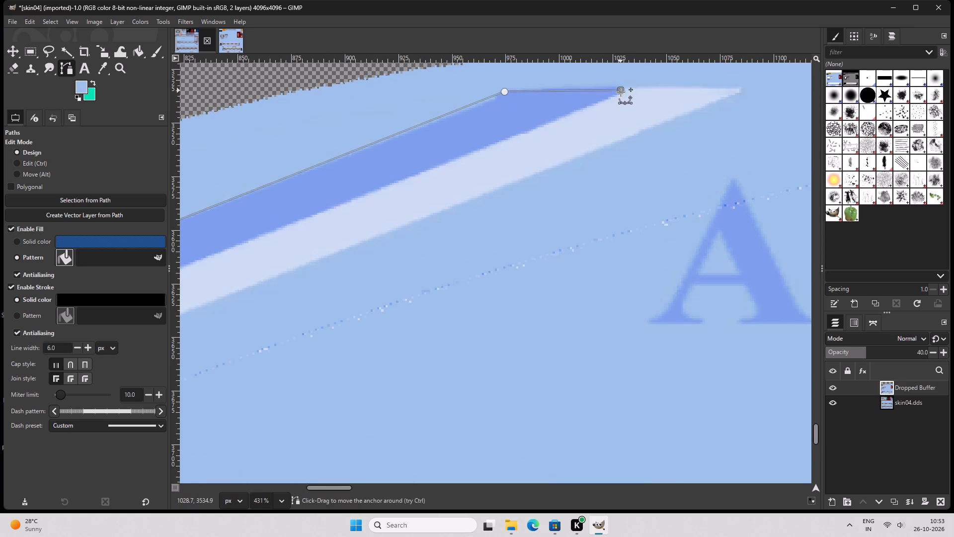
Continue the path from the rear tip along the blue stripe's lower edge and close it at the starting anchor on the front lower corner.
left_click(379, 188)
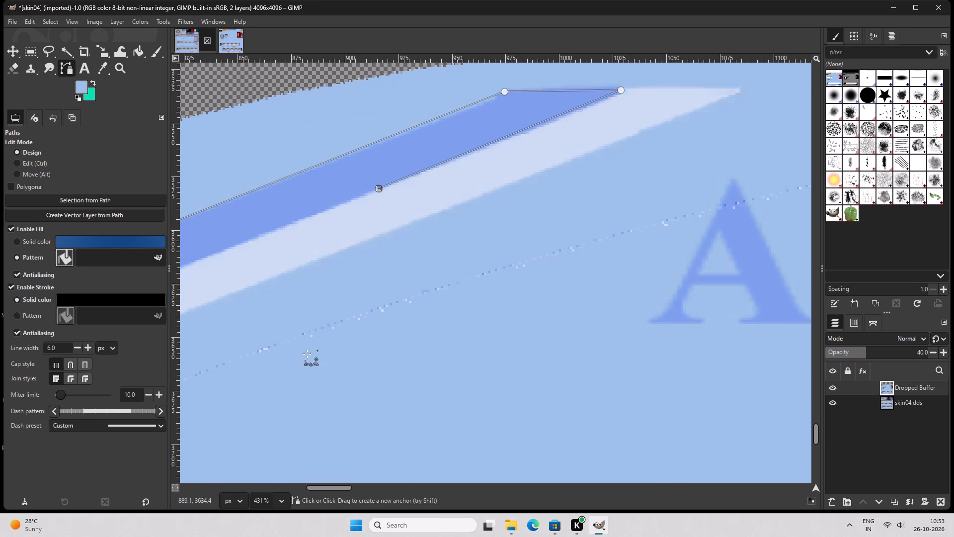
left_click_drag(342, 489, 304, 489)
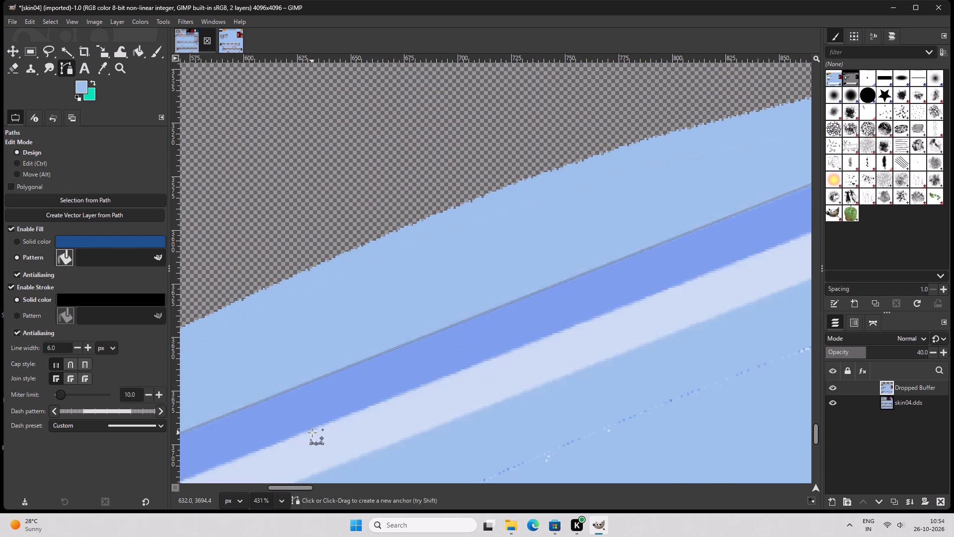
left_click(310, 431)
left_click_drag(305, 487, 299, 487)
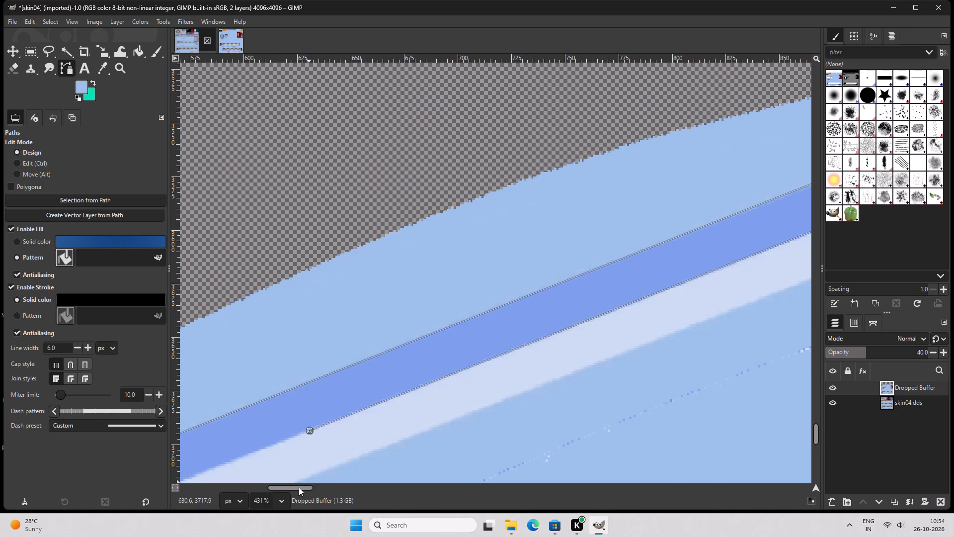
left_click_drag(299, 487, 278, 488)
scroll(325, 429, "down", 5)
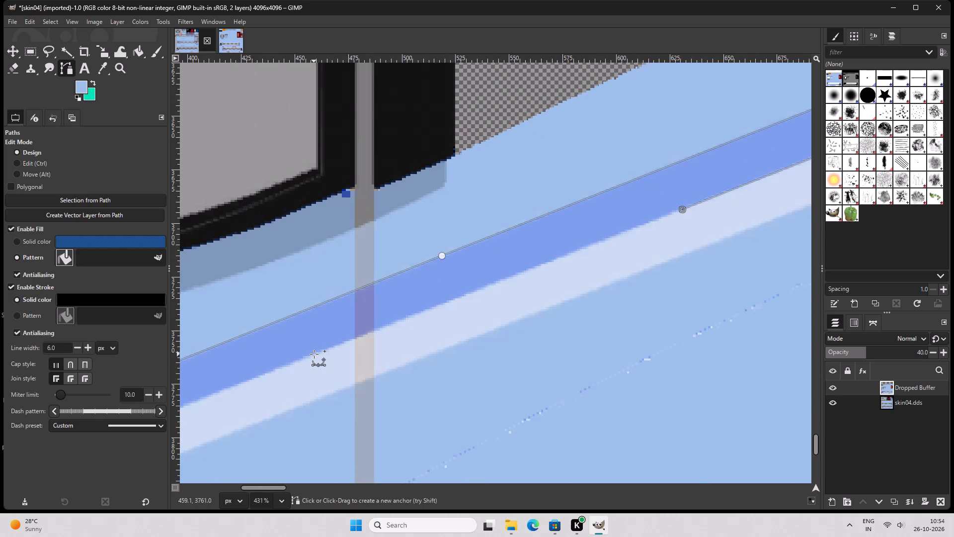
left_click(314, 354)
left_click_drag(275, 485, 257, 486)
scroll(261, 402, "down", 2)
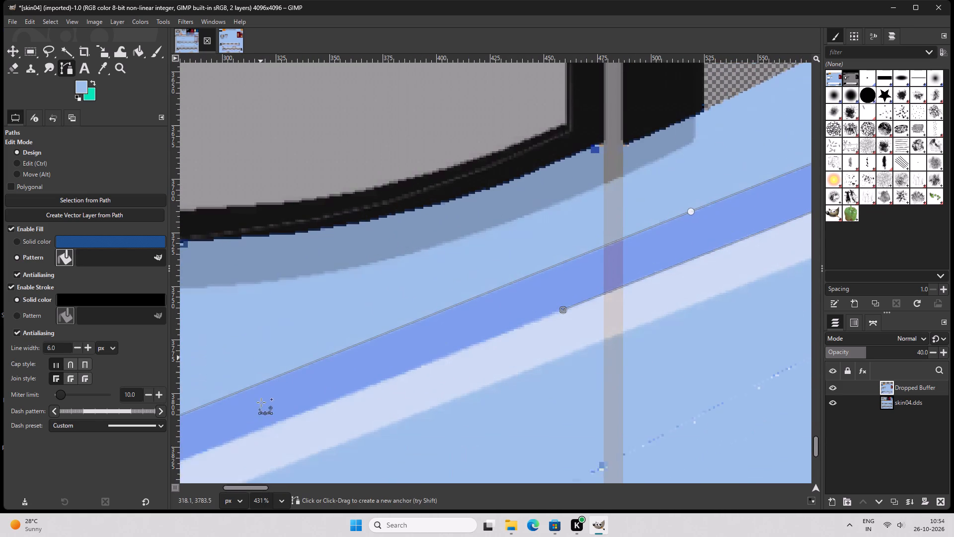
scroll(261, 402, "down", 1)
left_click(228, 354)
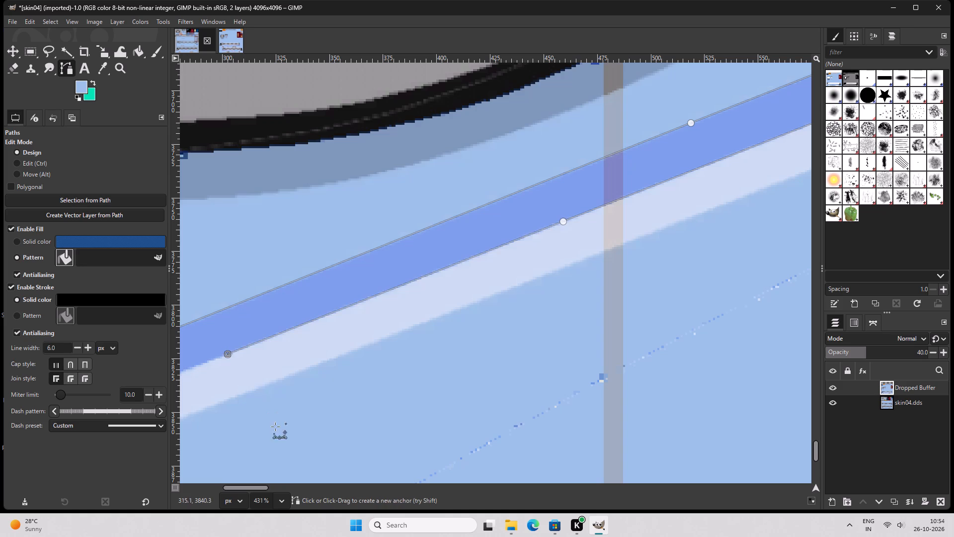
left_click_drag(258, 489, 229, 491)
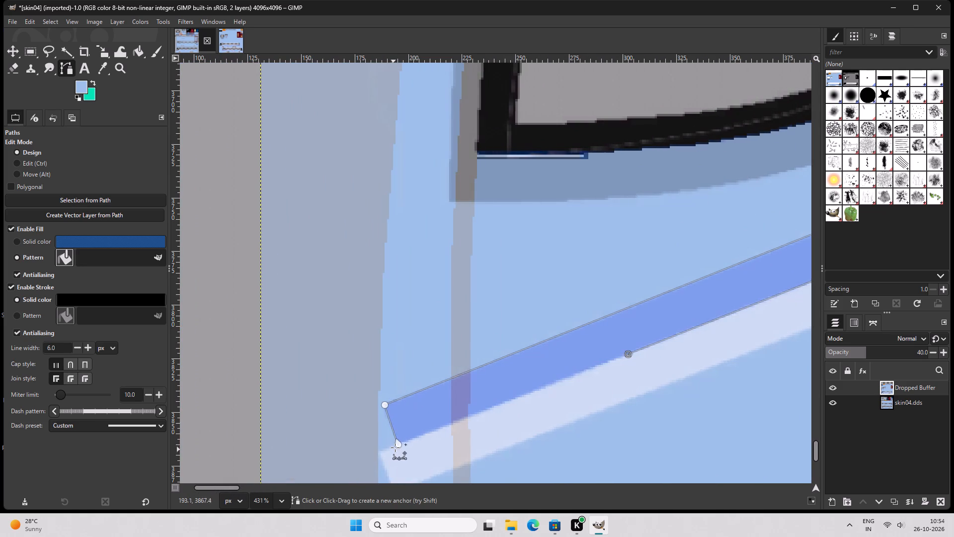
left_click(398, 444)
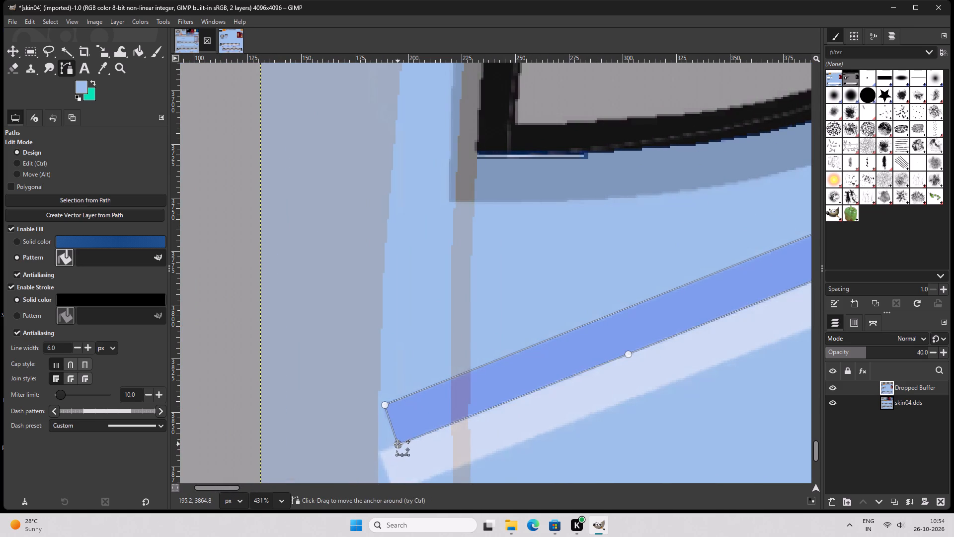
Convert the closed stripe path into a selection and cut that area from the Dropped Buffer layer.
key("Return")
key("ctrl+x")
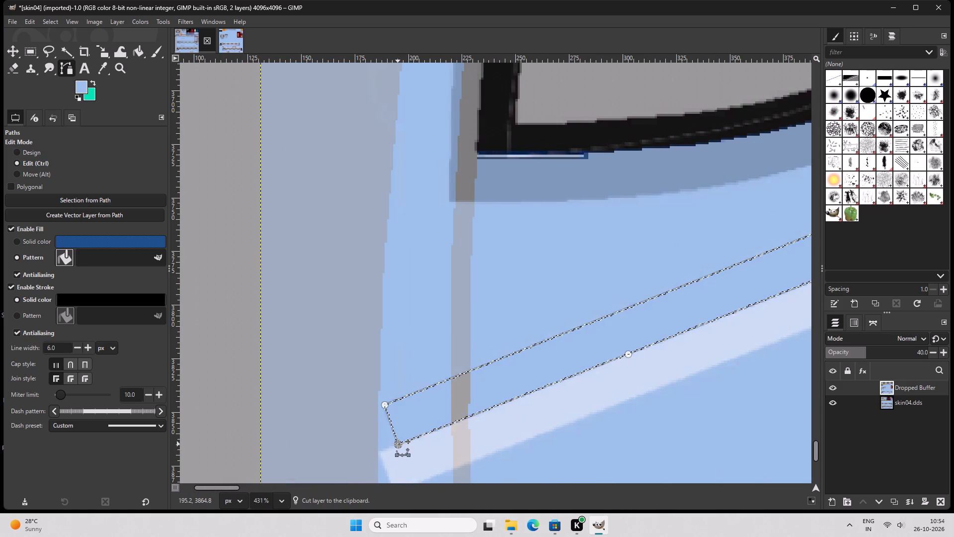
Hide the Dropped Buffer layer and paste the cut blue stripe as a new layer directly above skin04.dds.
left_click(832, 387)
left_click(891, 403)
scroll(660, 362, "down", 2, "ctrl")
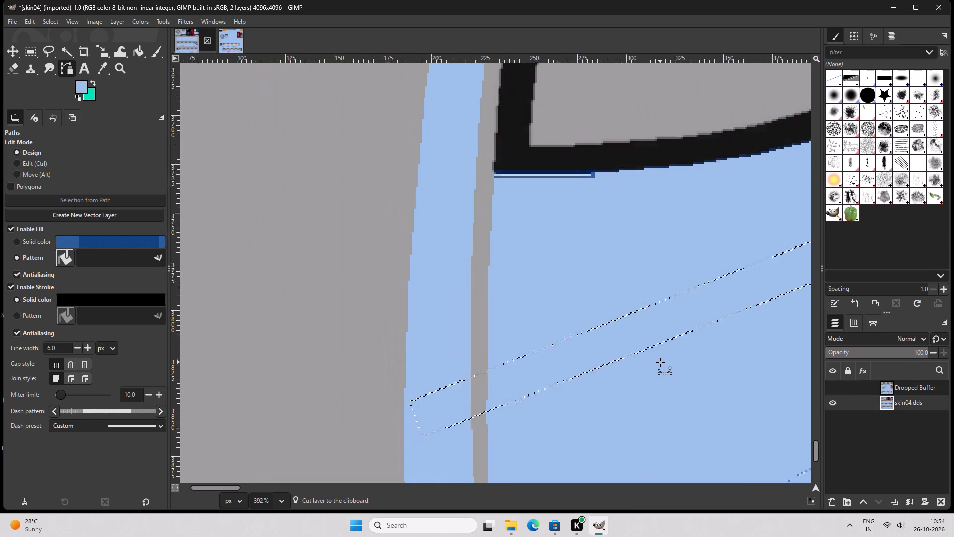
scroll(660, 362, "down", 5, "ctrl")
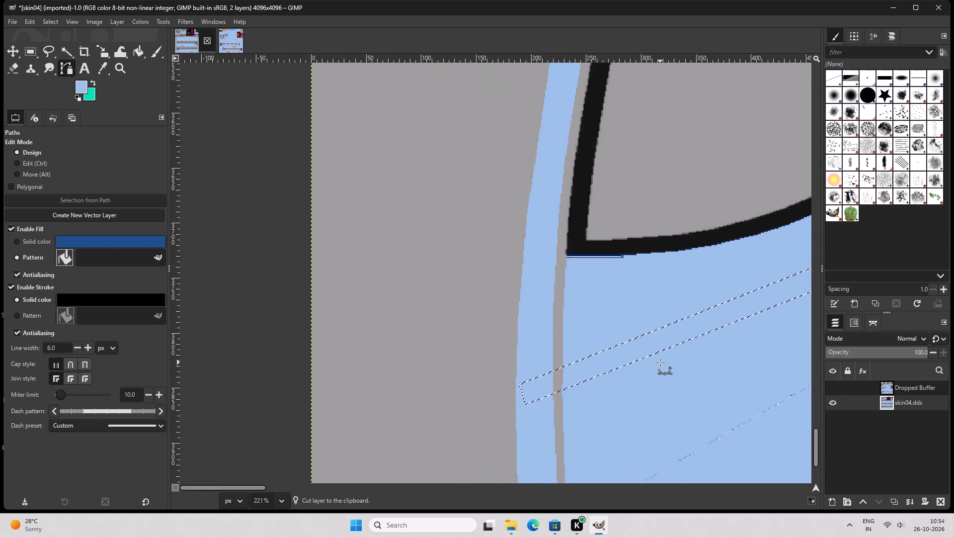
key("ctrl+v")
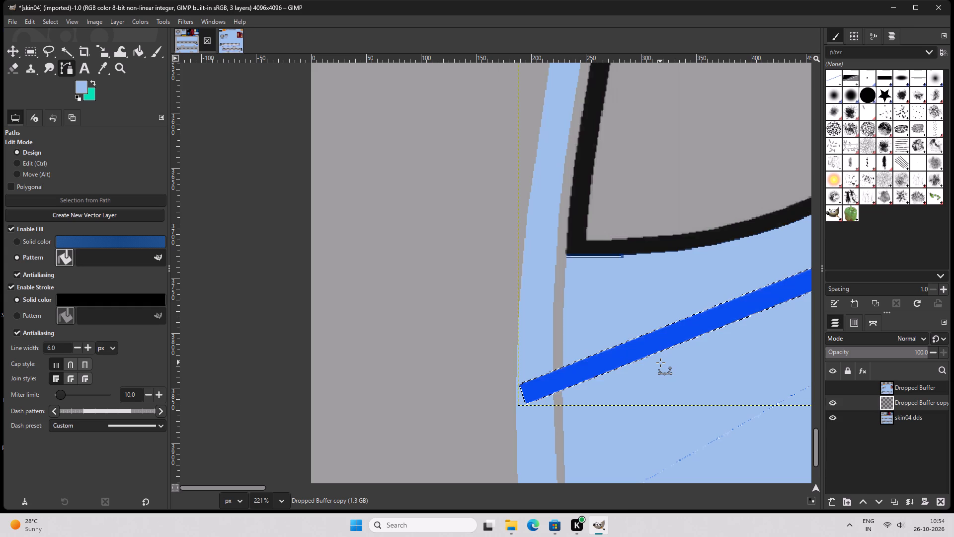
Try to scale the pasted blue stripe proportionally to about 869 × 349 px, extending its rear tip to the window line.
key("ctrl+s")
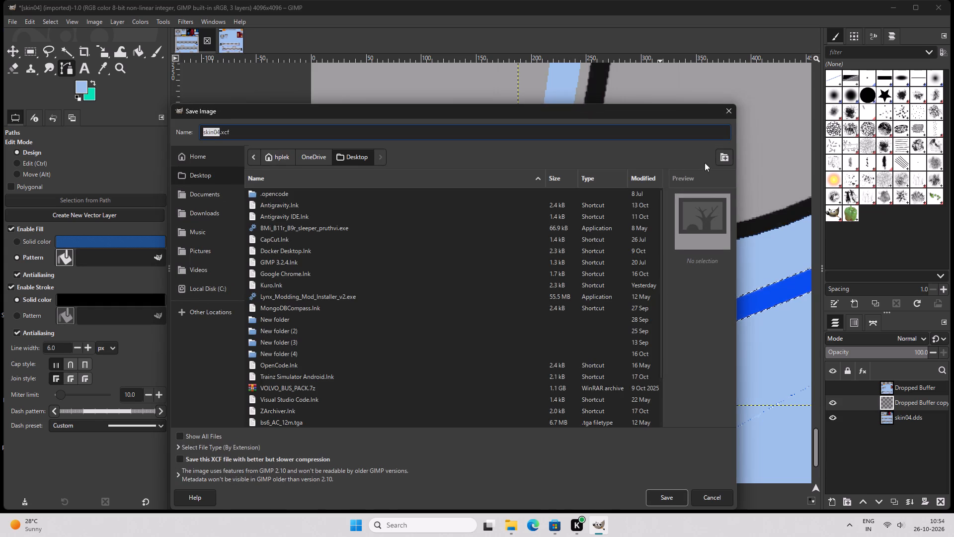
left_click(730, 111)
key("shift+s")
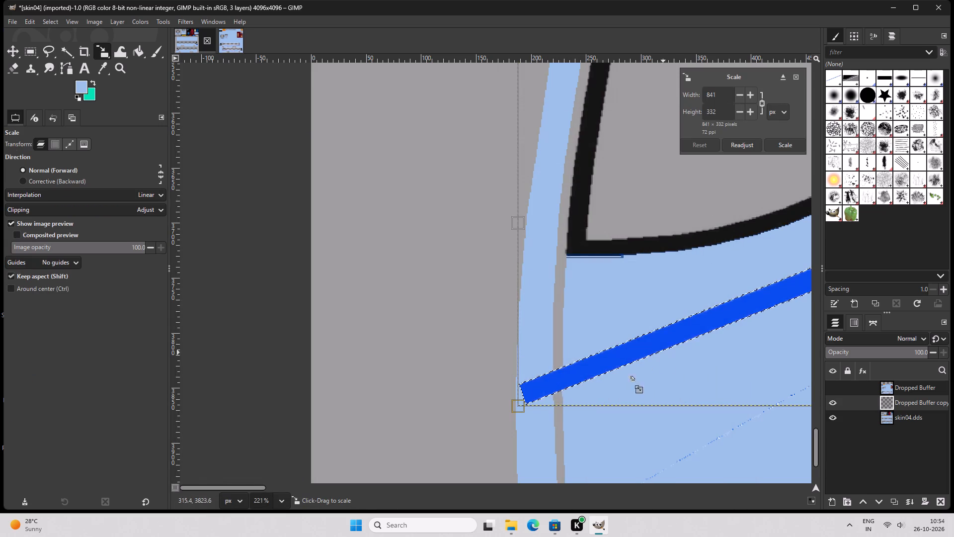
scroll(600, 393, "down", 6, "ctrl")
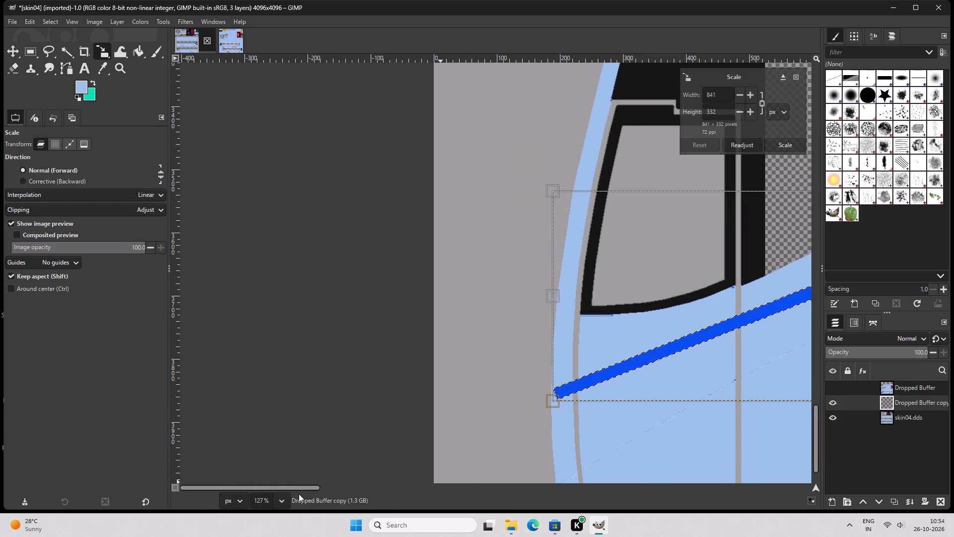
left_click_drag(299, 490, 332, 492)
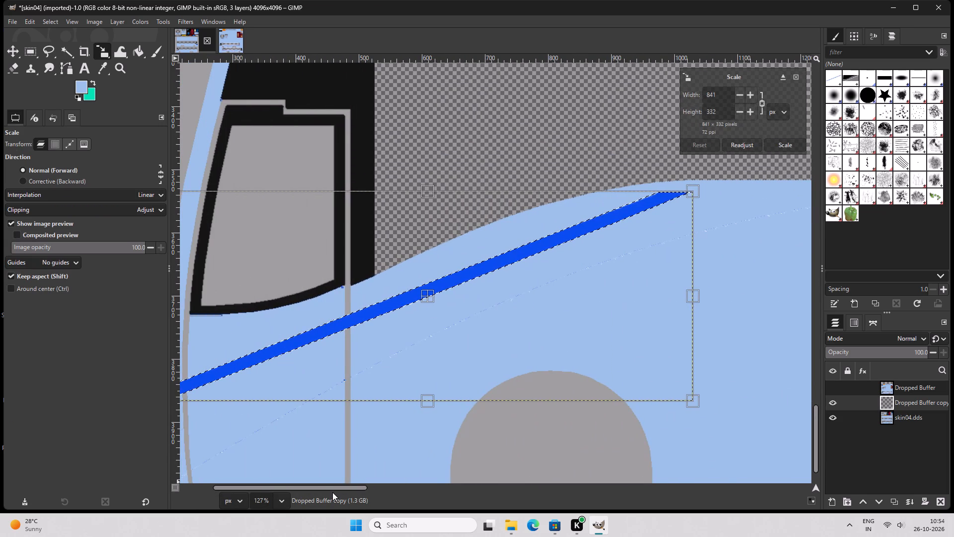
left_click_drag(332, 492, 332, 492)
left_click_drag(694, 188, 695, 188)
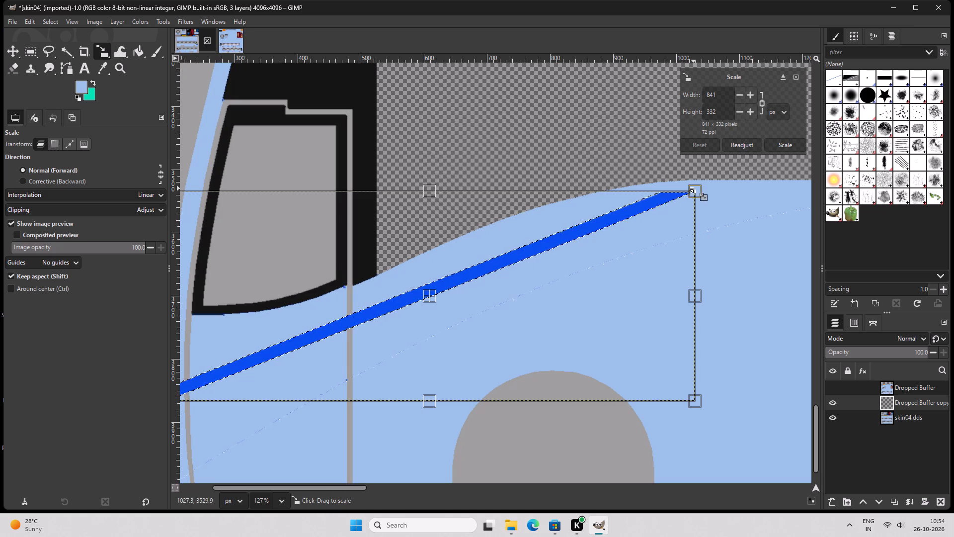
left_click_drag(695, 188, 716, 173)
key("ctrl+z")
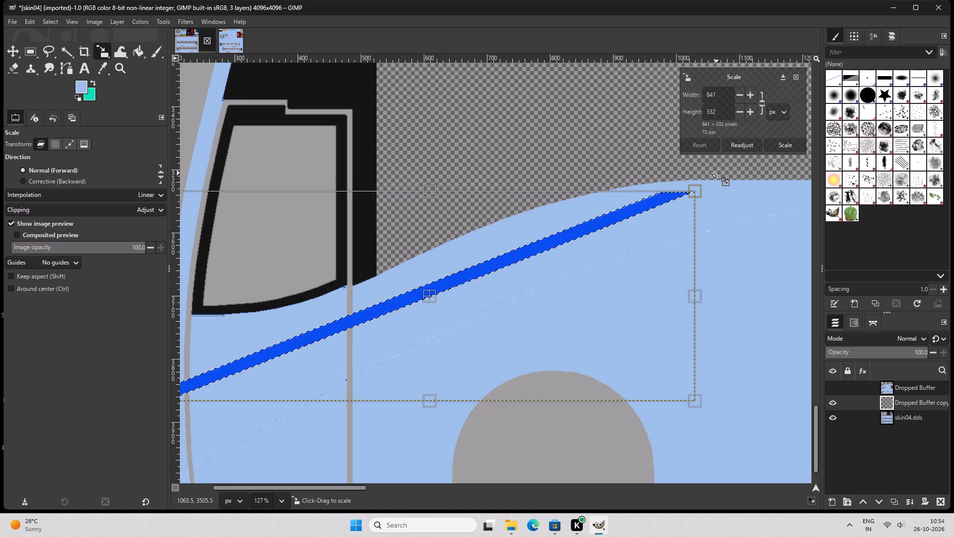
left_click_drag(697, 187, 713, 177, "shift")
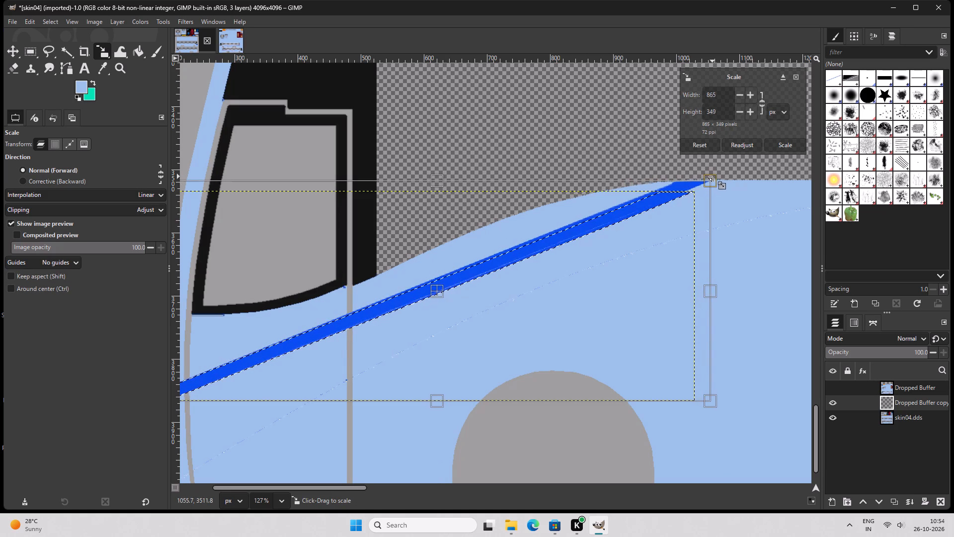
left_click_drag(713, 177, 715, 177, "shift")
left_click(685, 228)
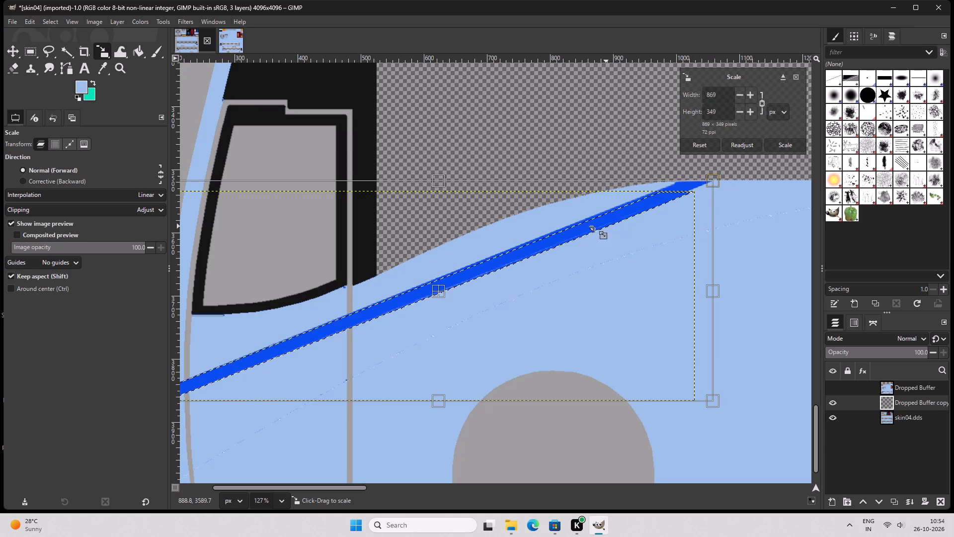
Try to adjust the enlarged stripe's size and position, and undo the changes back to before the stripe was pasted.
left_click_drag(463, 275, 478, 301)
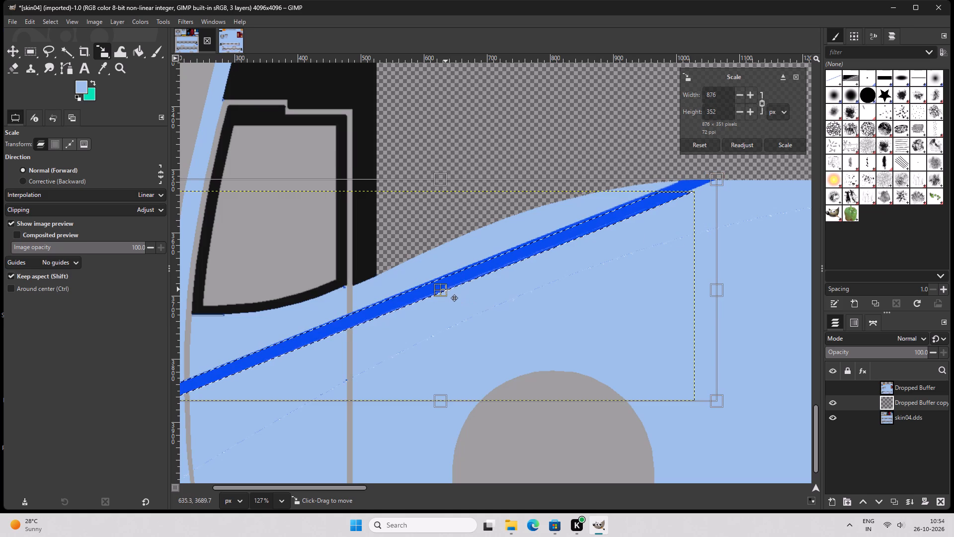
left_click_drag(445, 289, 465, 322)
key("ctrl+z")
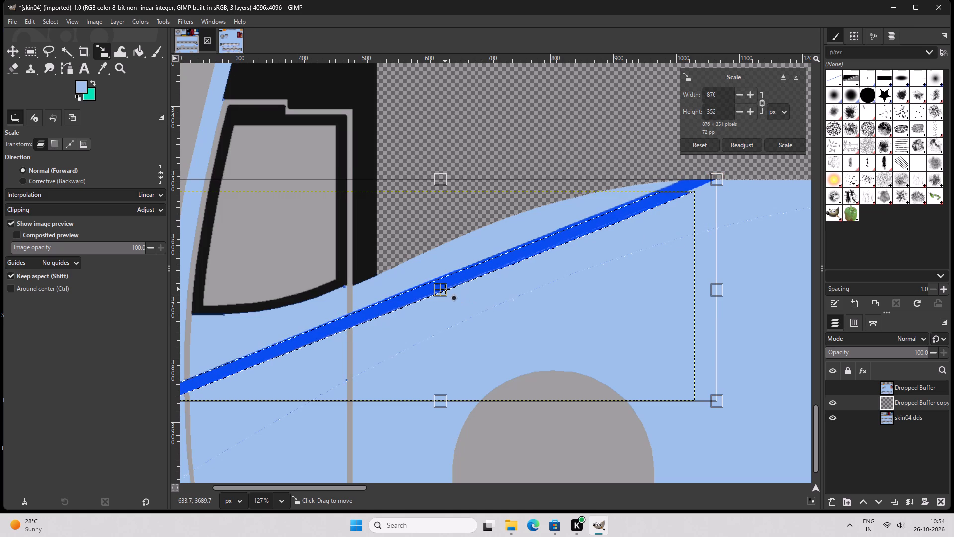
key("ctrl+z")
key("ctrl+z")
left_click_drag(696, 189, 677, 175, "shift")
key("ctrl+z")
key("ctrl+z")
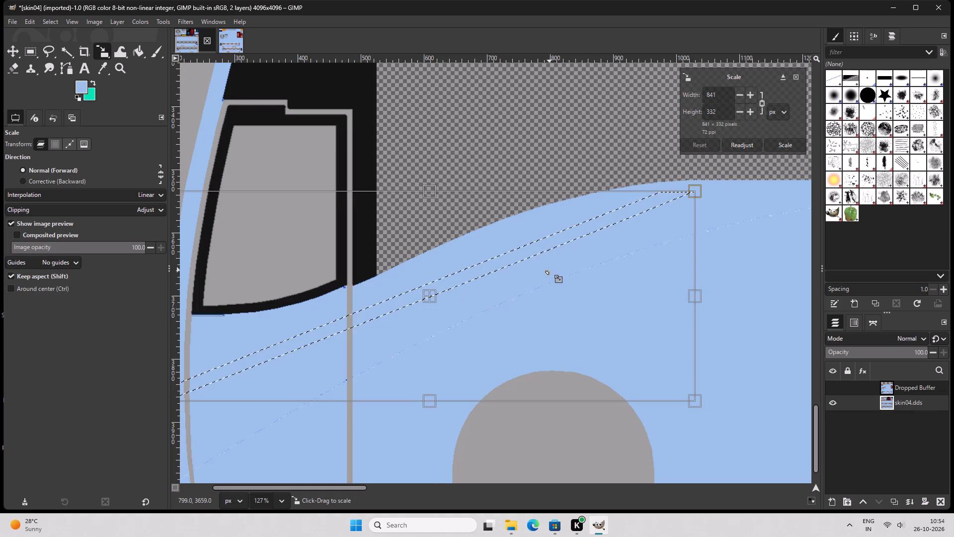
Paste the blue stripe again and scale it proportionally to about 898 × 355 px, extending both its rear tip and front corner.
left_click(550, 270)
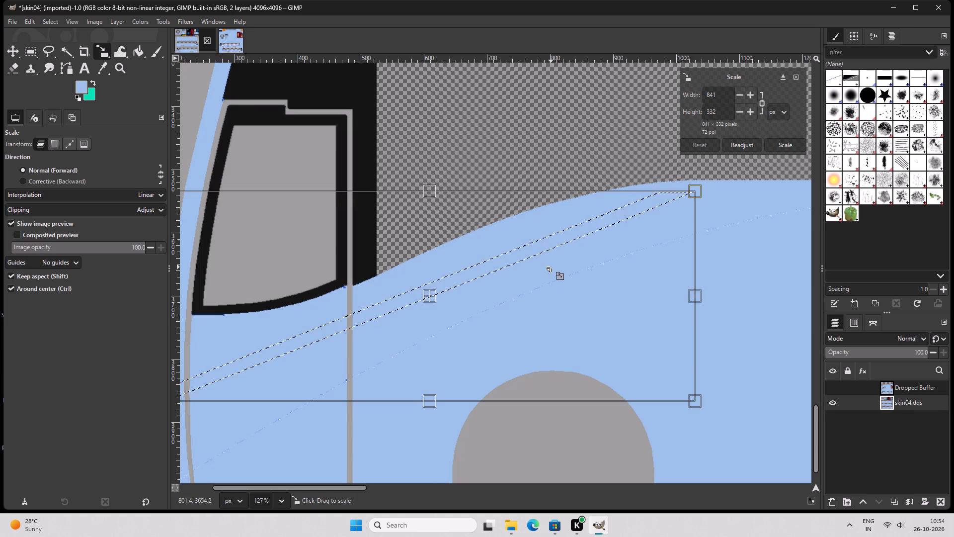
key("ctrl+v")
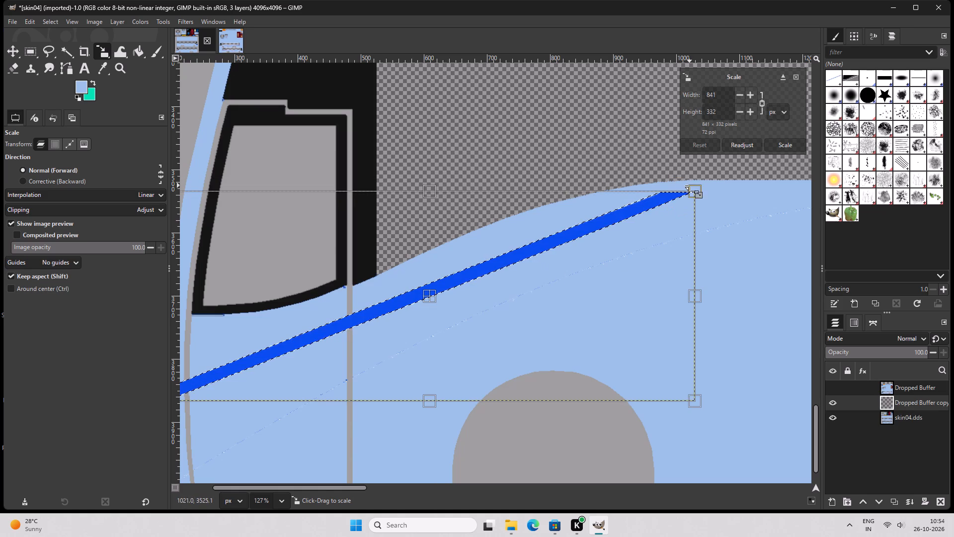
left_click_drag(696, 188, 645, 213)
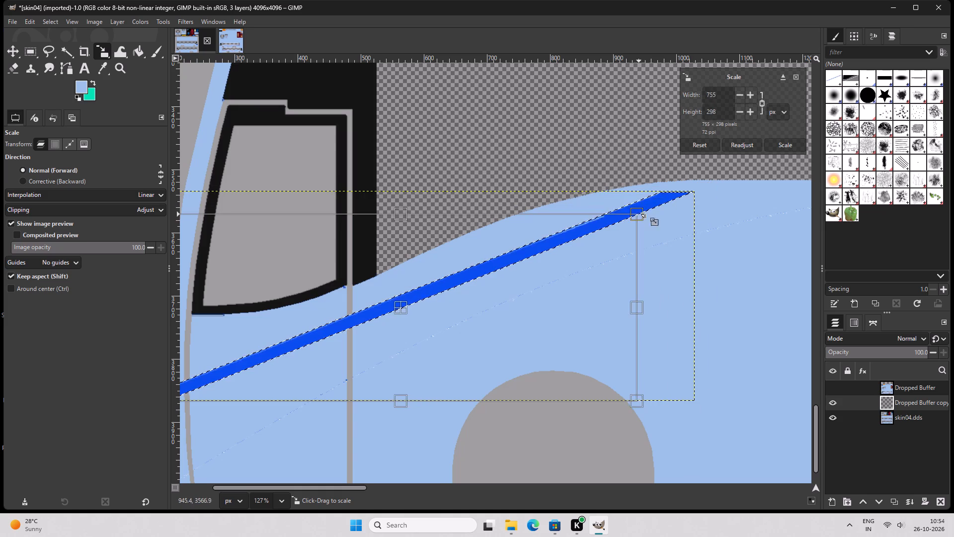
left_click_drag(645, 213, 722, 173)
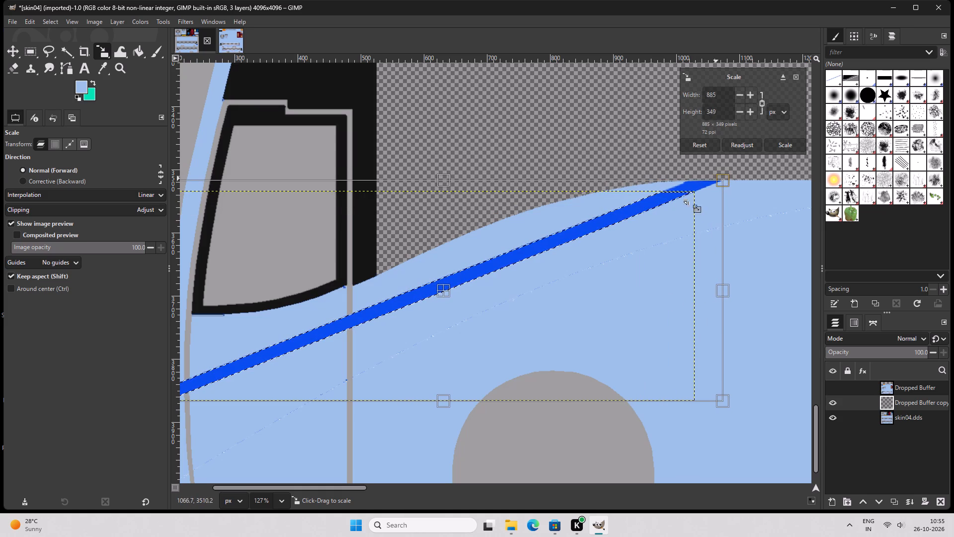
left_click_drag(361, 484, 336, 484)
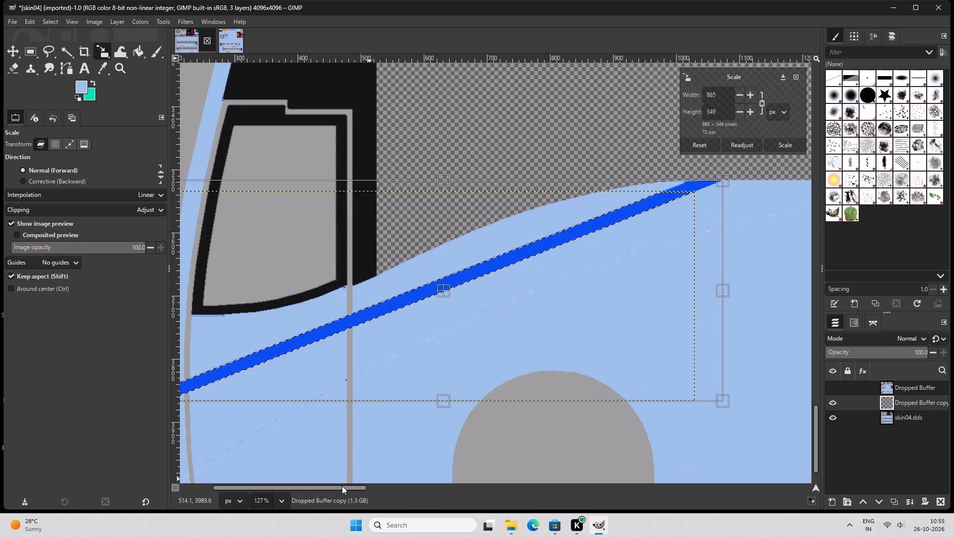
left_click_drag(344, 487, 297, 488)
left_click_drag(298, 406, 297, 406)
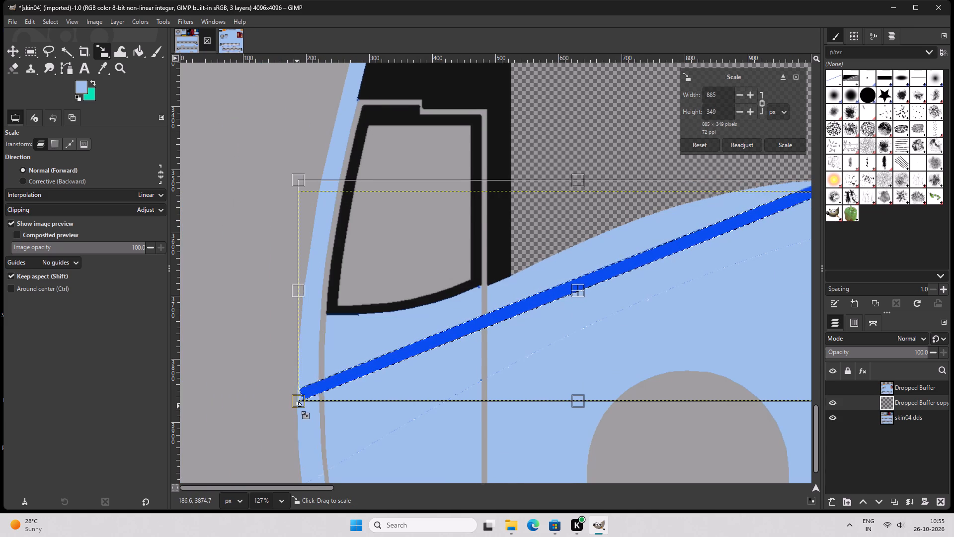
left_click_drag(297, 406, 291, 412)
key("Return")
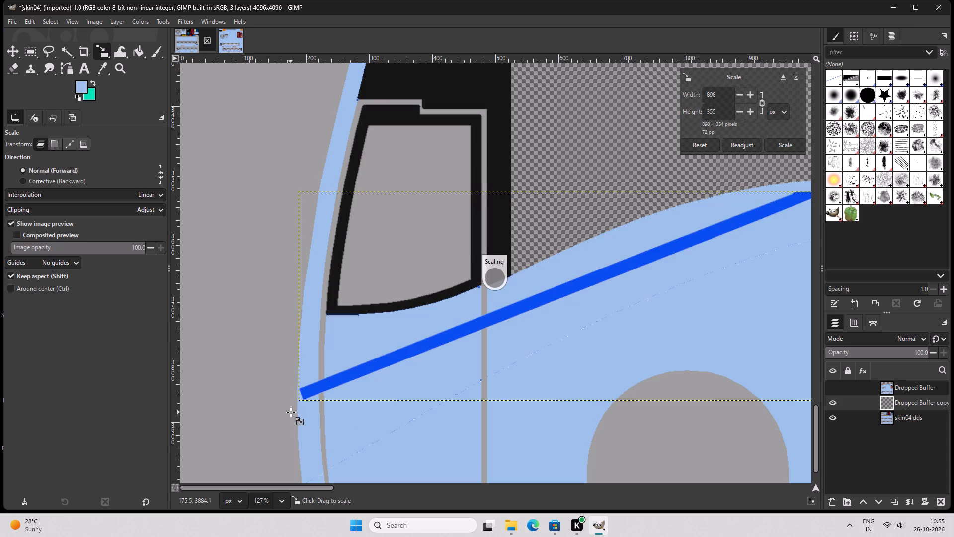
scroll(514, 336, "down", 3)
scroll(514, 336, "down", 3, "ctrl")
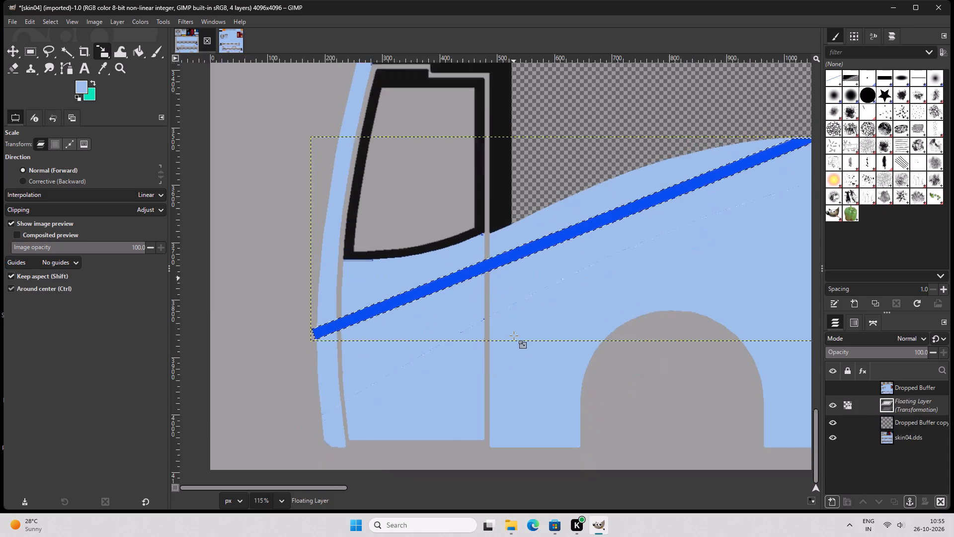
scroll(514, 336, "down", 2, "ctrl")
key("Return")
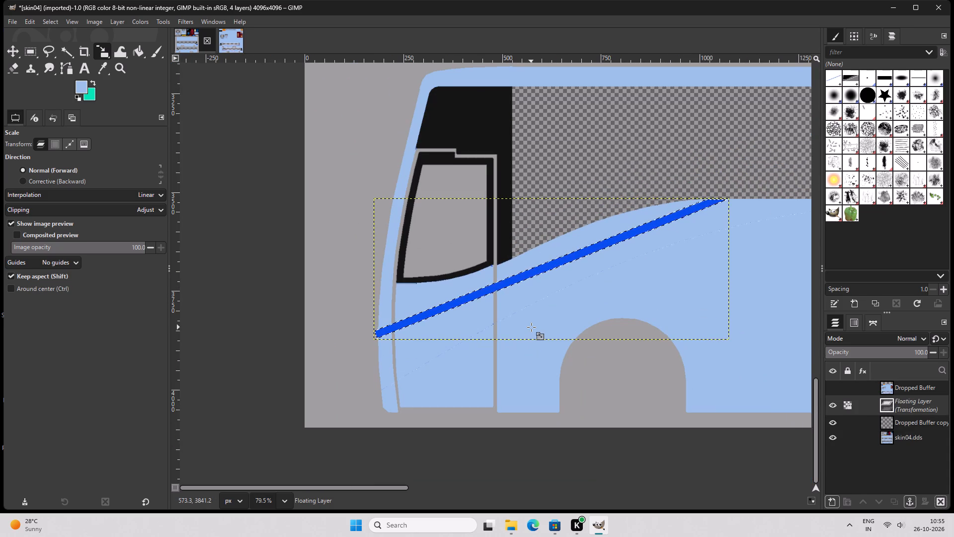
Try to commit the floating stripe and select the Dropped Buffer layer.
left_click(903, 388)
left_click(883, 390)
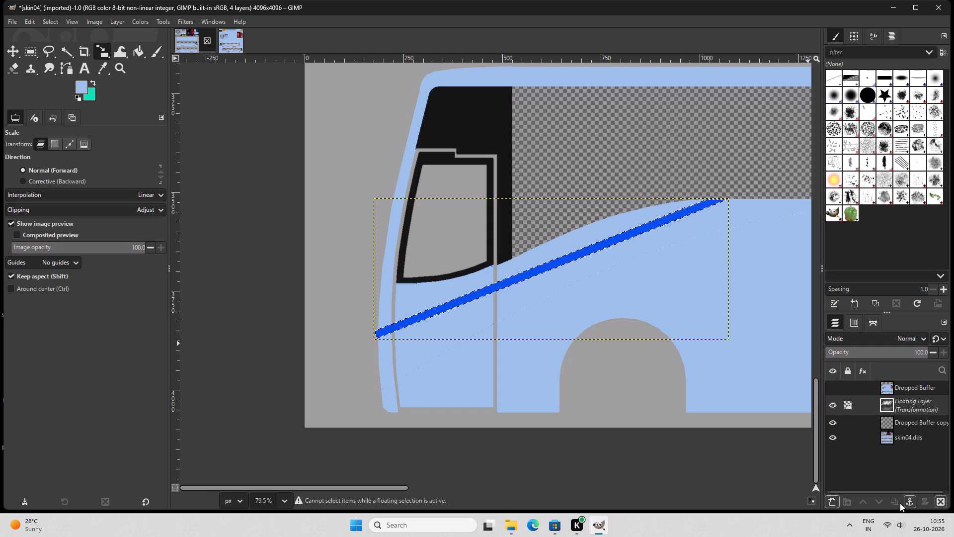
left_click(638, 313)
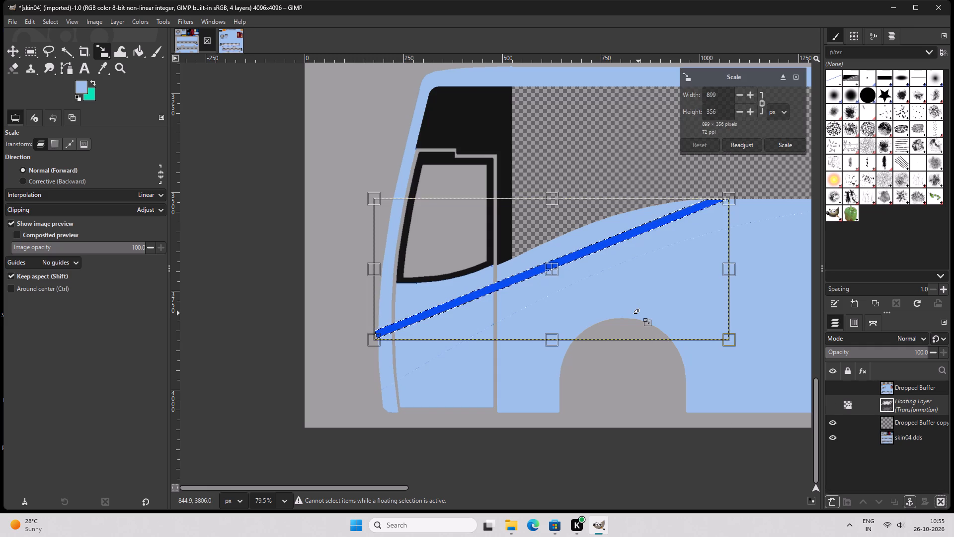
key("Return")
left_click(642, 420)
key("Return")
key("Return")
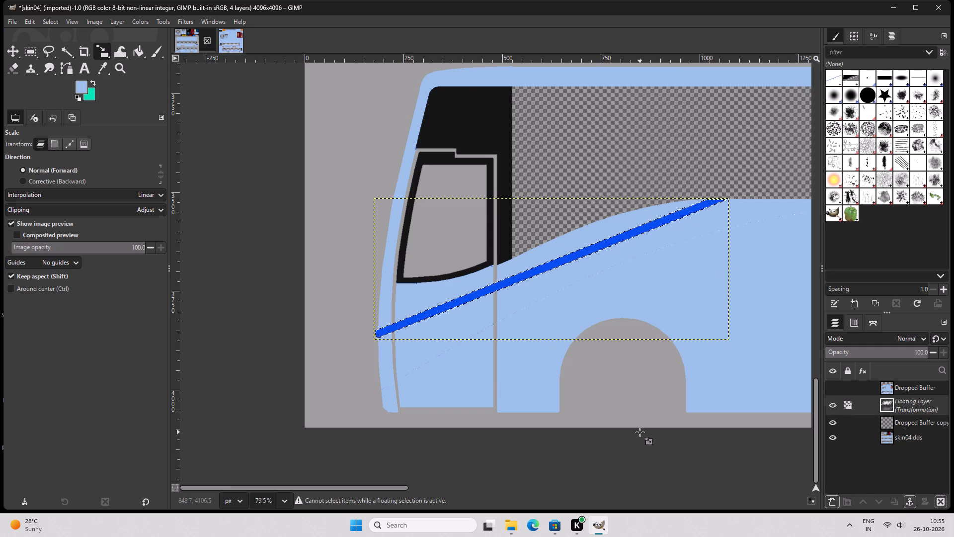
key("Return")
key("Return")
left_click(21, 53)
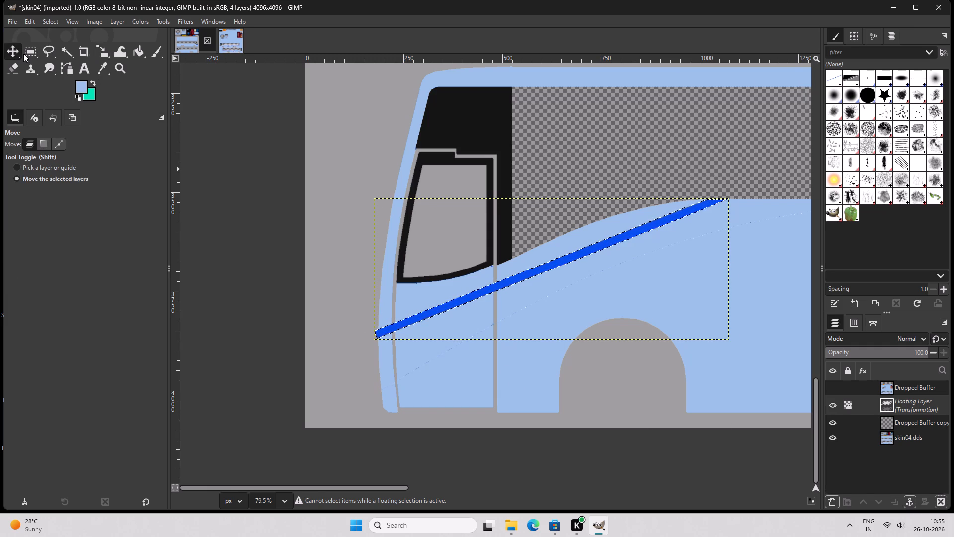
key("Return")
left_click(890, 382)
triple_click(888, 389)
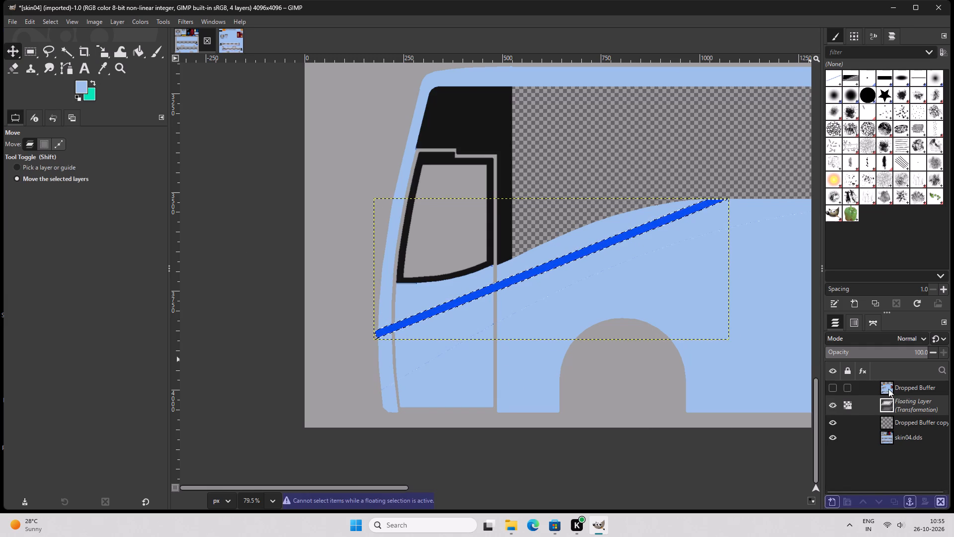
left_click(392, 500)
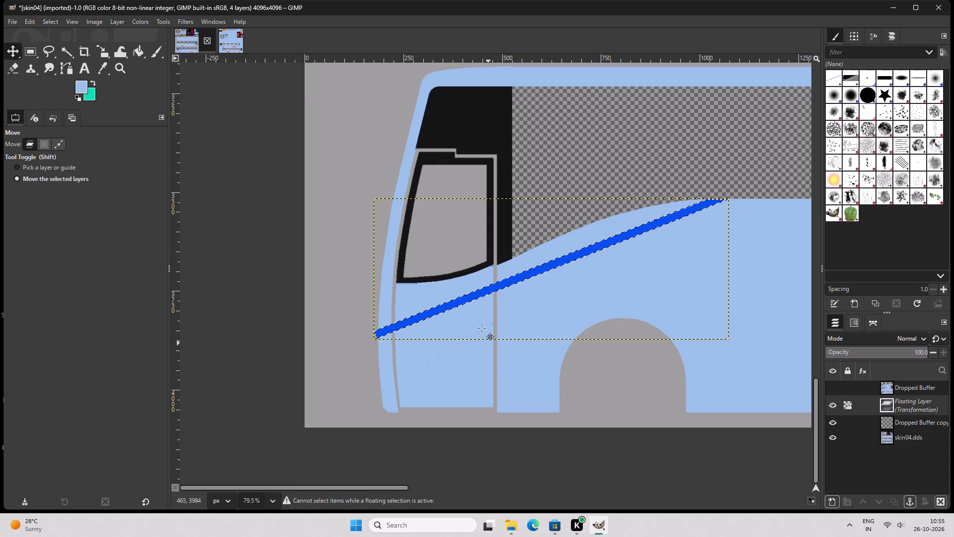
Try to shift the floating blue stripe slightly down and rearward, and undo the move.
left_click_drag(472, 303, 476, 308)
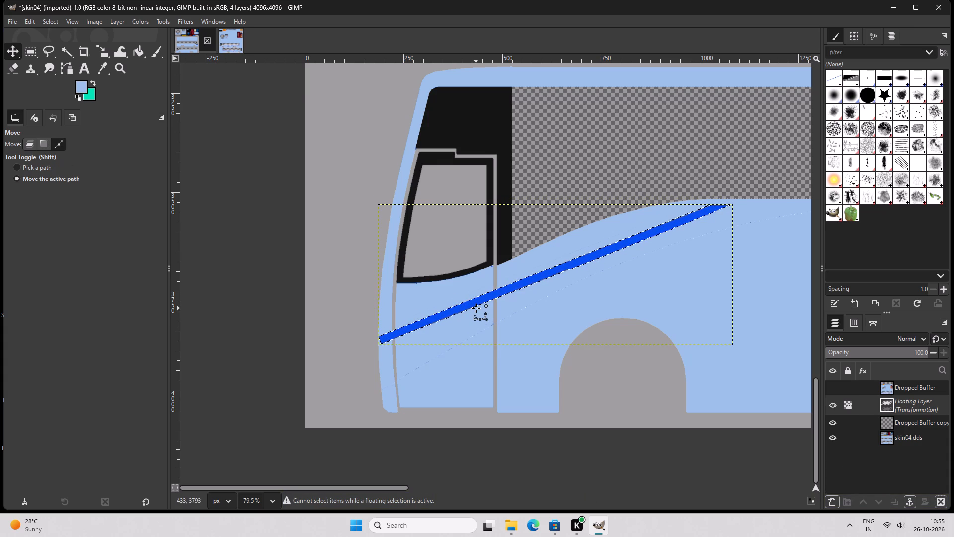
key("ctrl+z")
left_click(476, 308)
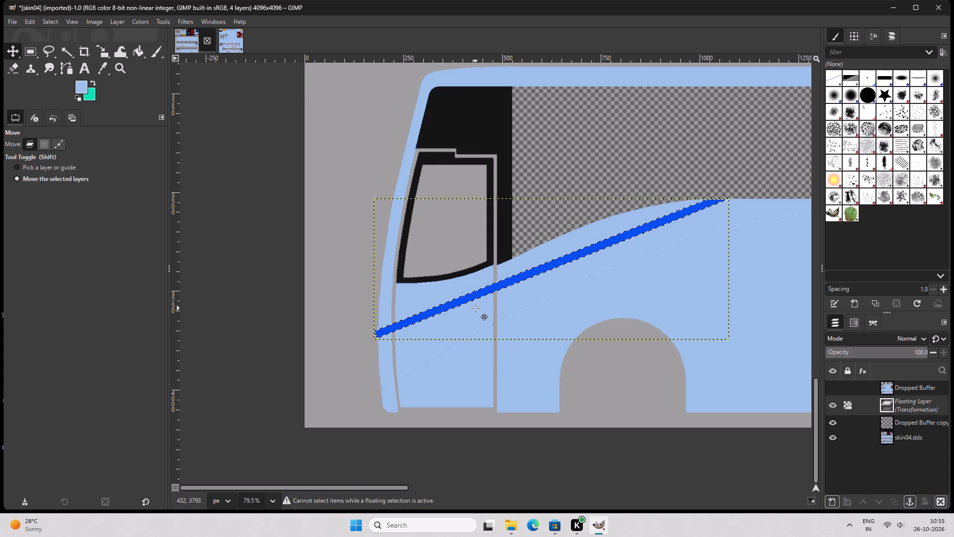
Copy the scaled blue stripe to the clipboard and delete its floating layer.
scroll(476, 308, "down", 9, "ctrl")
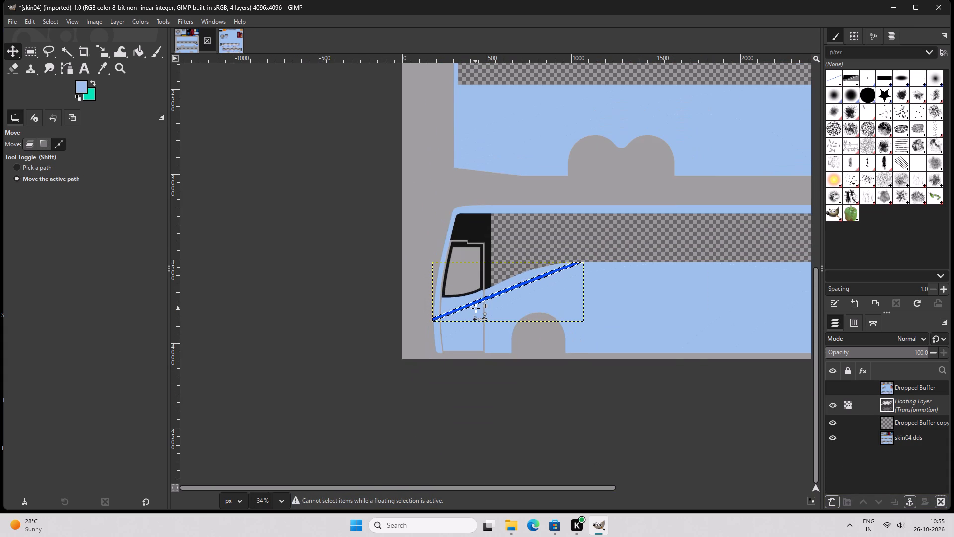
key("ctrl+c")
key("ctrl+c")
key("ctrl+c")
key("ctrl+c")
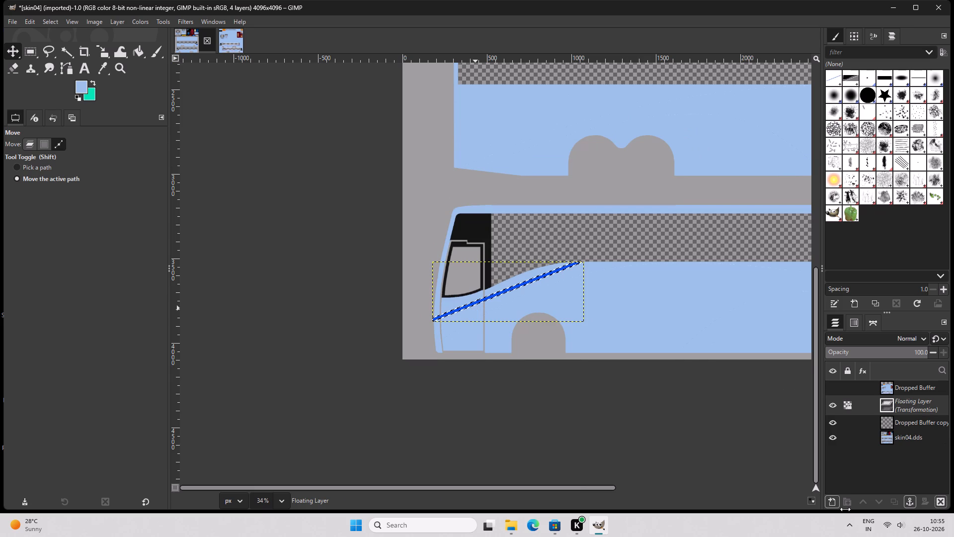
left_click(833, 504)
left_click(852, 483)
left_click(898, 465)
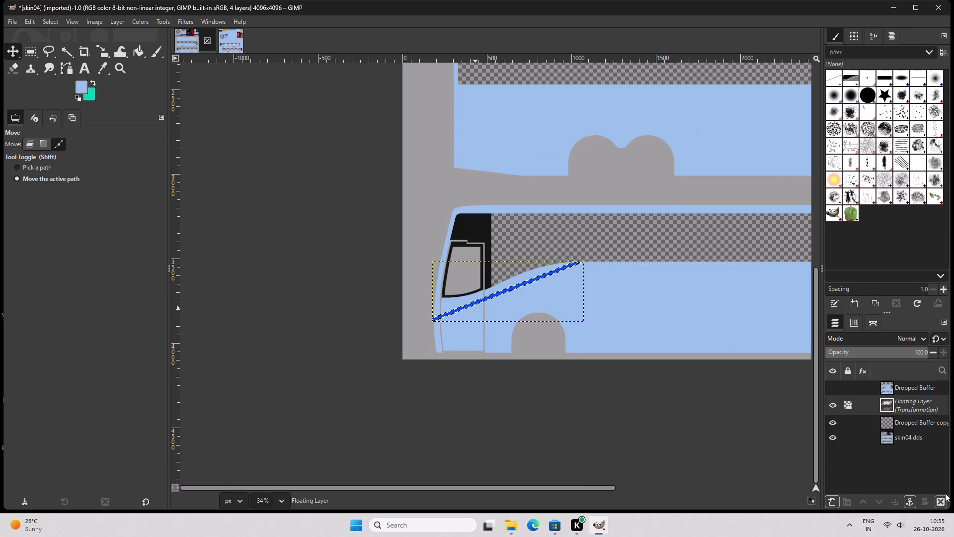
left_click(941, 501)
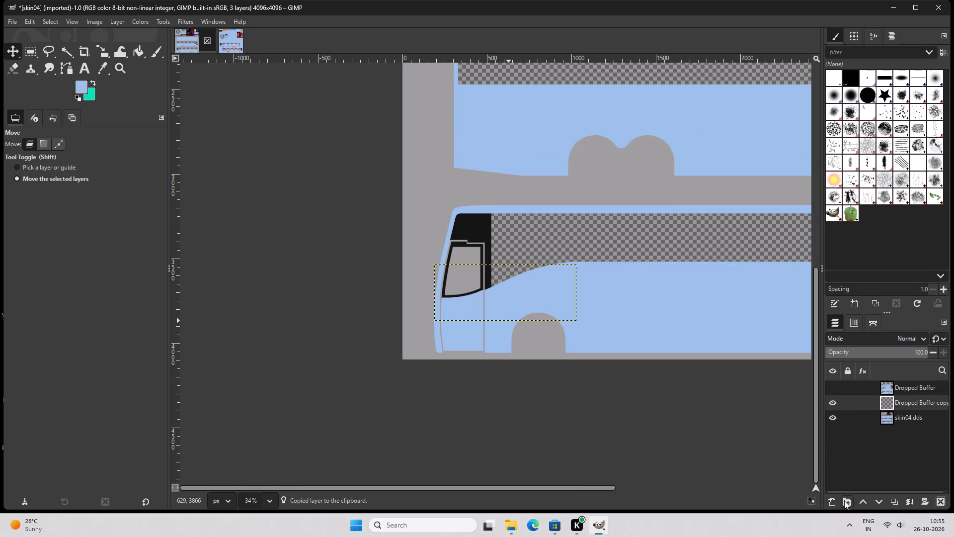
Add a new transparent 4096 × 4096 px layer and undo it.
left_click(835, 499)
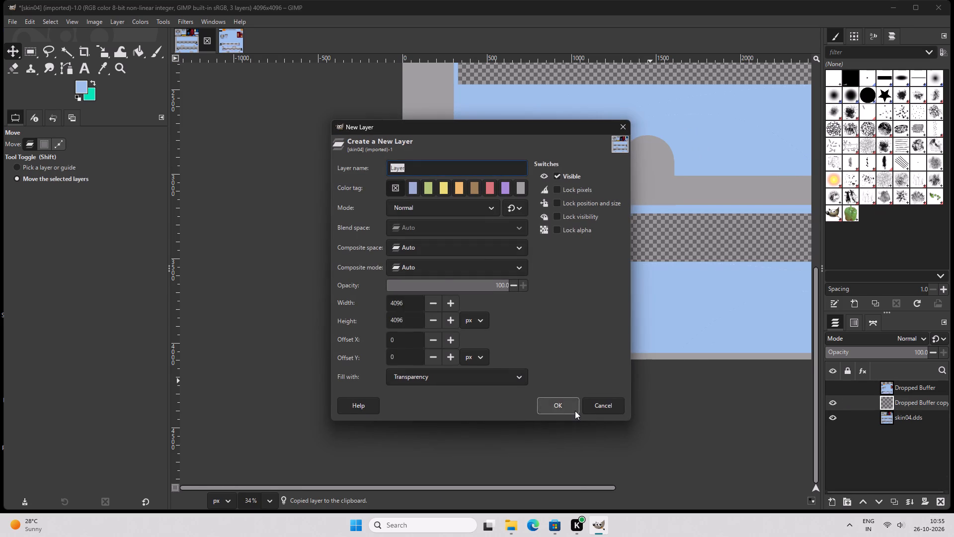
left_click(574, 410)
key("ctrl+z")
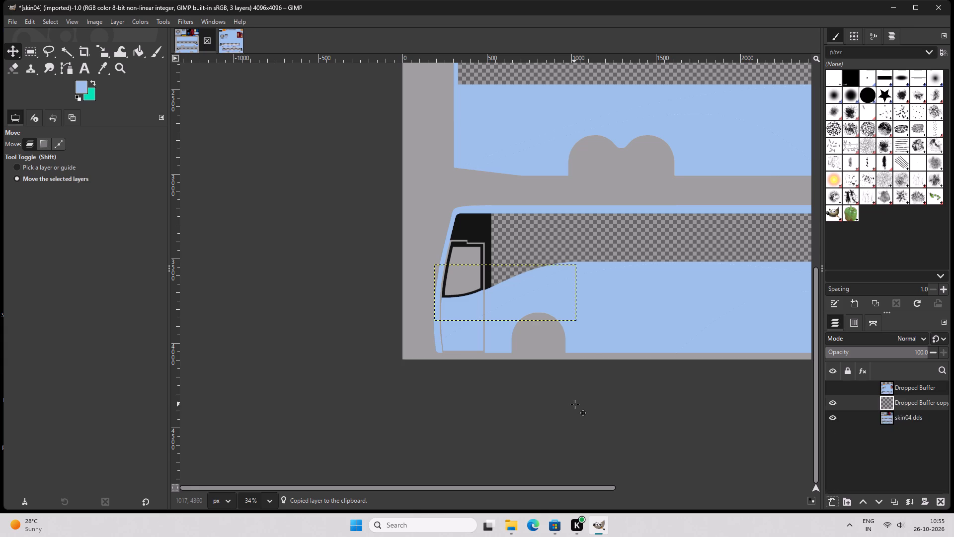
Undo the deletion of the scaled blue stripe layer and copy the layer.
key("ctrl+z")
key("ctrl+c")
key("ctrl+c")
key("ctrl+c")
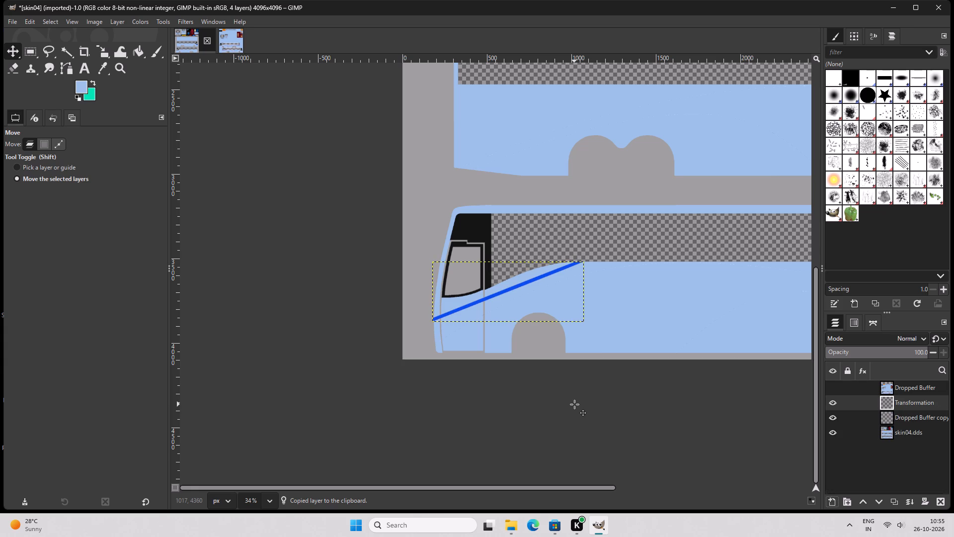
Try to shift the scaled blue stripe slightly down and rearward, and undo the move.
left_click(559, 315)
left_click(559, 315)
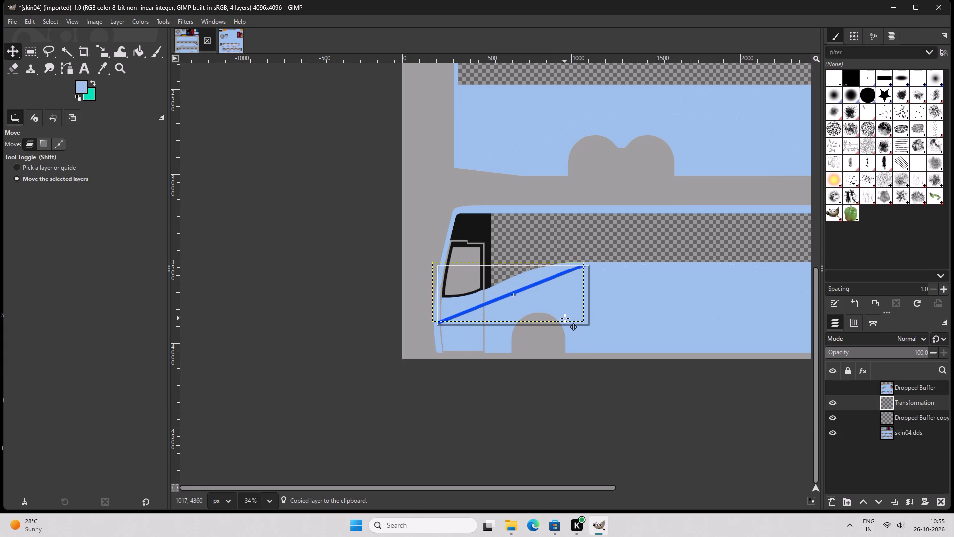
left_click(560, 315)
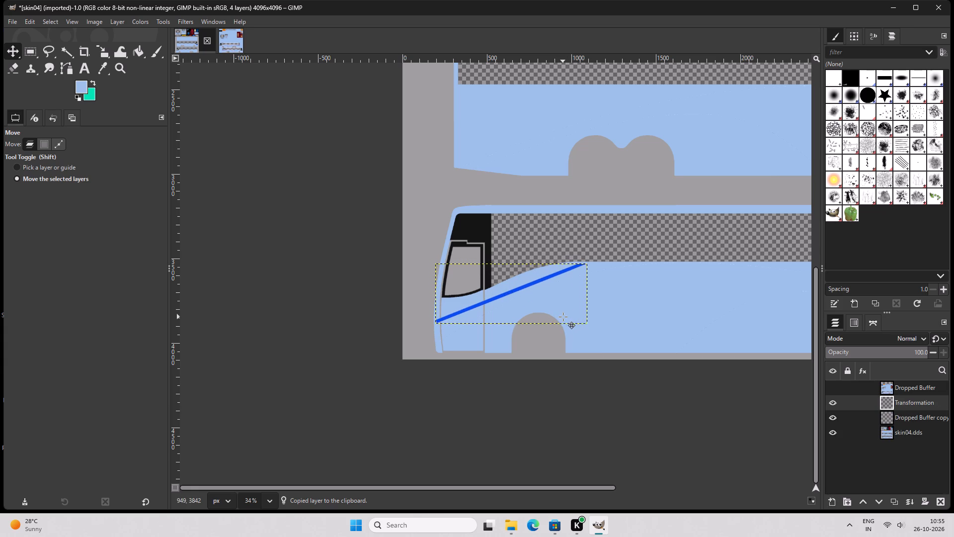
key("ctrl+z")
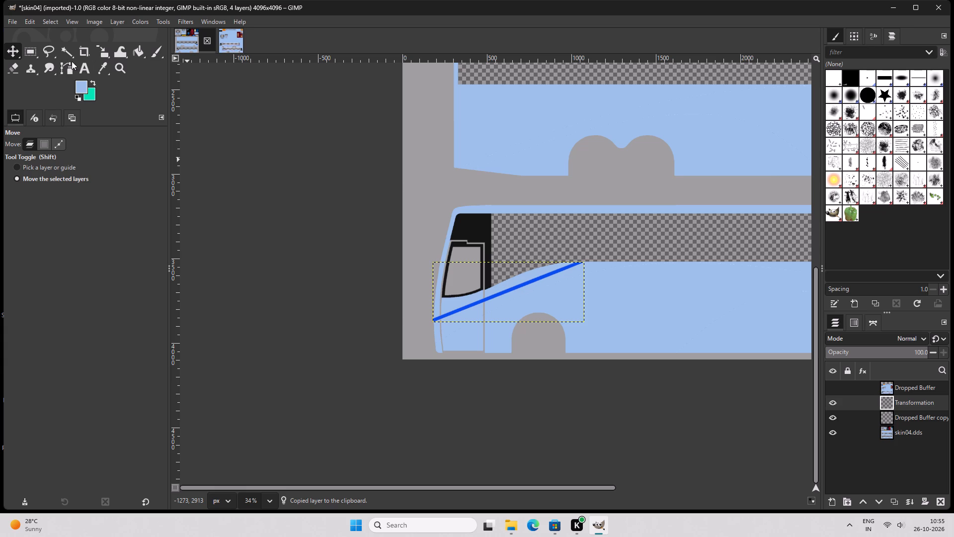
Fuzzy-select the blue stripe on its Transformation layer and copy the selected stripe.
left_click(72, 51)
scroll(521, 324, "up", 9, "ctrl")
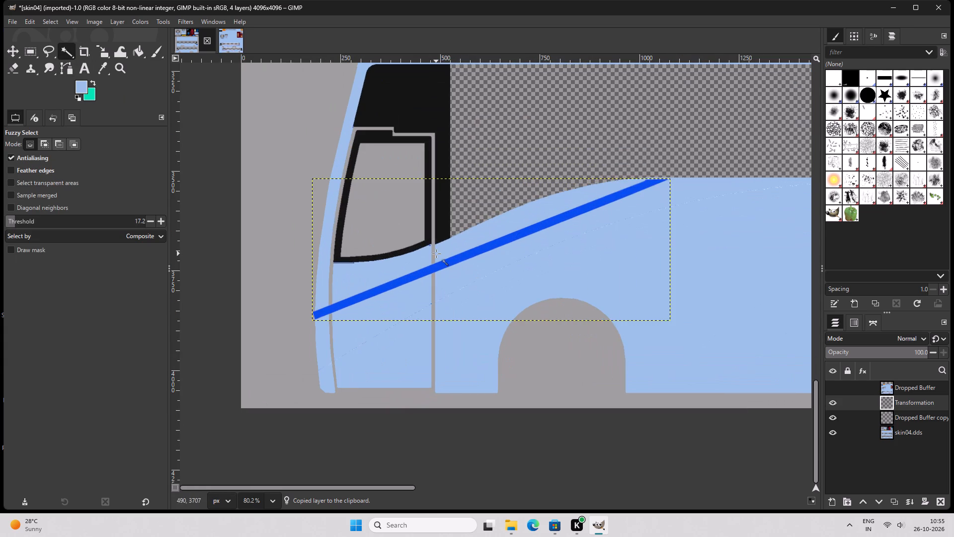
left_click(448, 261)
key("ctrl+c")
key("ctrl+c")
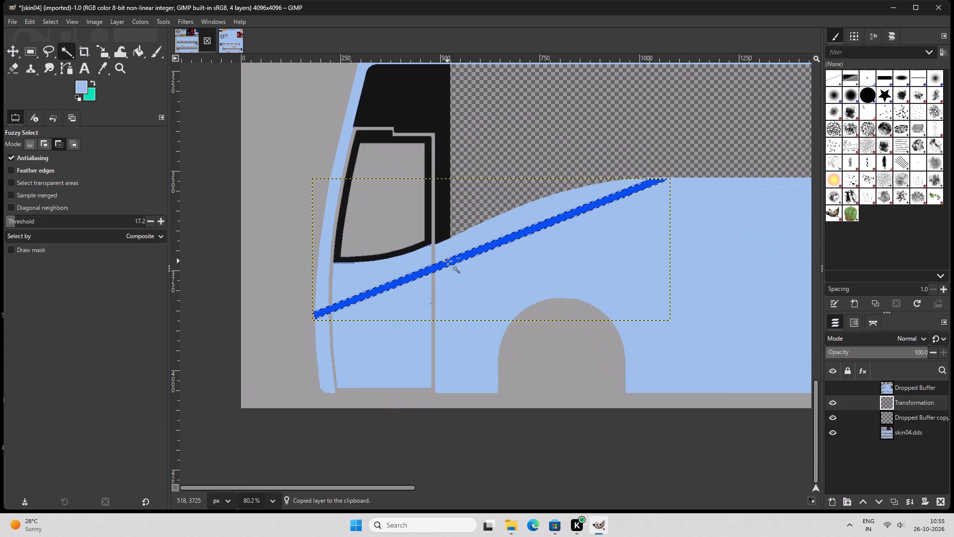
key("ctrl+c")
key("ctrl+c")
Clear the stripe selection and bucket-fill the bright blue lower door panel on the skin04.dds layer with the light blue foreground colour.
scroll(517, 279, "up", 1)
scroll(517, 279, "down", 8, "ctrl")
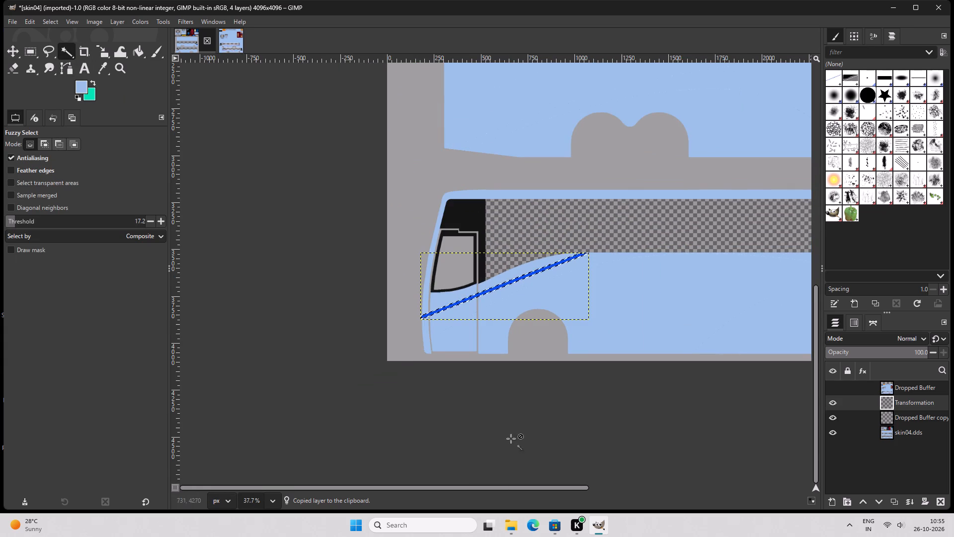
left_click_drag(518, 487, 661, 487)
scroll(648, 383, "up", 4)
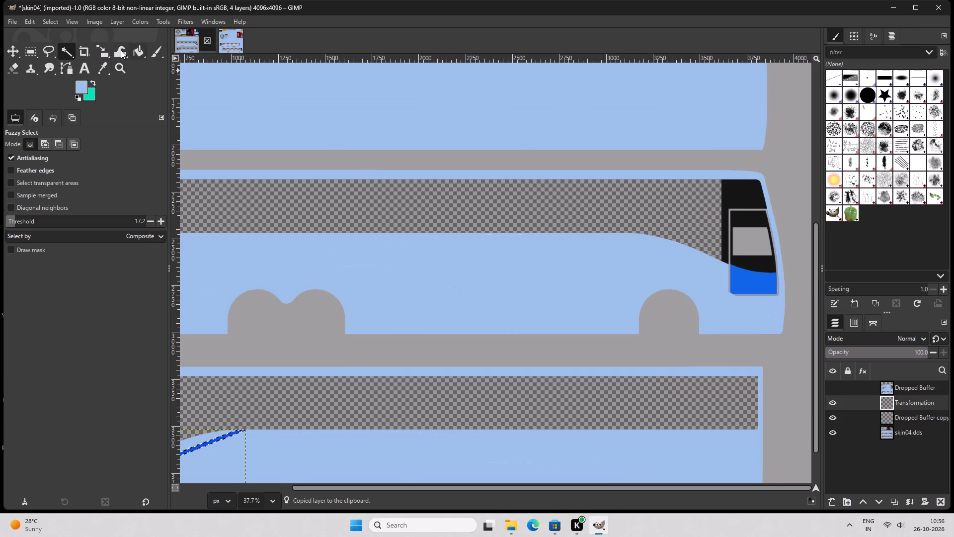
left_click(880, 435)
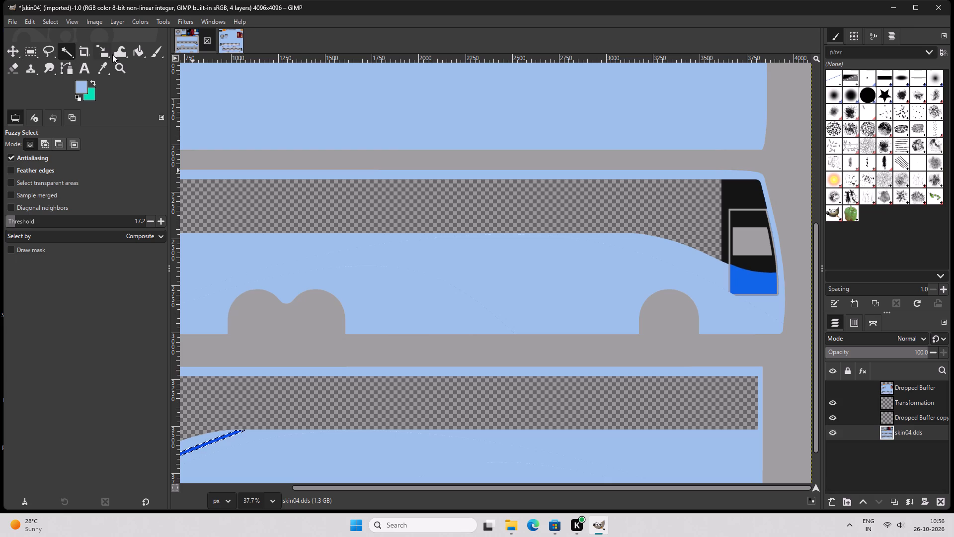
left_click(136, 54)
left_click(747, 277)
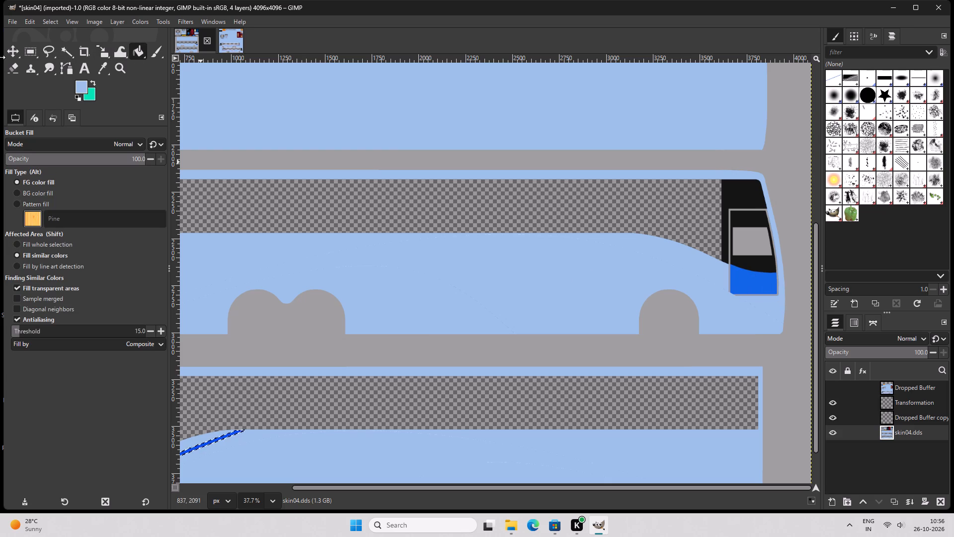
left_click(26, 51)
left_click(209, 149)
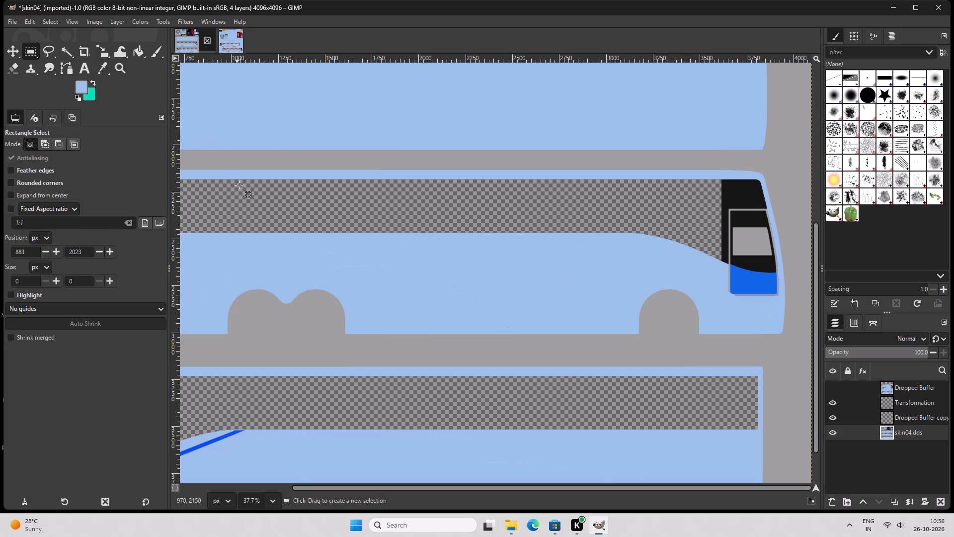
left_click(133, 57)
left_click(739, 282)
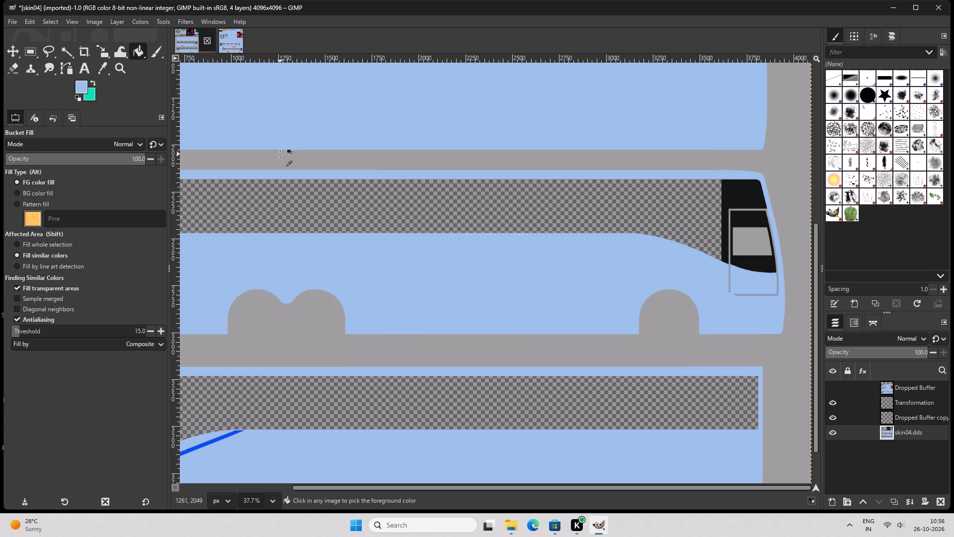
Paste the blue stripe, flip it horizontally with Unified Transform and place it below the front windows of the right-facing bus side.
key("ctrl+v")
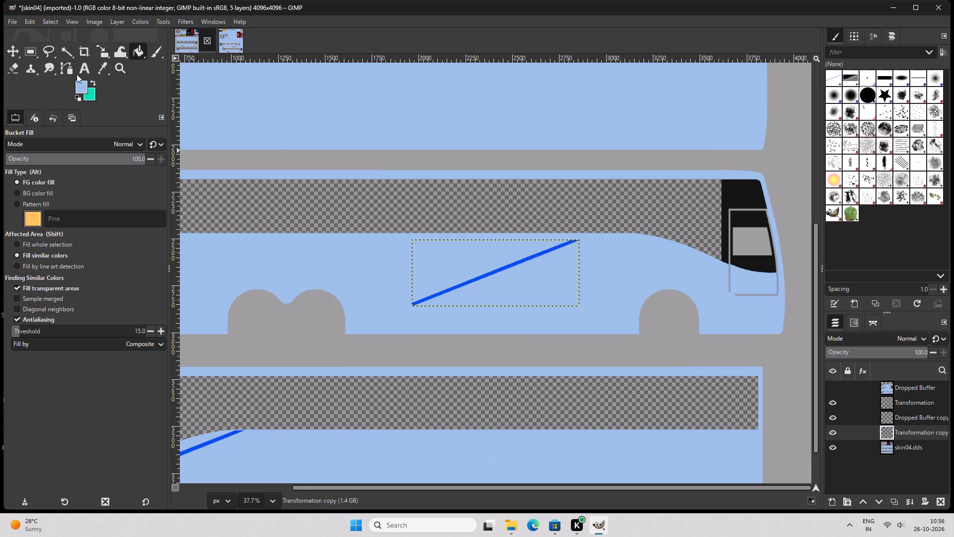
left_click(101, 53)
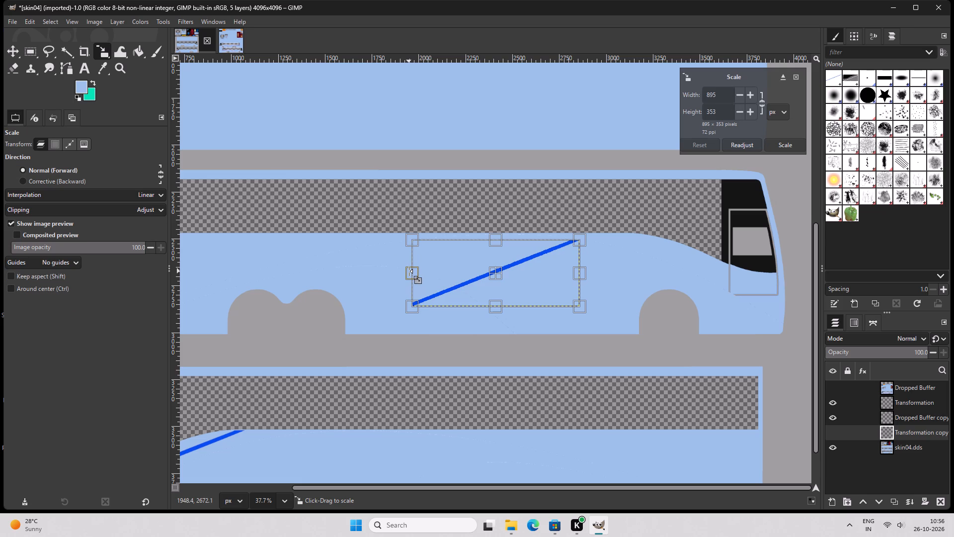
key("shift+t")
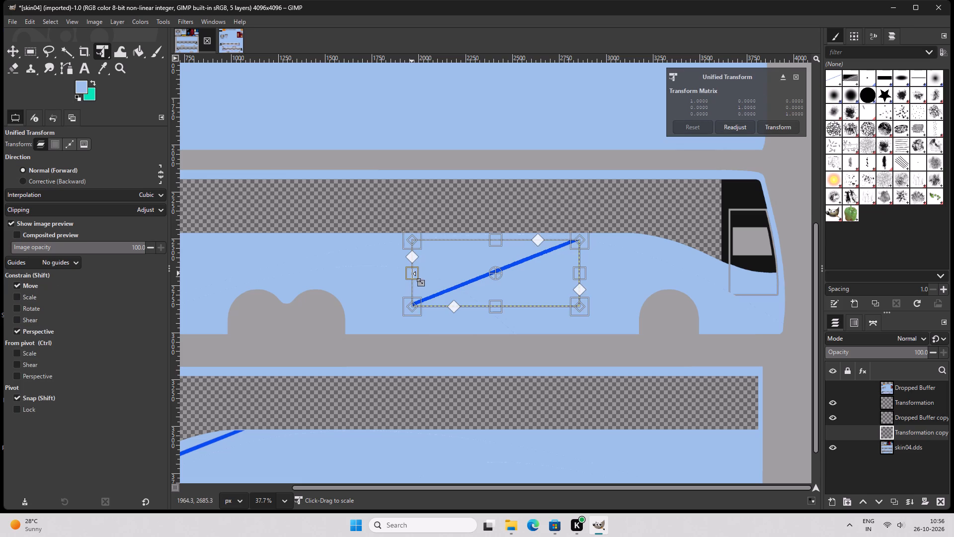
left_click_drag(412, 273, 737, 270, "shift")
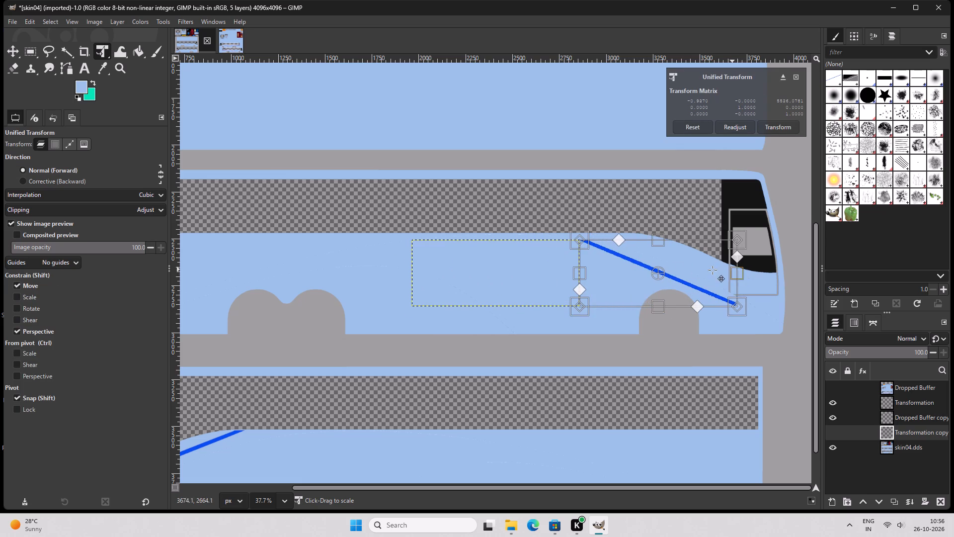
left_click_drag(678, 278, 732, 272)
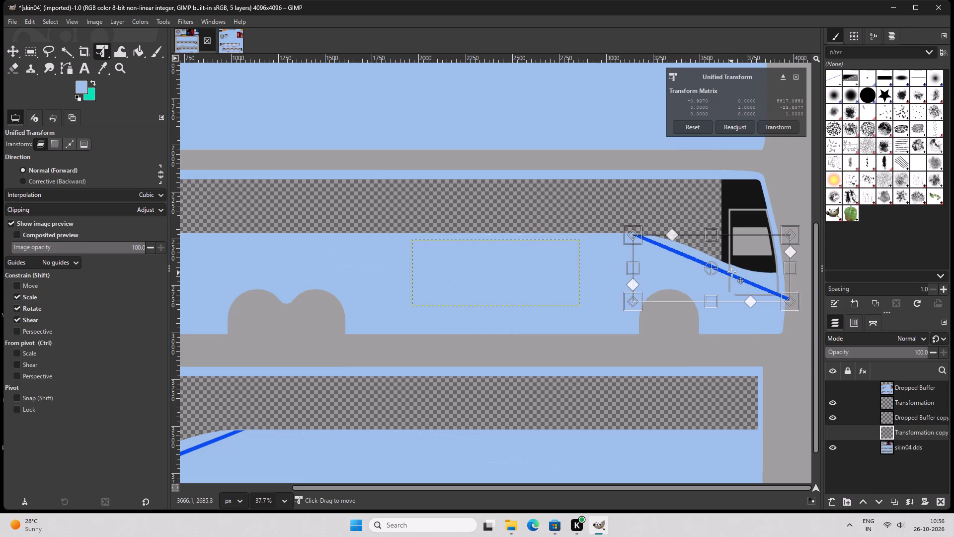
left_click_drag(732, 272, 727, 265)
left_click_drag(729, 266, 729, 265, "shift")
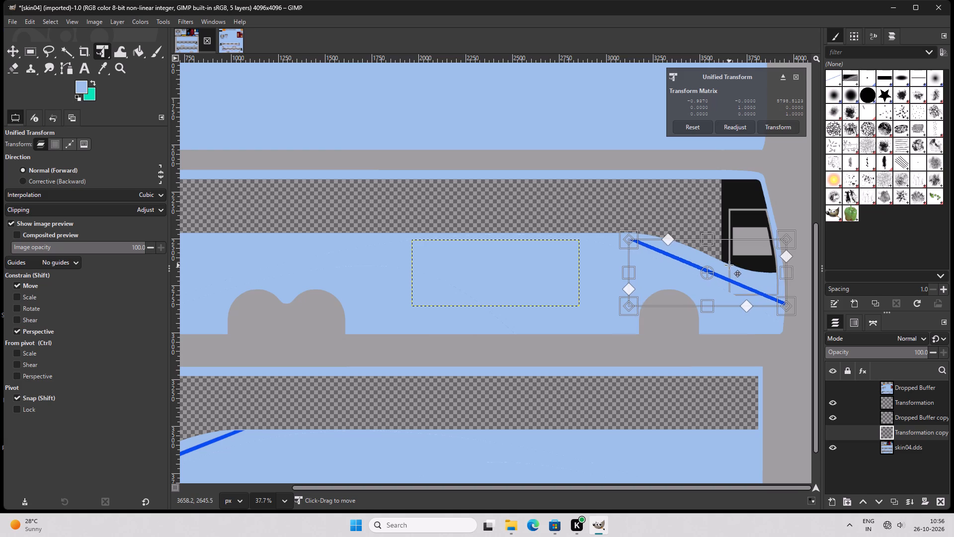
left_click_drag(729, 265, 731, 259, "shift")
Nudge the mirrored stripe slightly rearward, stretch its lower front corner out to the bus's front edge and apply the transform.
scroll(738, 301, "up", 4, "shift")
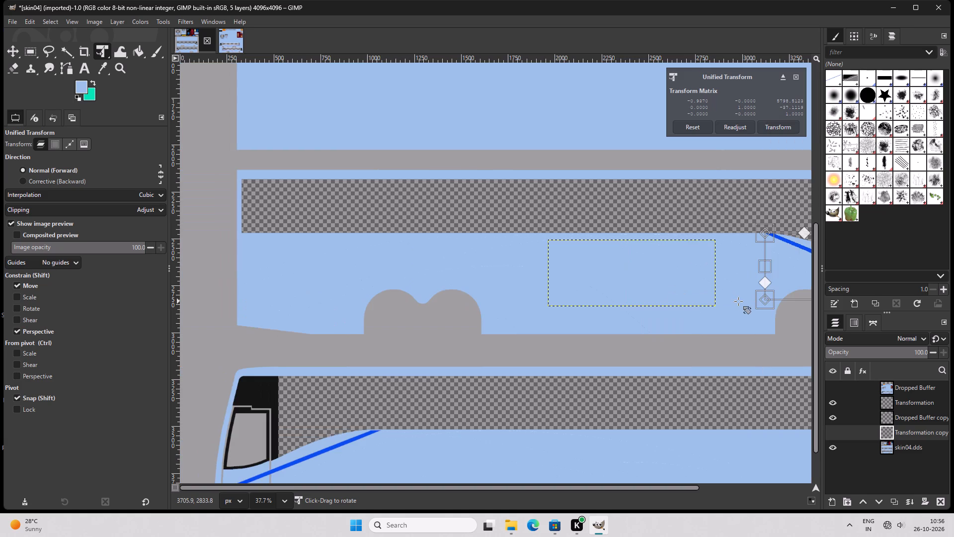
scroll(738, 301, "down", 5, "shift")
scroll(753, 299, "up", 14, "ctrl")
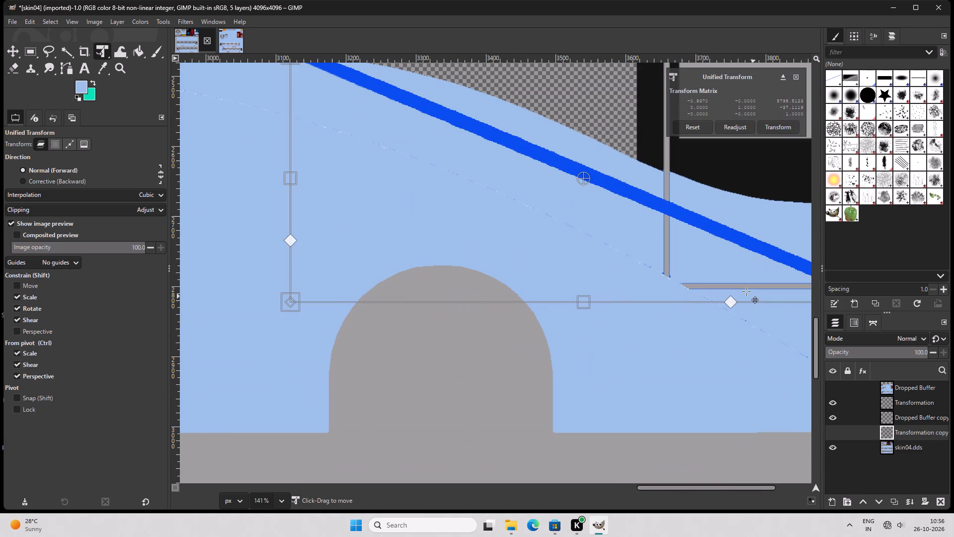
scroll(701, 249, "down", 3, "shift")
scroll(533, 237, "down", 3, "ctrl")
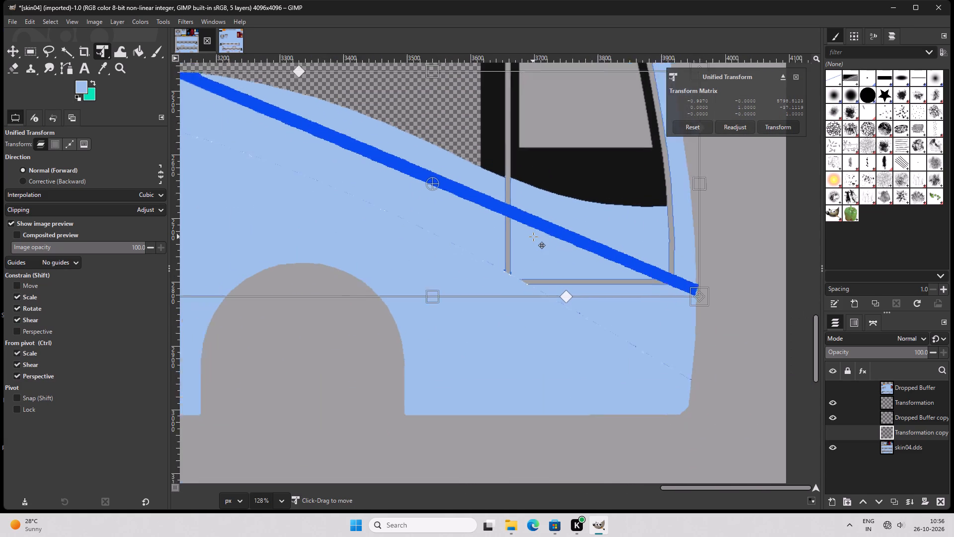
scroll(533, 237, "down", 2, "ctrl")
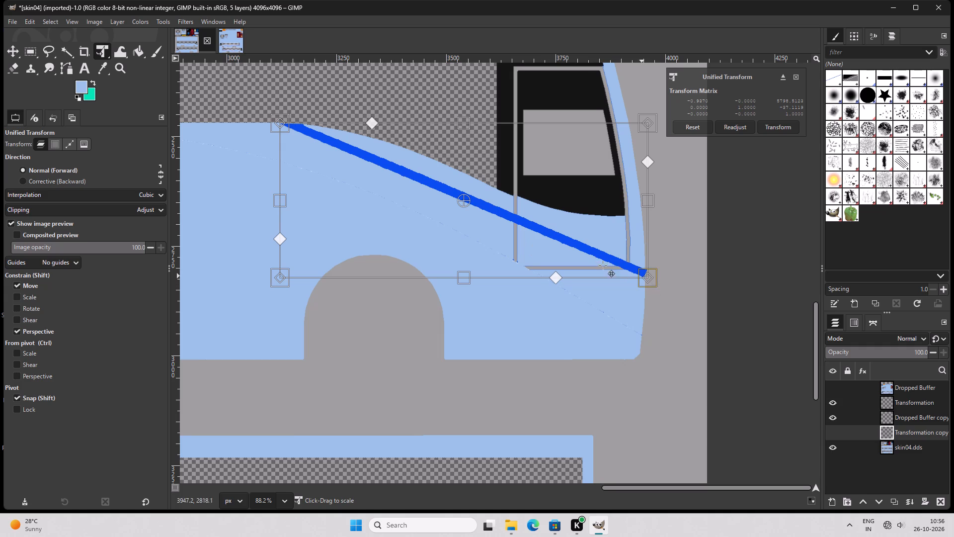
left_click_drag(520, 224, 514, 224)
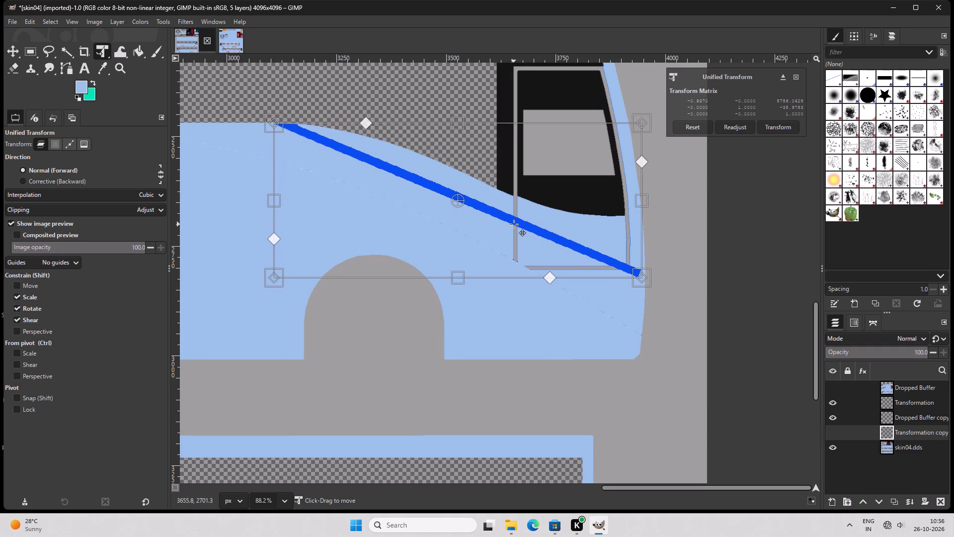
left_click_drag(514, 224, 513, 224)
left_click_drag(643, 279, 644, 279, "shift")
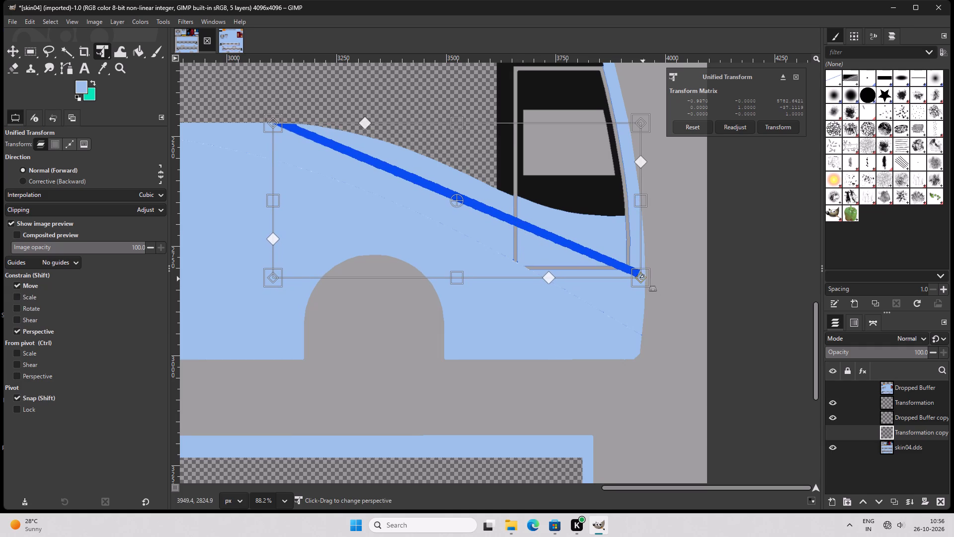
left_click_drag(644, 279, 654, 282, "shift")
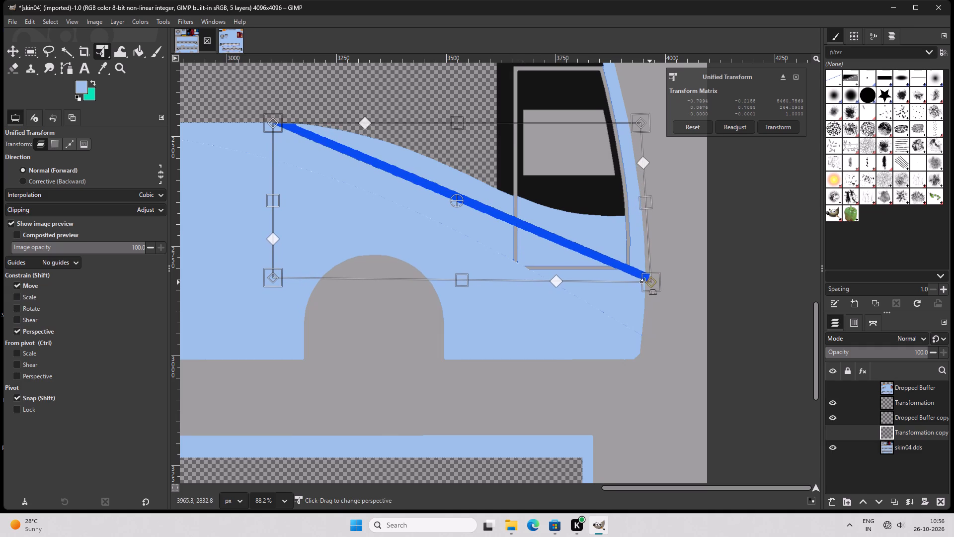
scroll(424, 256, "down", 13, "ctrl")
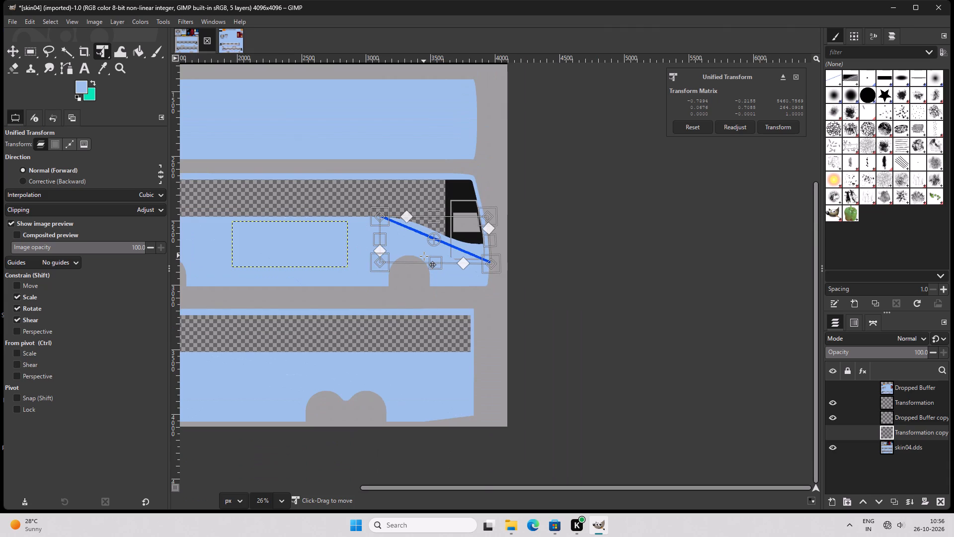
key("Return")
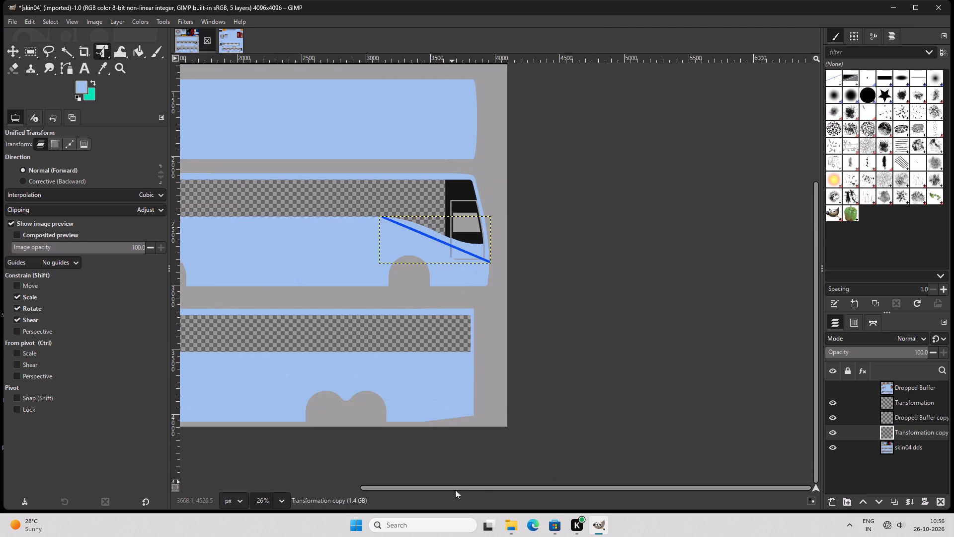
Look over both bus side views to compare the diagonal blue stripes.
left_click_drag(452, 488, 323, 492)
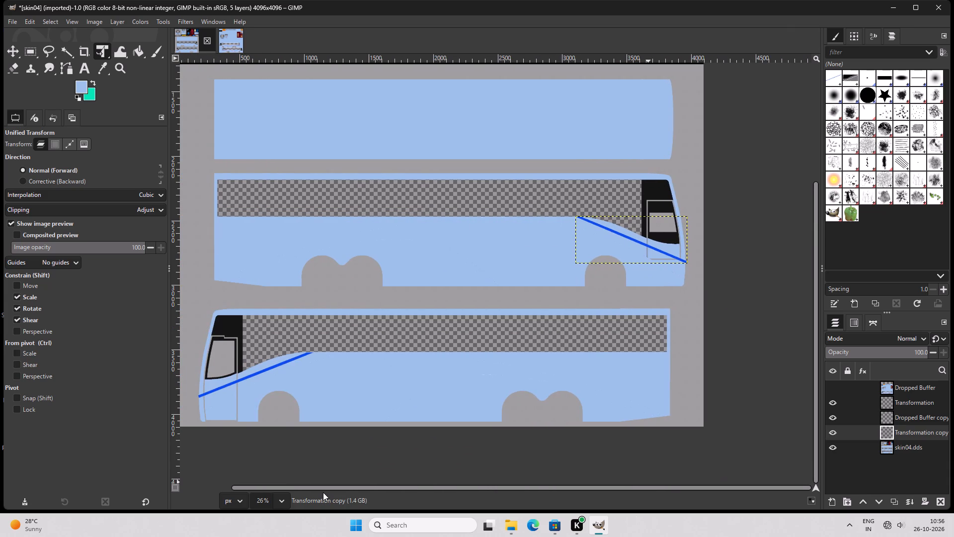
left_click_drag(323, 492, 368, 504)
left_click_drag(373, 490, 431, 490)
left_click_drag(428, 488, 430, 488)
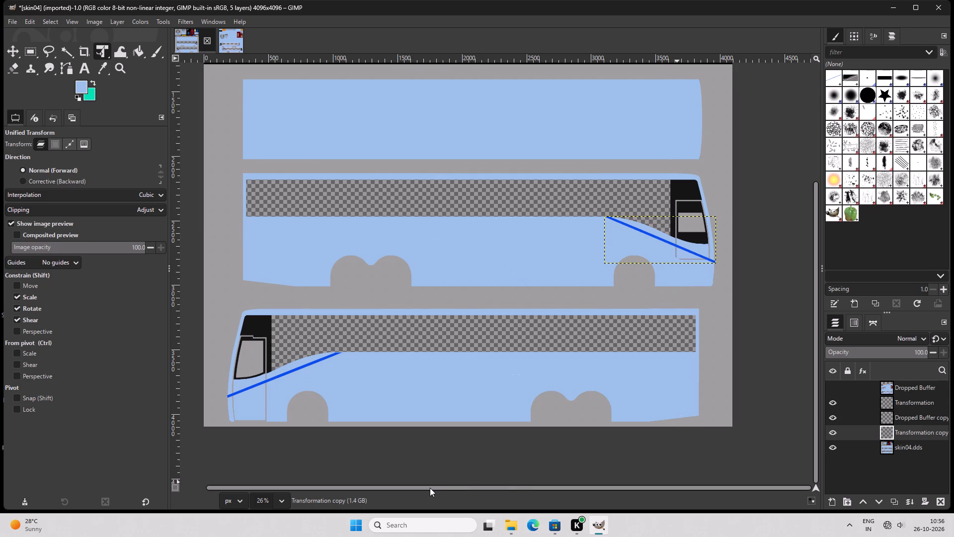
left_click_drag(430, 488, 511, 484)
left_click_drag(530, 492, 562, 486)
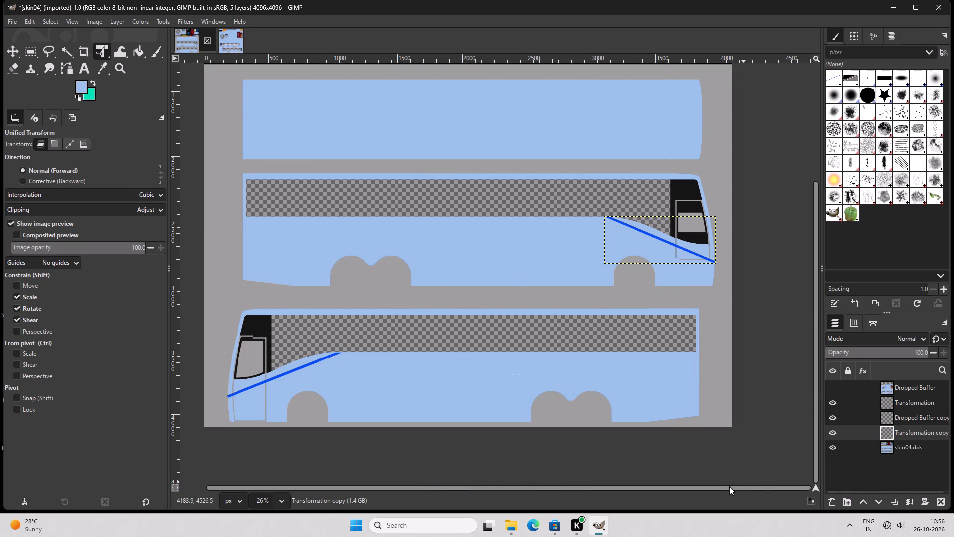
left_click_drag(729, 486, 560, 502)
left_click_drag(601, 487, 642, 485)
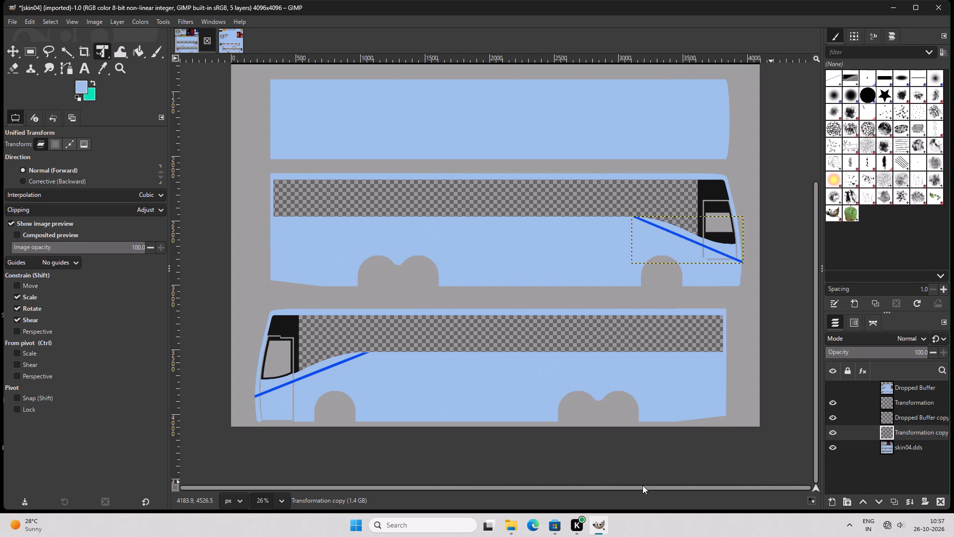
left_click_drag(642, 485, 647, 485)
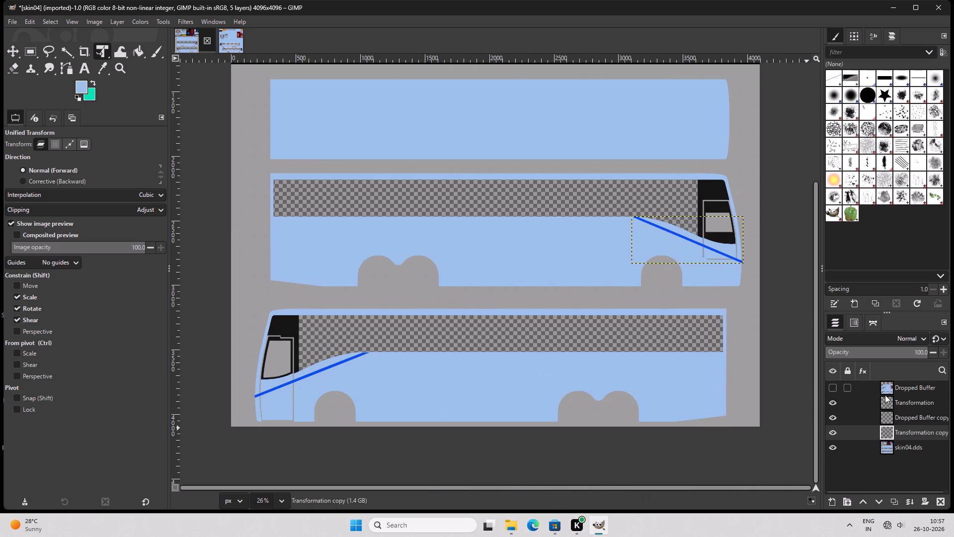
Select the hidden Dropped Buffer reference layer and make it visible over the front of the left-facing bus side.
left_click(889, 388)
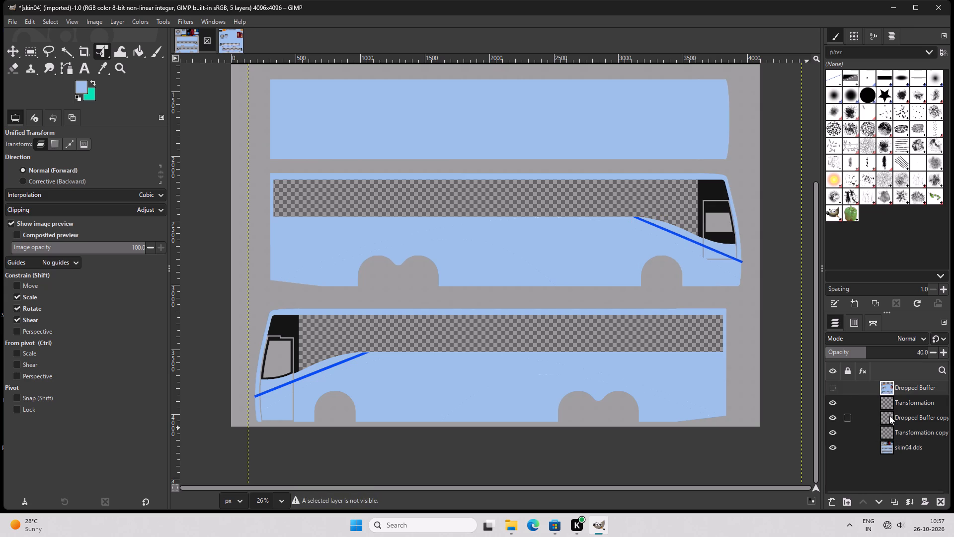
left_click(831, 386)
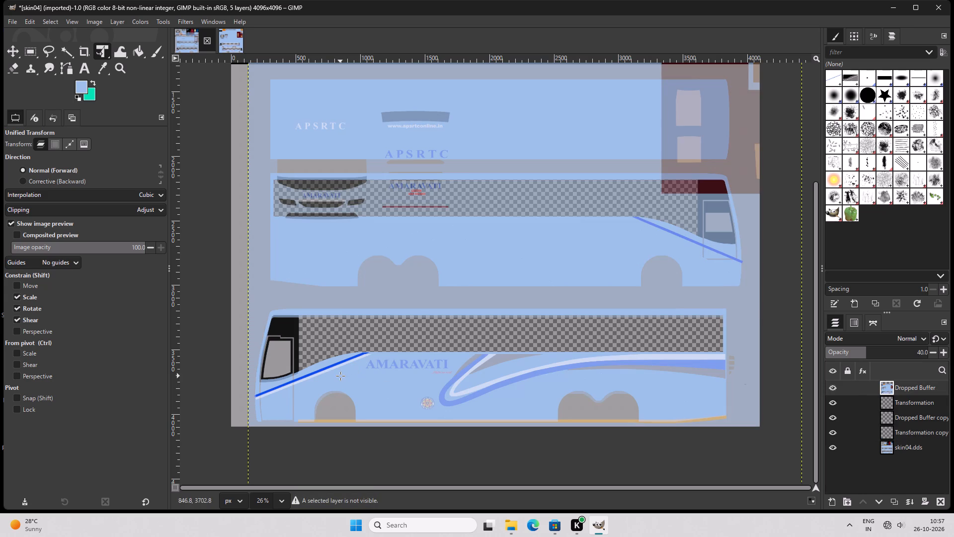
scroll(293, 369, "up", 9, "ctrl")
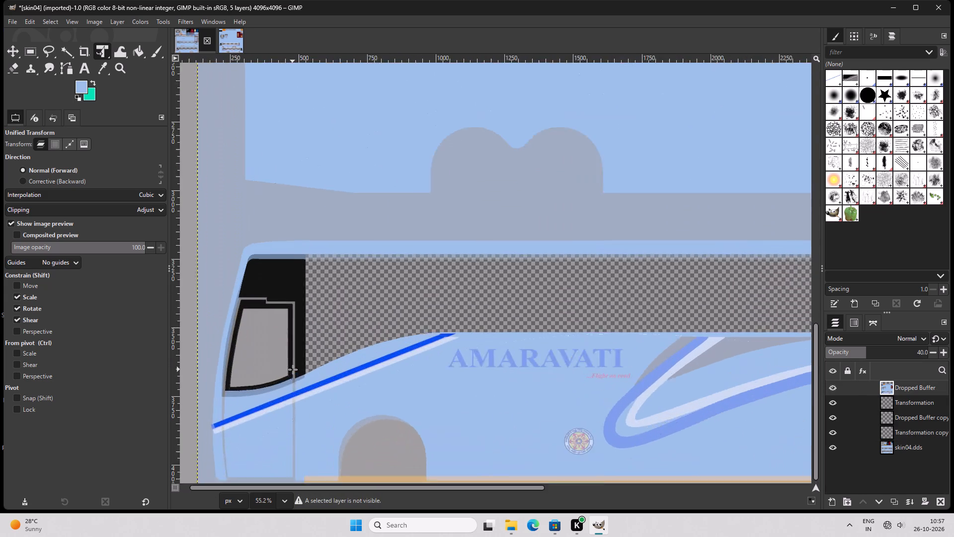
scroll(293, 369, "up", 3, "ctrl")
scroll(293, 369, "down", 2)
scroll(293, 369, "up", 3, "ctrl")
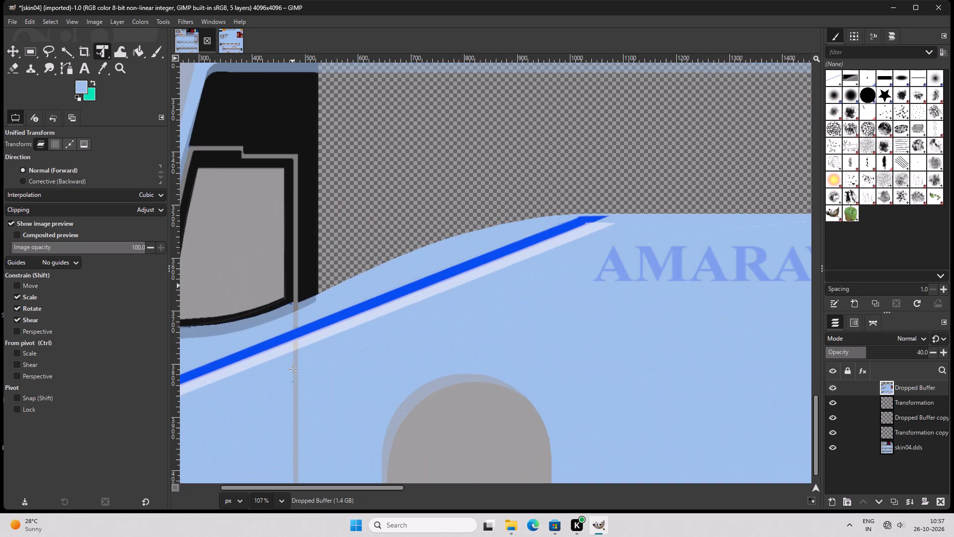
scroll(293, 369, "down", 2, "ctrl")
scroll(293, 369, "up", 3, "ctrl")
left_click_drag(344, 489, 329, 491)
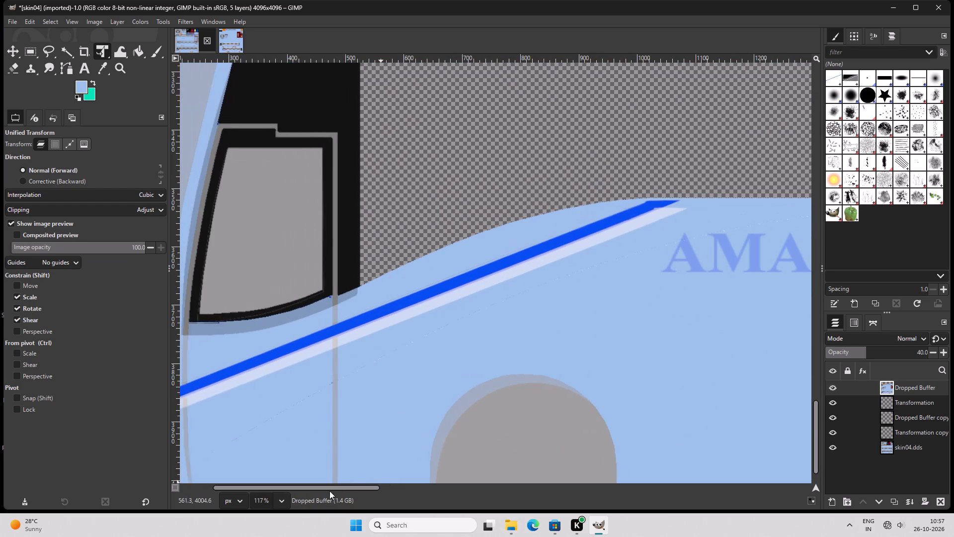
left_click_drag(329, 491, 308, 491)
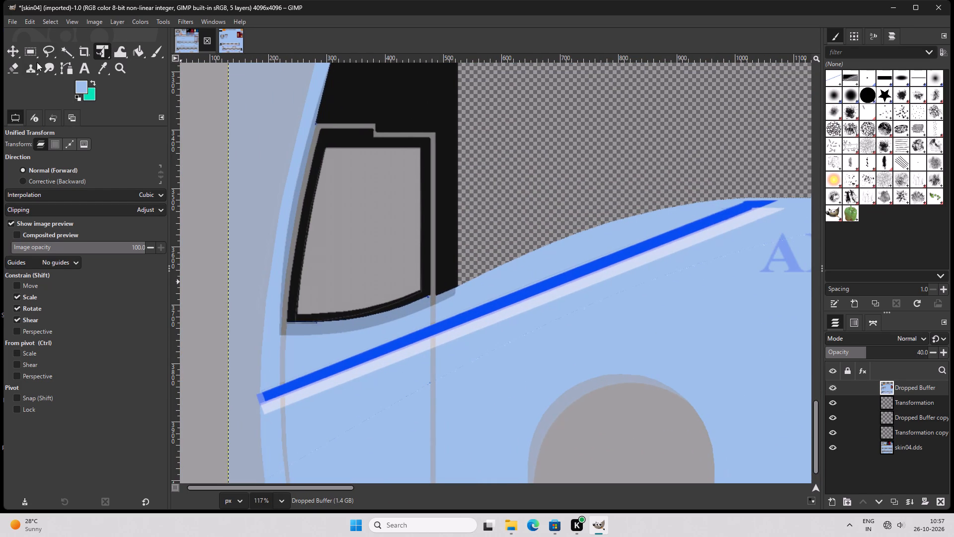
Start a path at the white stripe's front end and run it along the upper edge to the pointed rear tip.
left_click(64, 72)
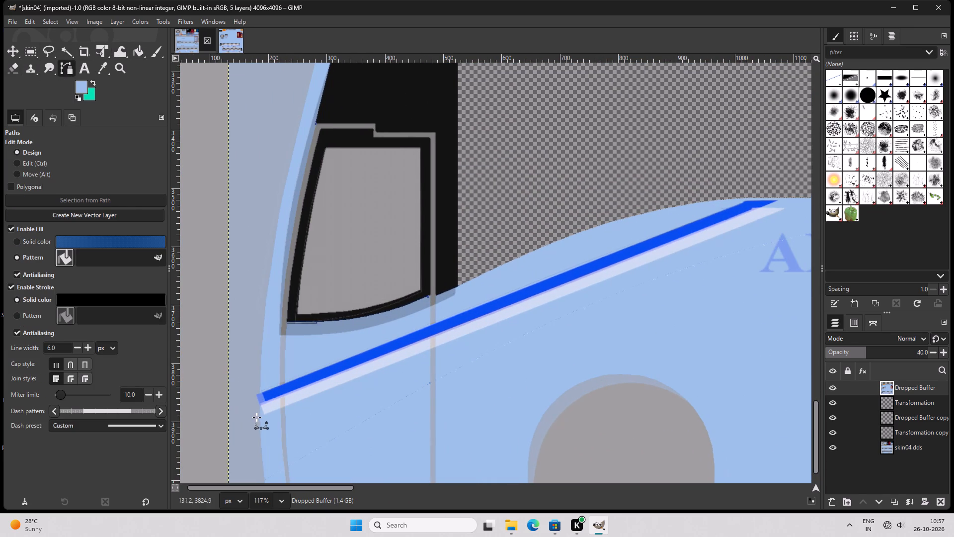
left_click(265, 413)
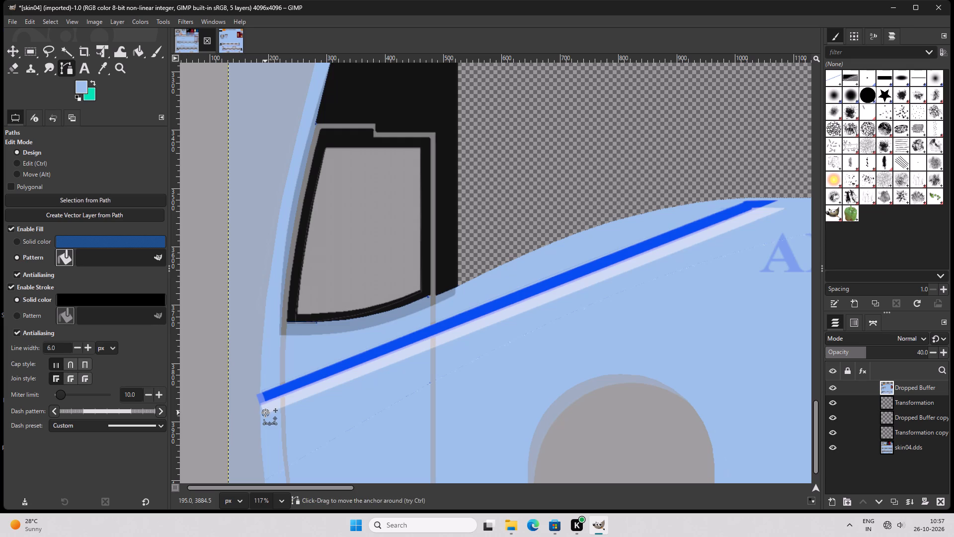
left_click(260, 405)
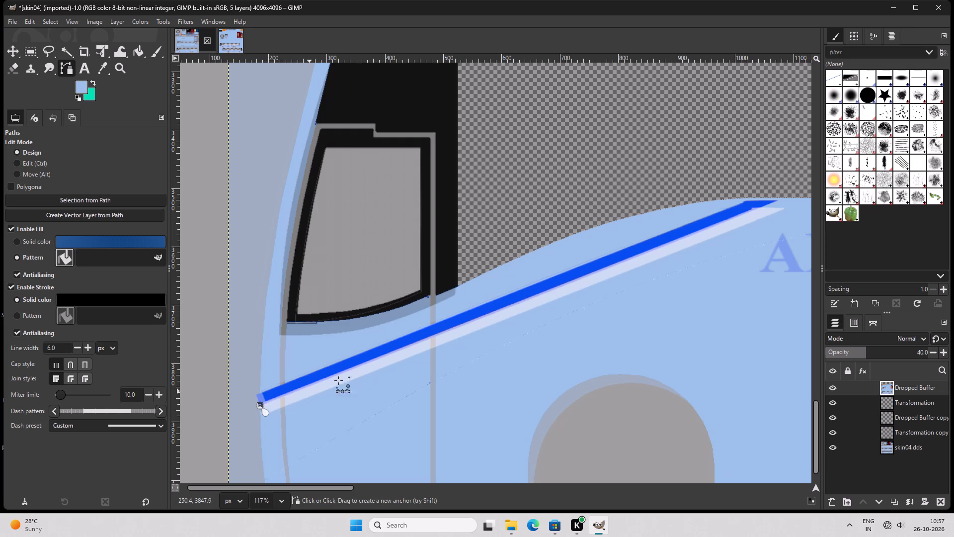
left_click(754, 208)
scroll(784, 211, "up", 14, "ctrl")
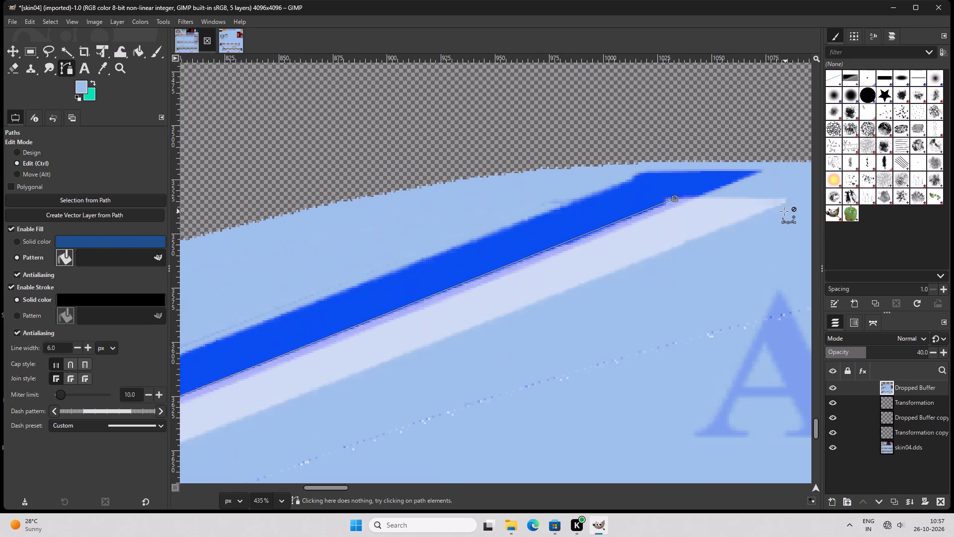
left_click(784, 199)
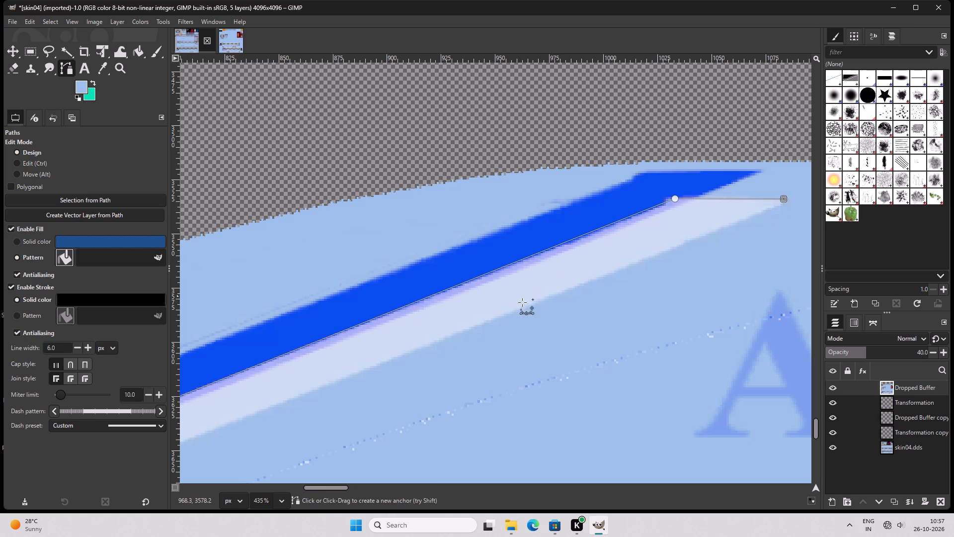
Continue the path along the white stripe's lower edge back to the bus front and close it at the starting anchor.
left_click(427, 345, "ctrl")
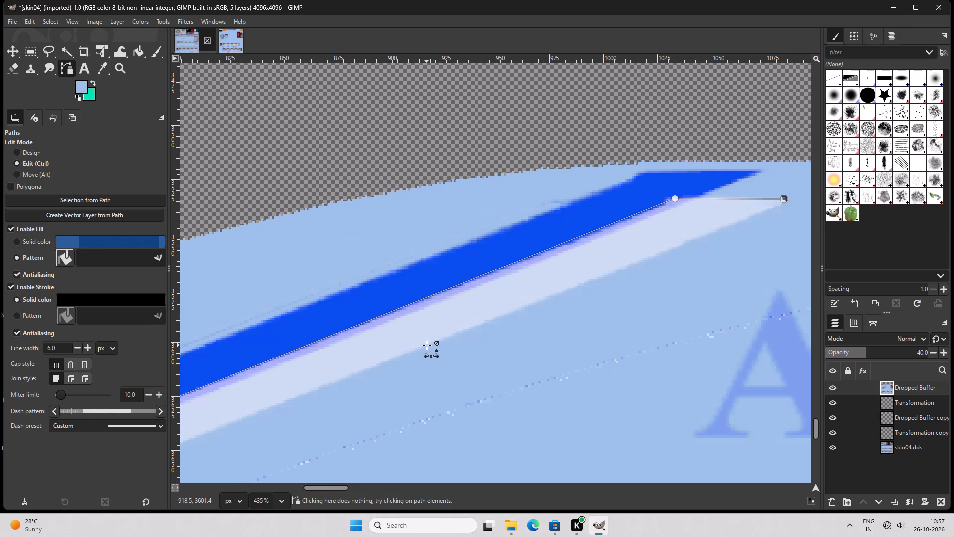
left_click(426, 344)
scroll(389, 345, "down", 7, "ctrl")
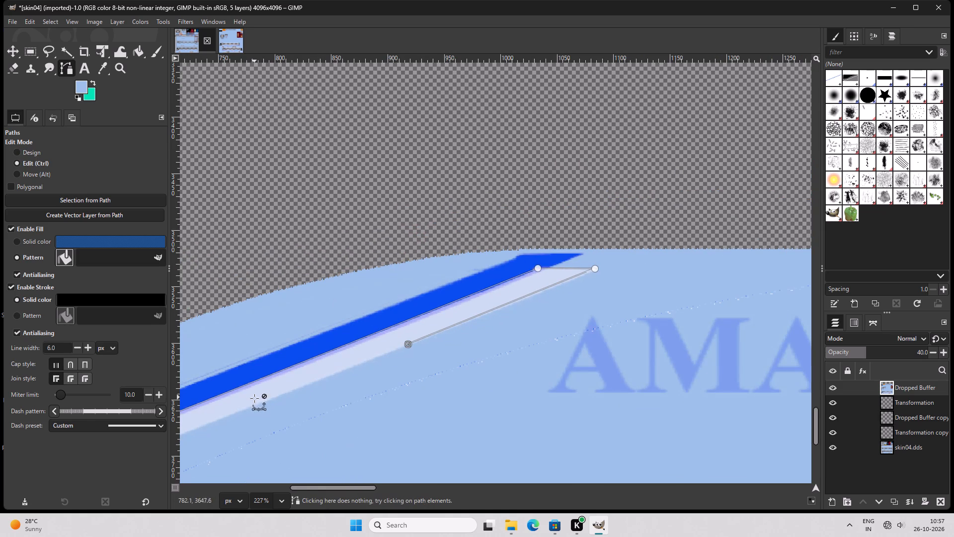
left_click(242, 410)
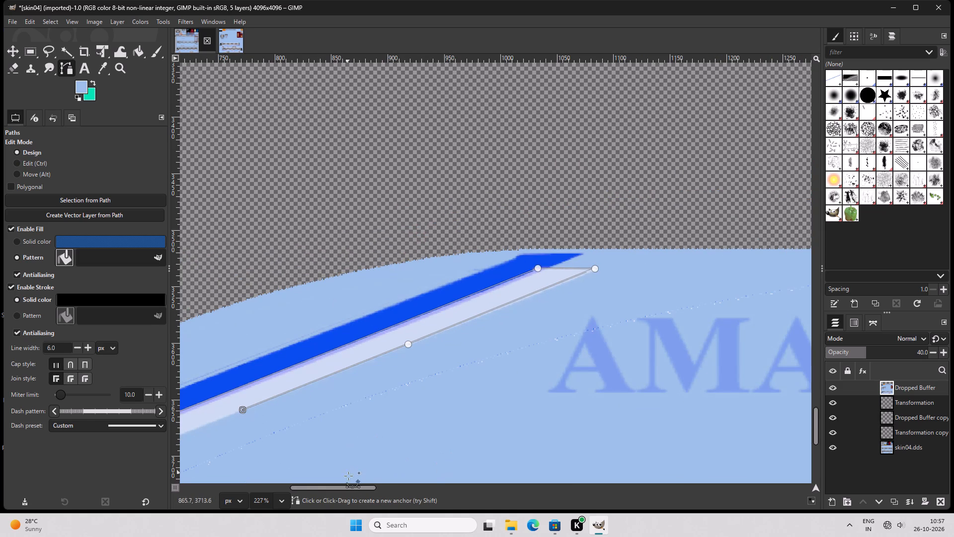
left_click_drag(355, 488, 293, 491)
scroll(353, 409, "down", 4)
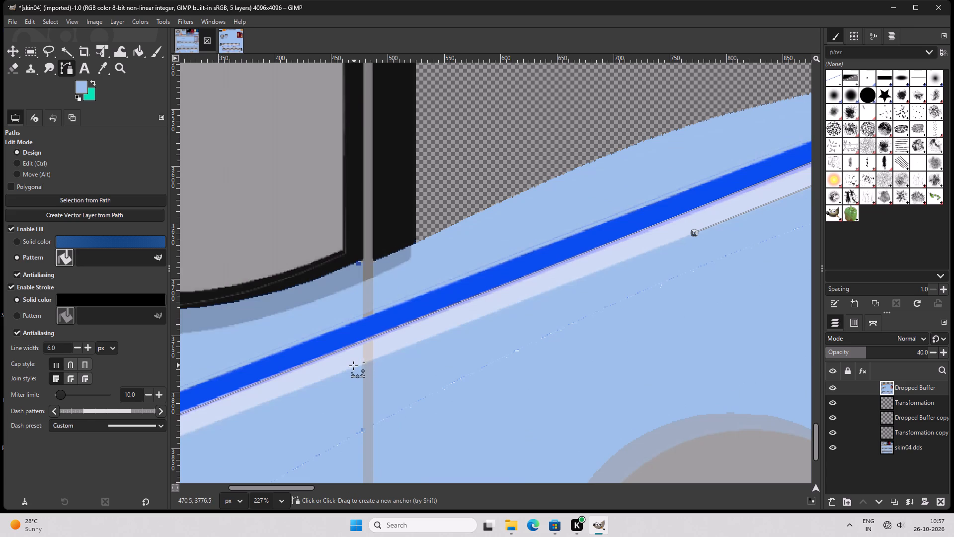
left_click(350, 369)
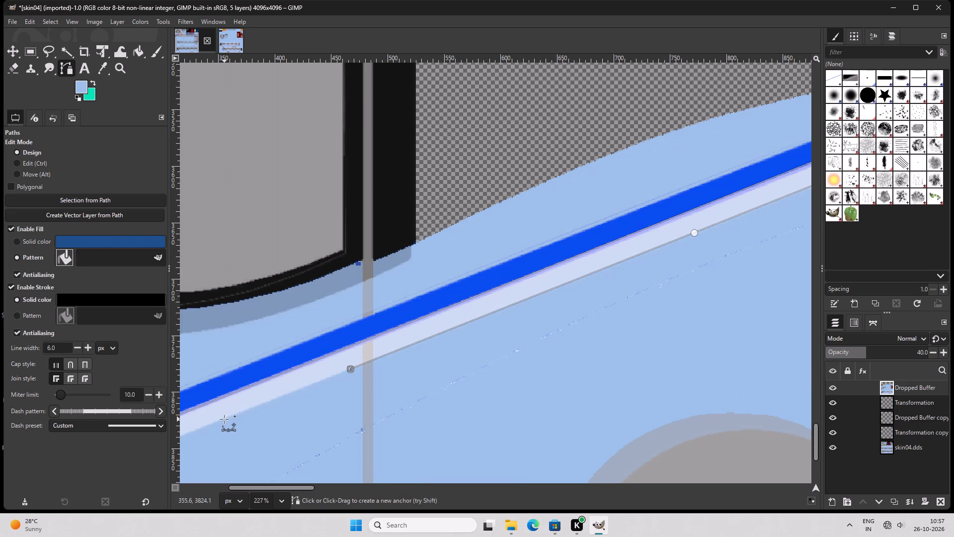
left_click(222, 418)
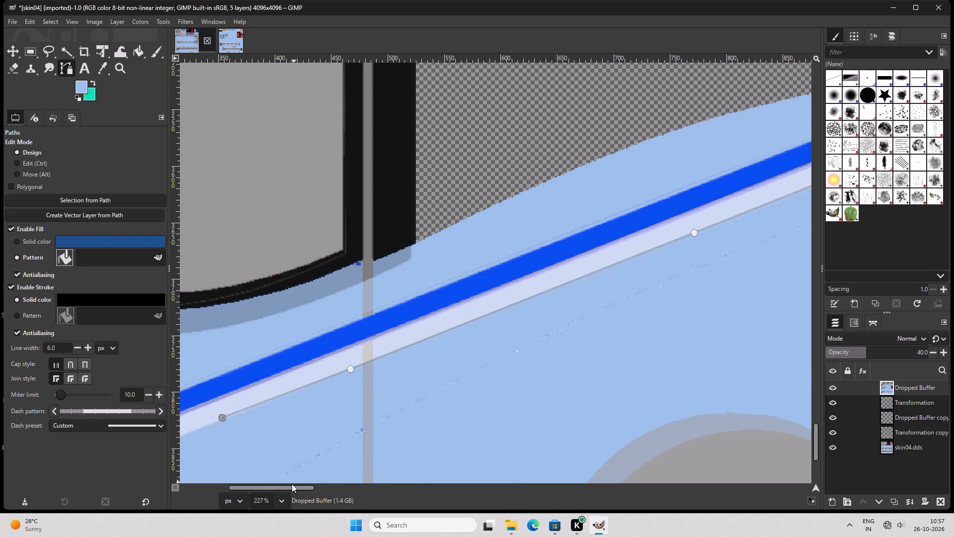
left_click_drag(293, 485, 267, 488)
scroll(242, 413, "down", 3)
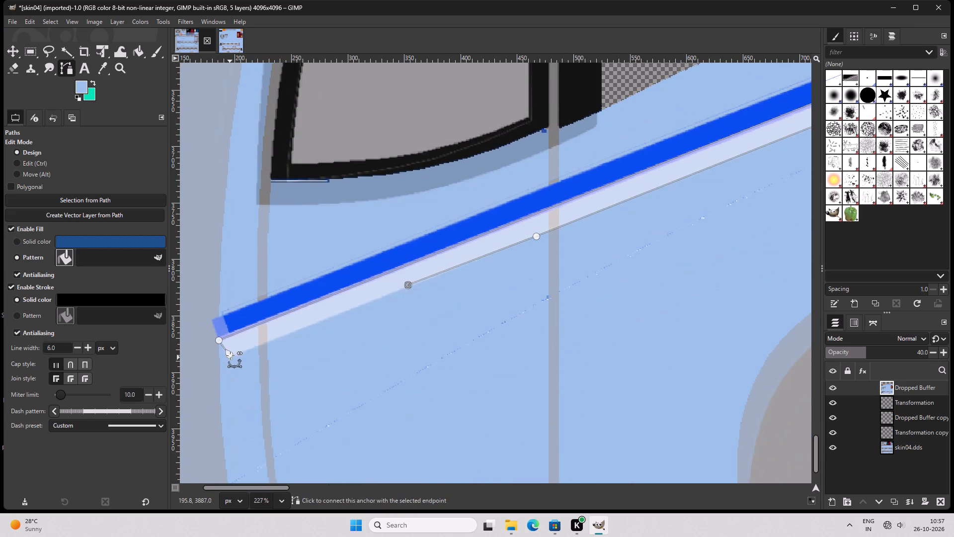
left_click(230, 355)
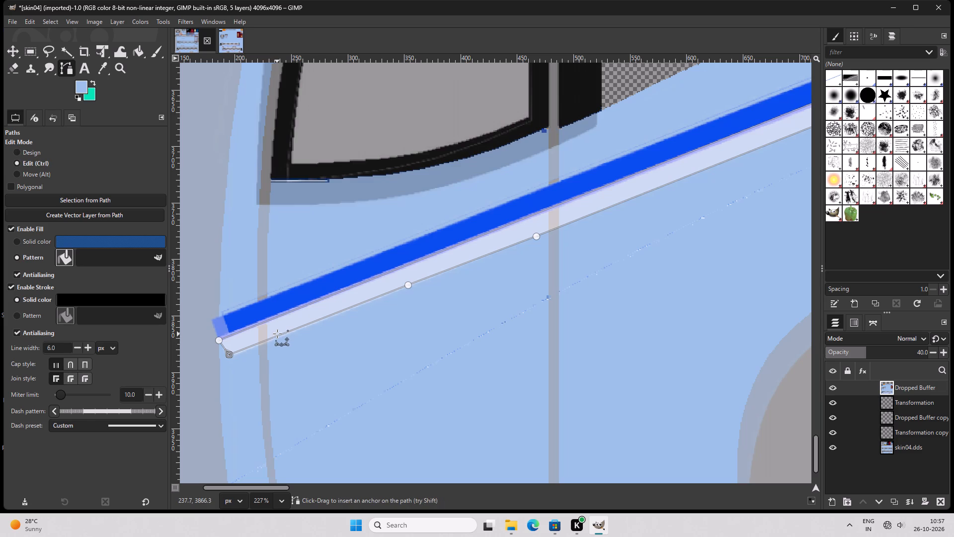
Refine the path's lower and upper edges to fit the white stripe and convert the path to a selection.
left_click(278, 335, "ctrl")
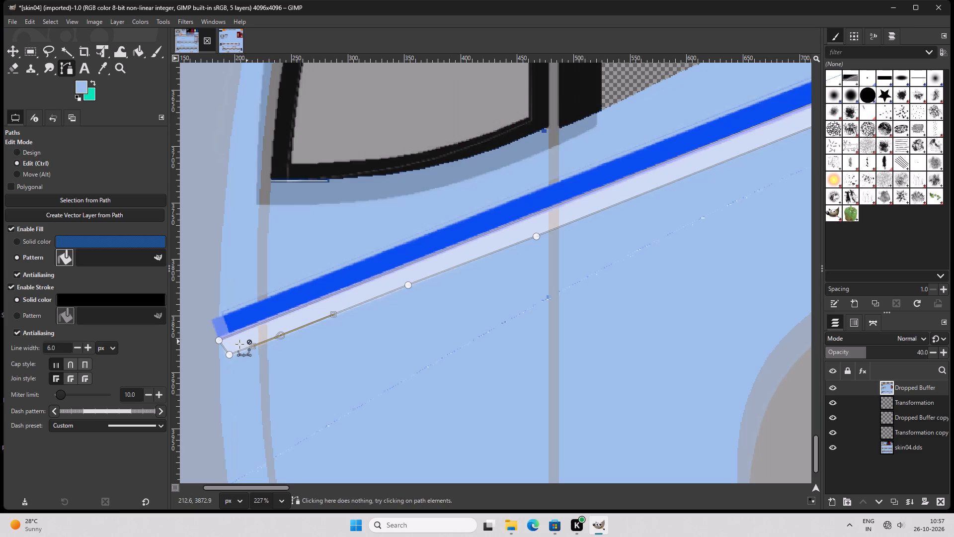
left_click(241, 350, "ctrl")
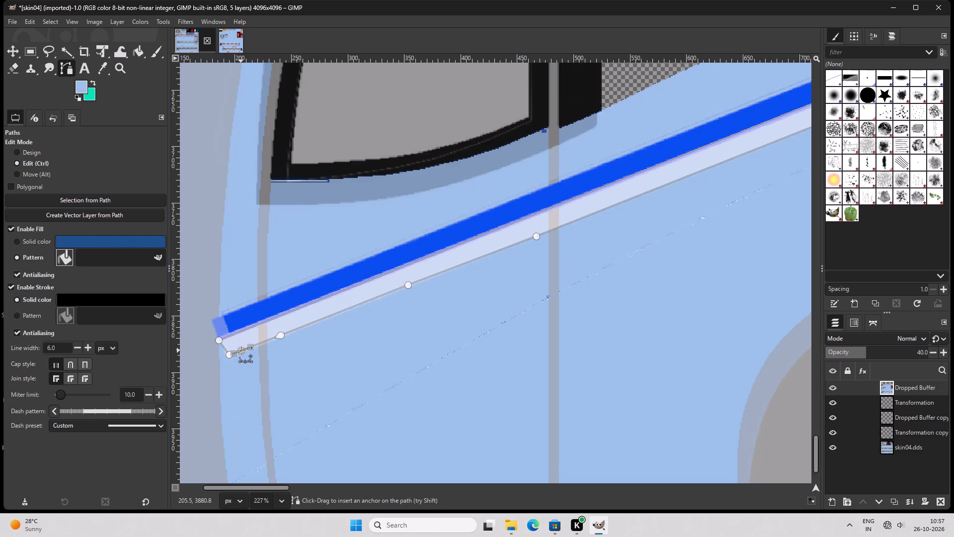
left_click(482, 237, "ctrl")
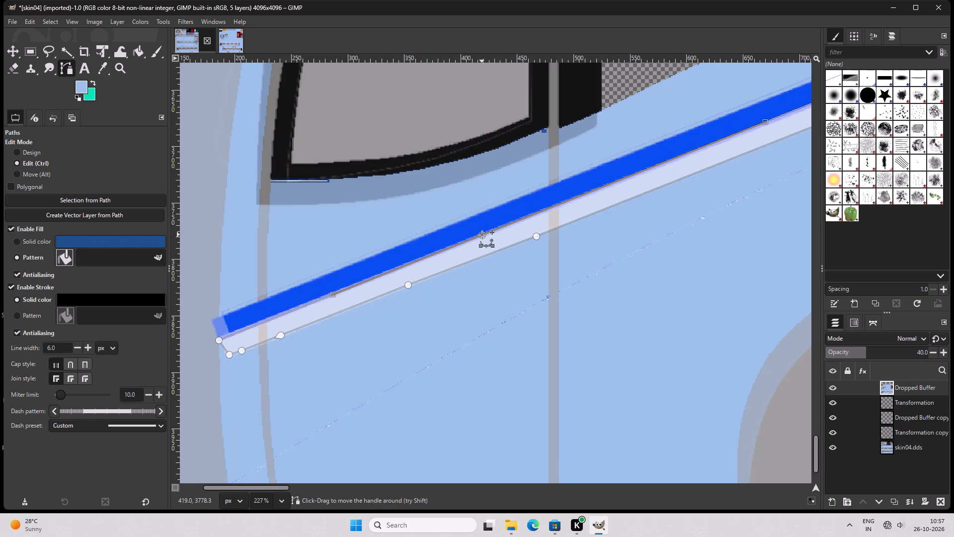
key("Return")
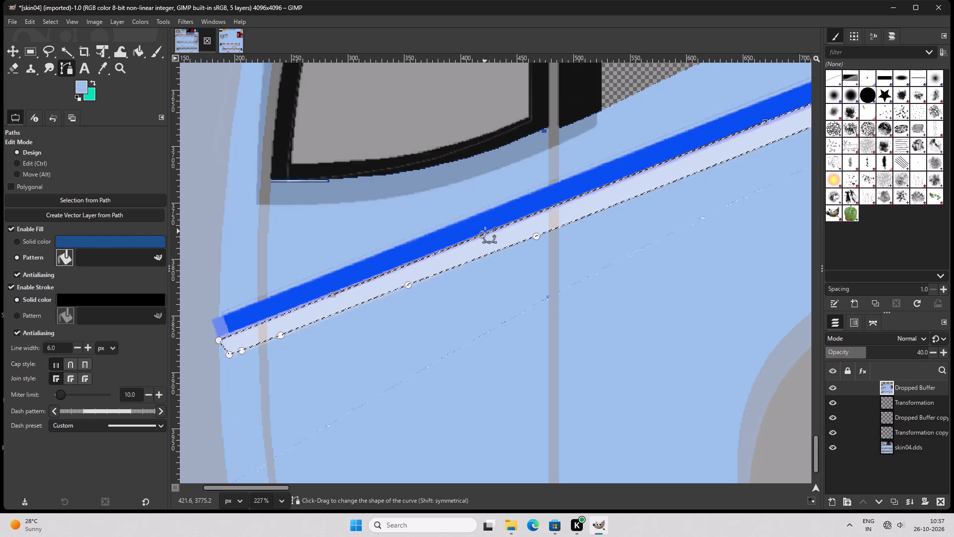
Cut the selected white stripe from the Dropped Buffer layer and paste it as a new layer directly above skin04.dds.
key("ctrl+x")
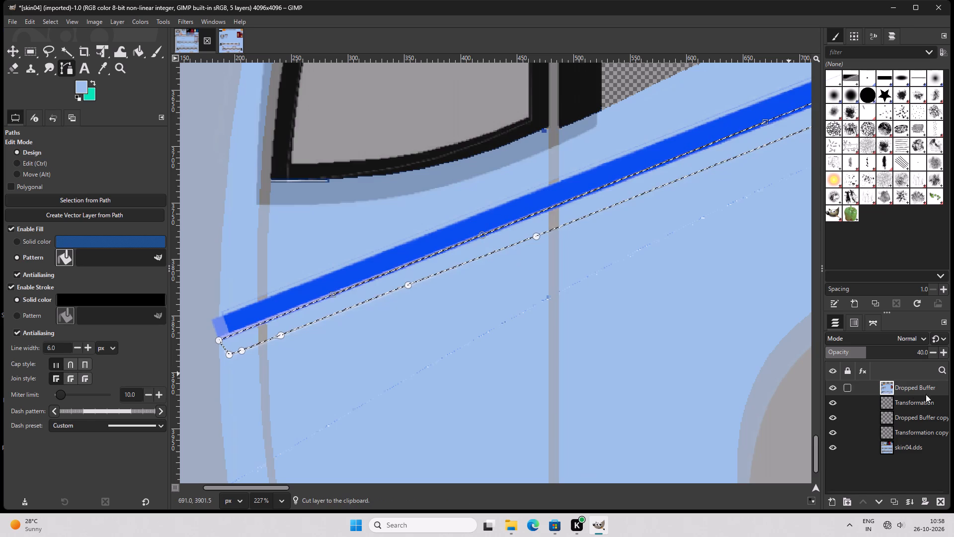
left_click(897, 447)
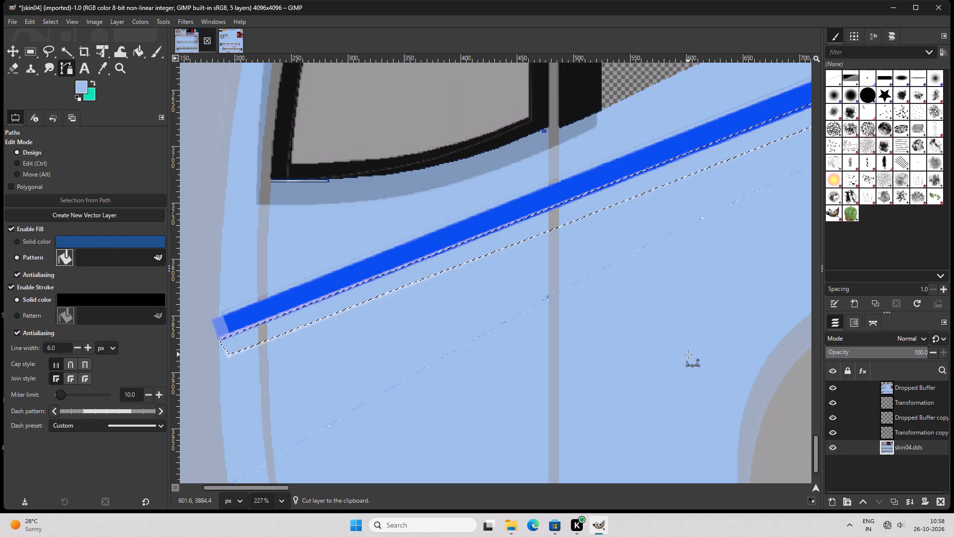
key("ctrl+v")
scroll(616, 288, "down", 5, "ctrl")
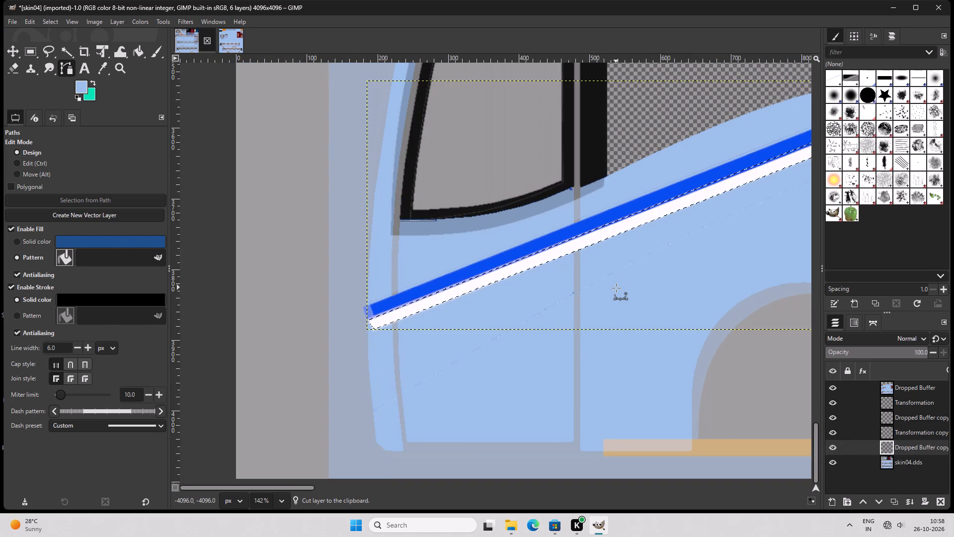
Hide the Dropped Buffer layer and scale the pasted white stripe to 946 × 369 px, from the bus's front edge to the window line.
key("shift+s")
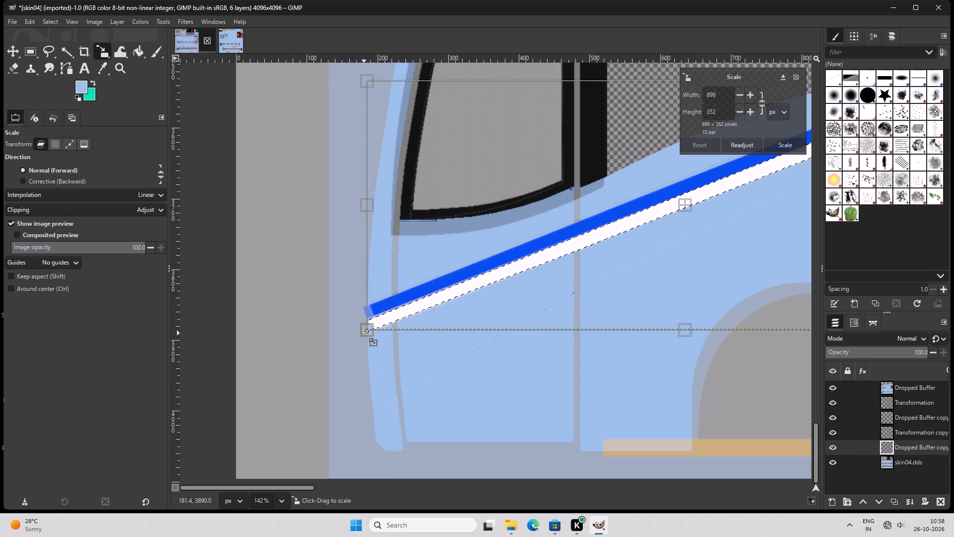
left_click(367, 335, "shift")
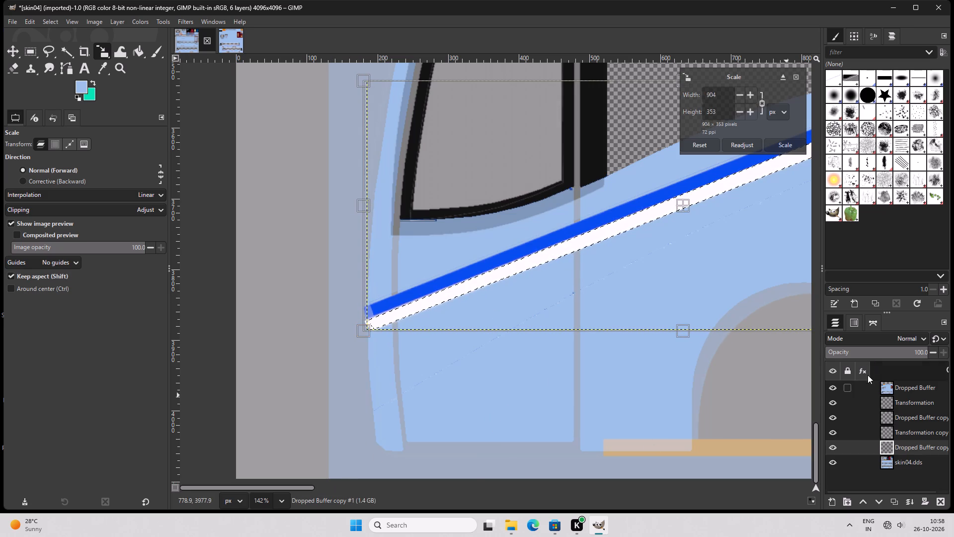
left_click(832, 387)
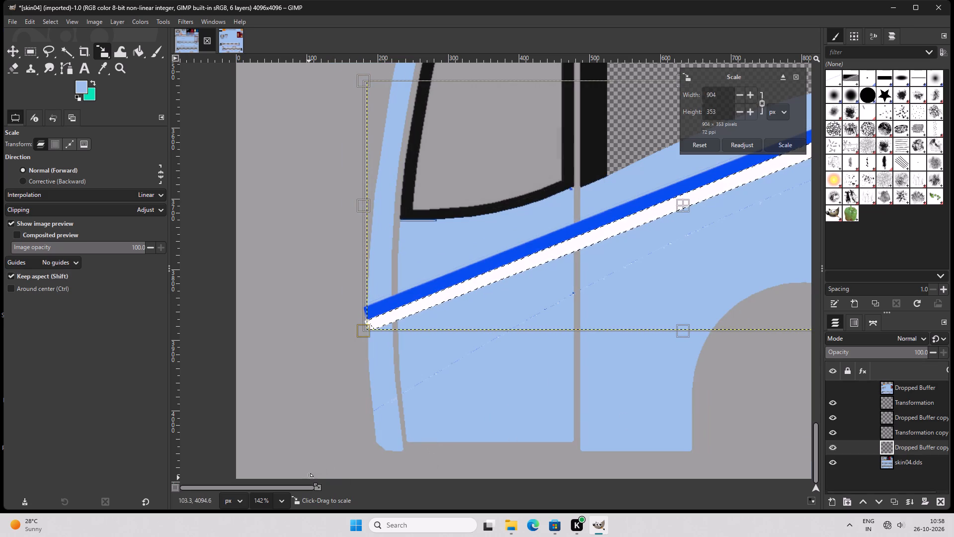
left_click_drag(302, 490, 396, 481)
scroll(502, 239, "up", 3)
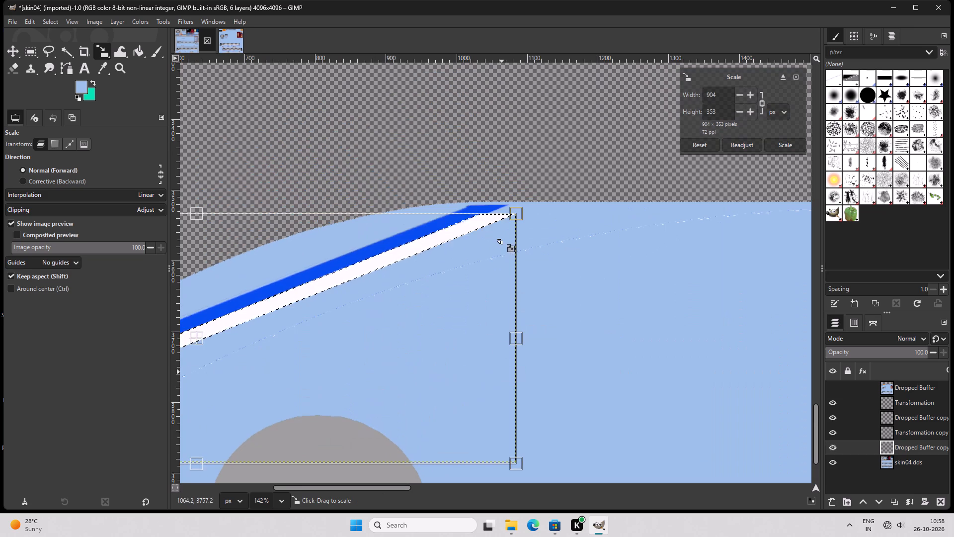
left_click_drag(516, 211, 544, 201, "shift")
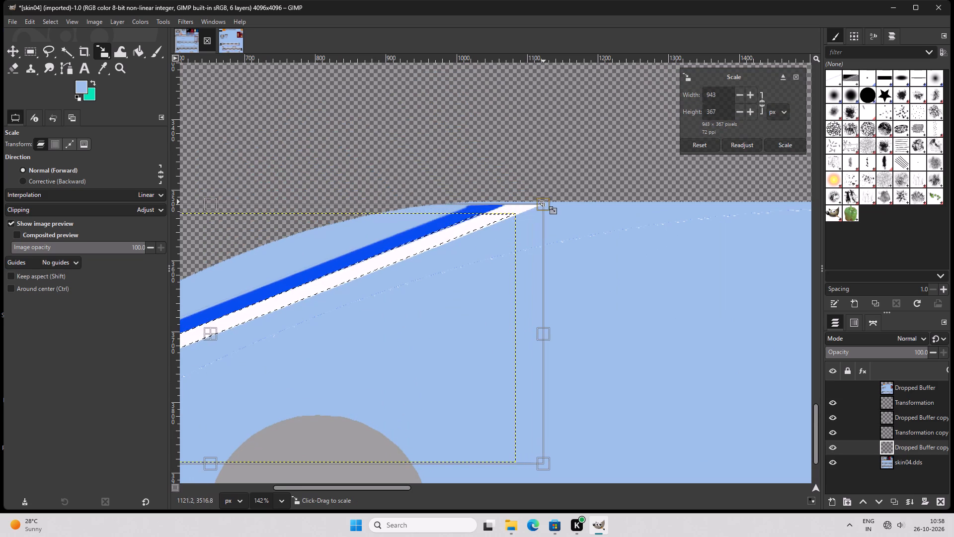
left_click_drag(544, 201, 546, 200, "shift")
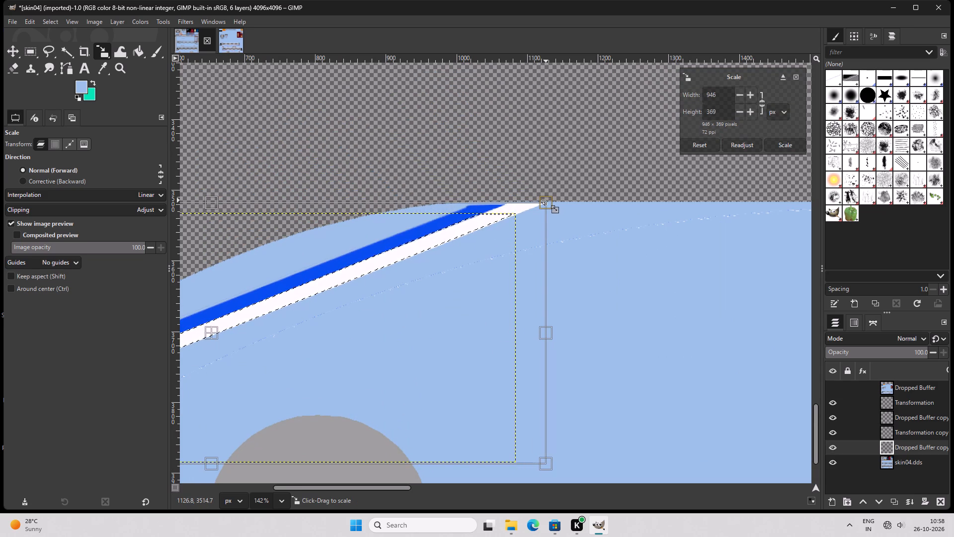
scroll(579, 189, "down", 10, "ctrl")
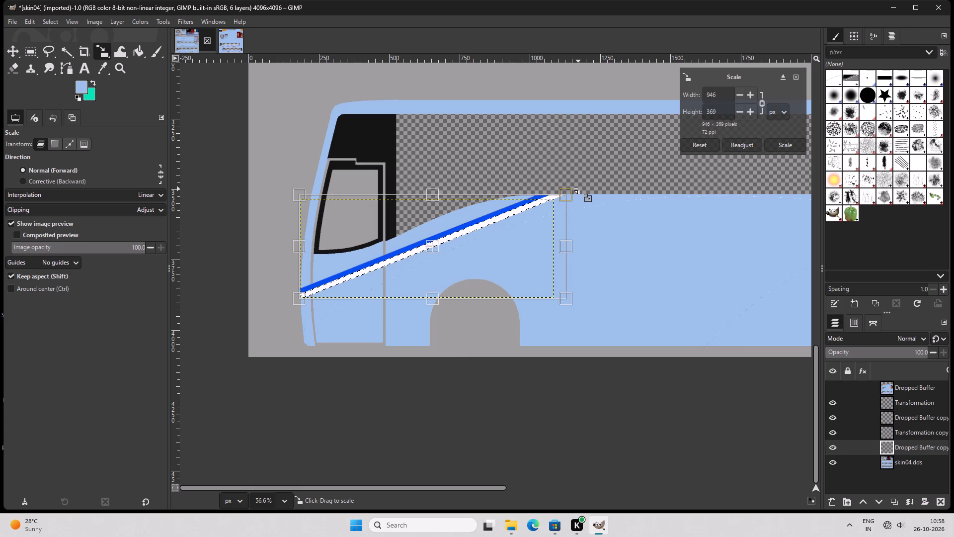
key("Return")
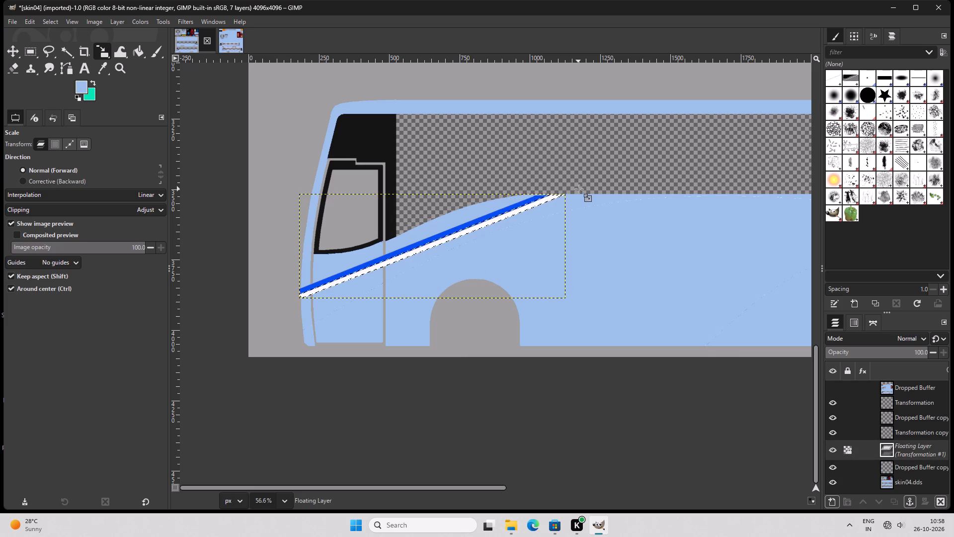
Copy the scaled white stripe and turn its floating selection into its own layer.
key("ctrl+c")
key("ctrl+c")
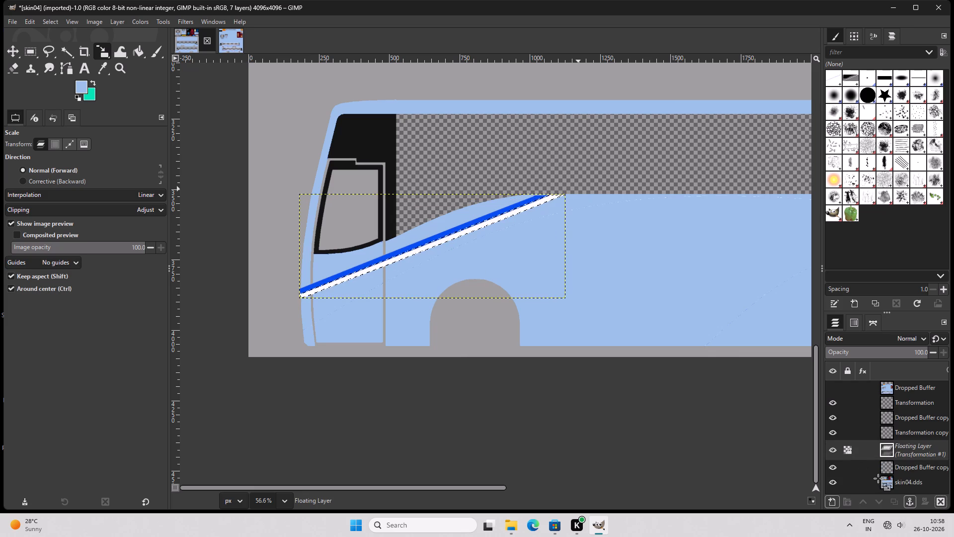
left_click(882, 480)
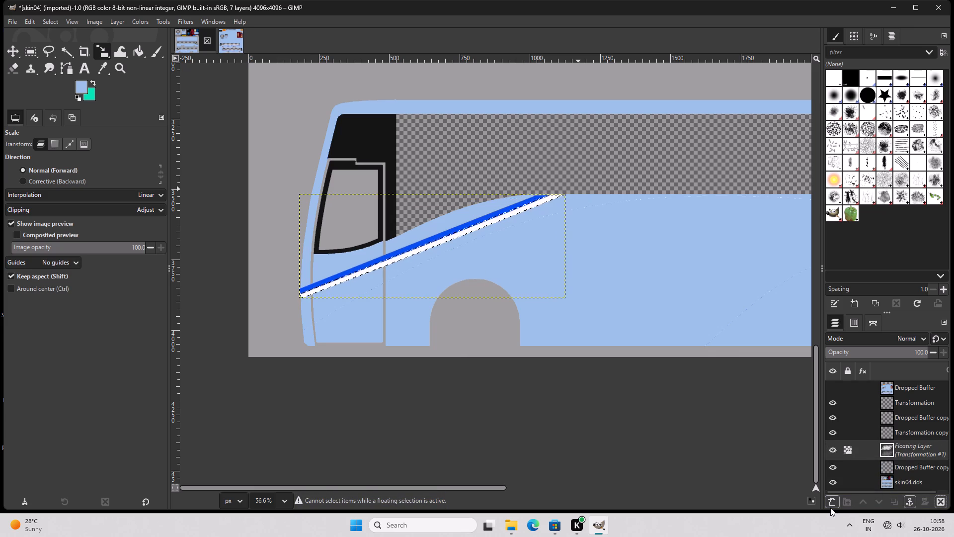
left_click(829, 506)
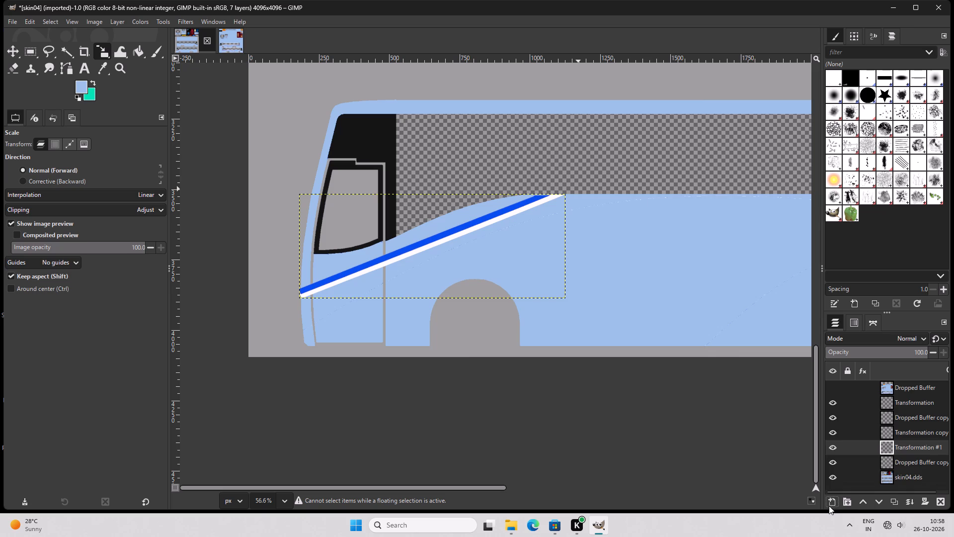
Paste the copied white stripe as a new layer directly above skin04.dds.
left_click(888, 451)
left_click(892, 473)
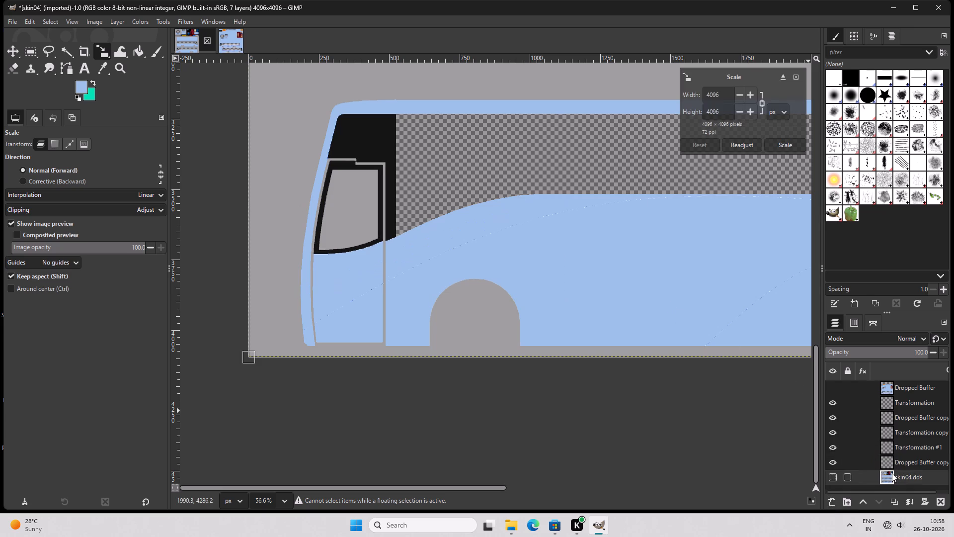
left_click(892, 447)
left_click(890, 431)
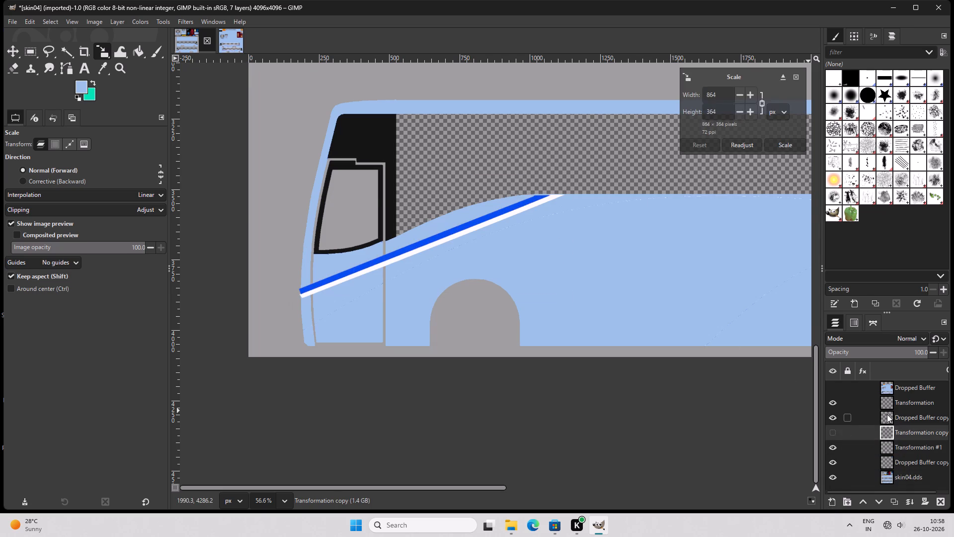
left_click(887, 414)
left_click(889, 478)
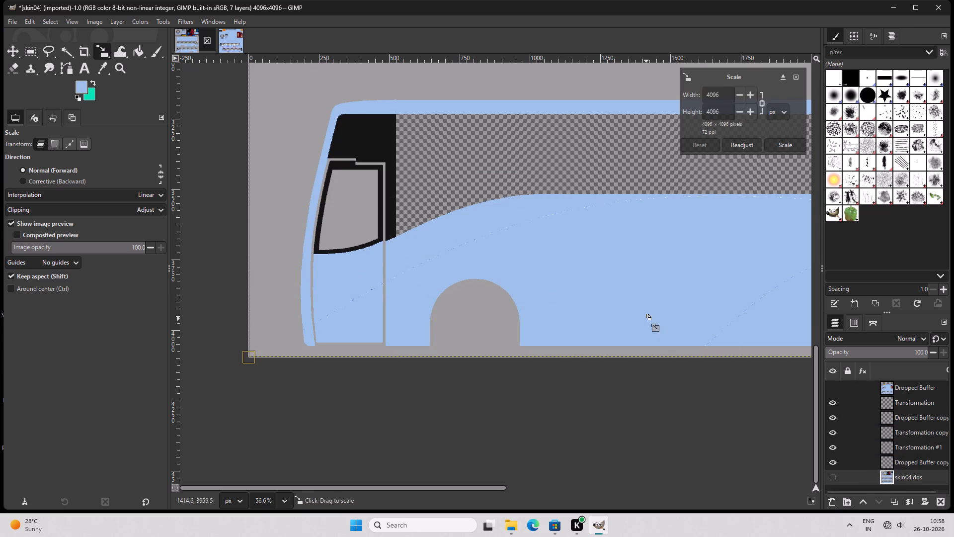
key("ctrl+v")
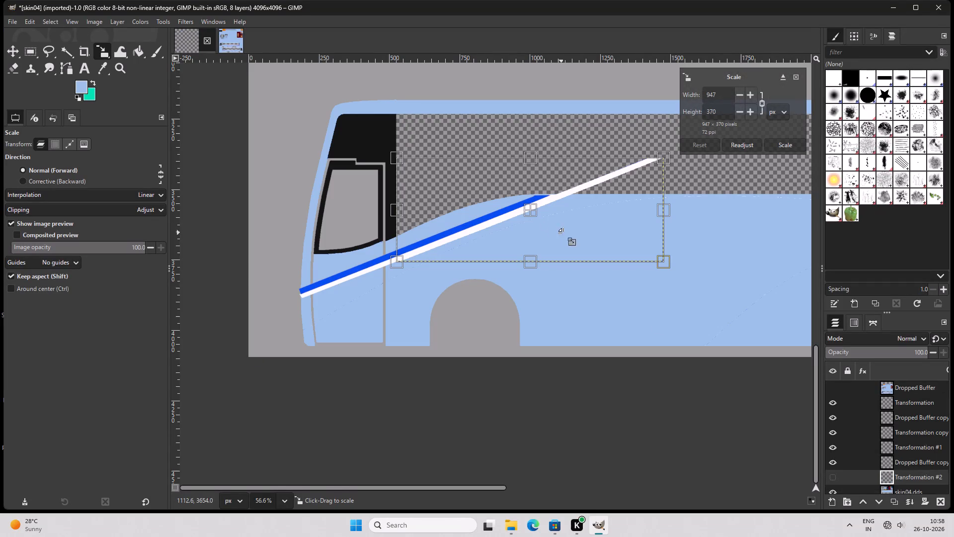
Move the pasted white stripe onto the upper bus side, between its wheel arches below the window line, and start Unified Transform.
left_click_drag(585, 223, 597, 205)
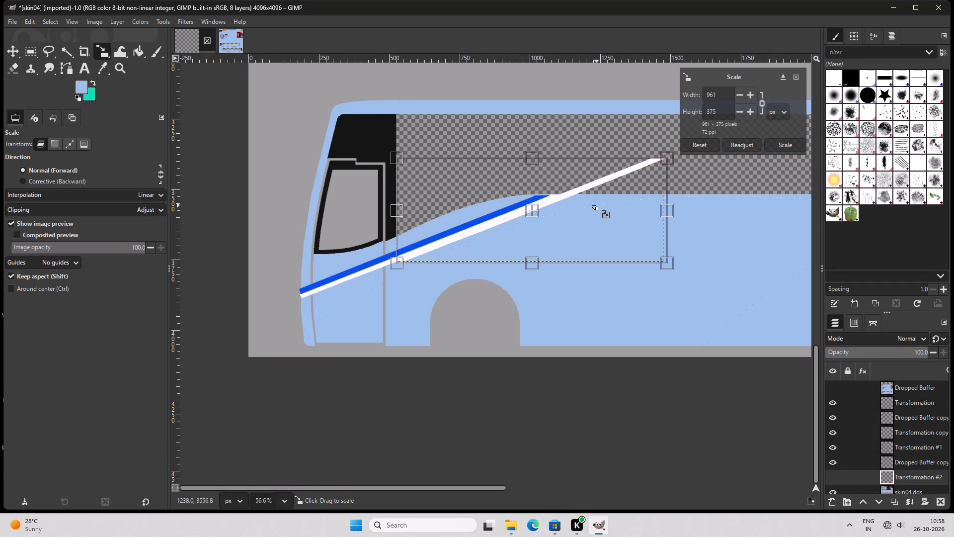
key("ctrl+z")
left_click_drag(532, 205, 551, 196)
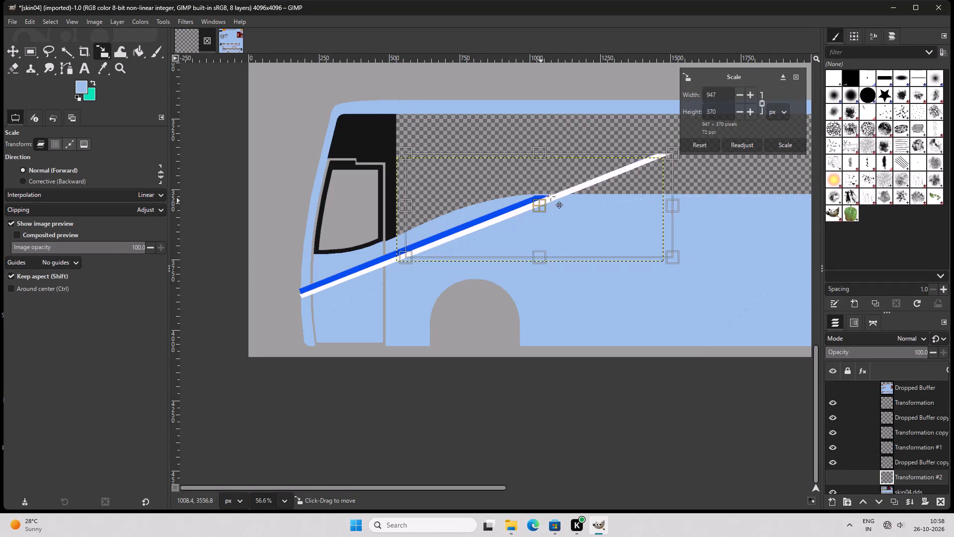
left_click_drag(551, 196, 645, 109)
scroll(645, 109, "up", 2)
scroll(627, 172, "down", 9, "ctrl")
left_click_drag(630, 183, 689, 133)
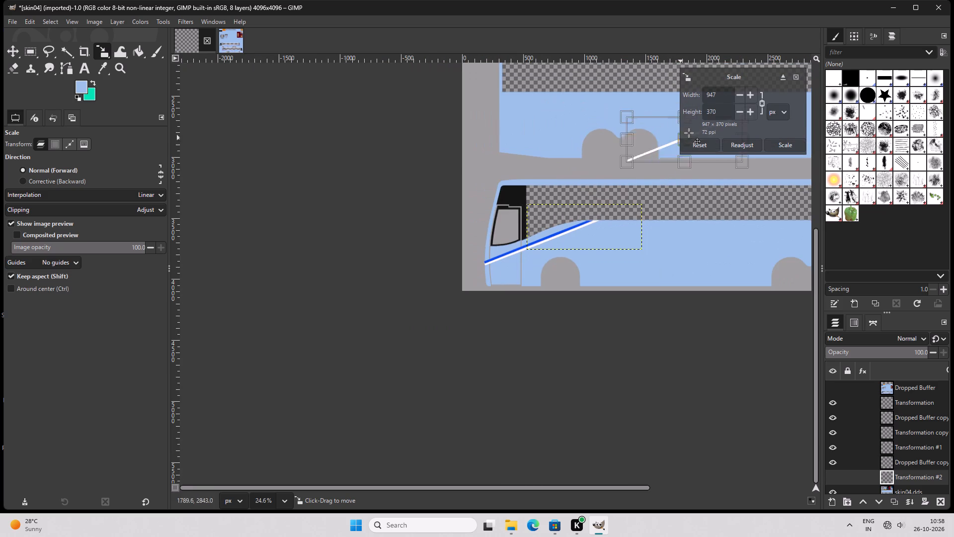
left_click_drag(689, 133, 744, 111)
left_click_drag(452, 487, 608, 473)
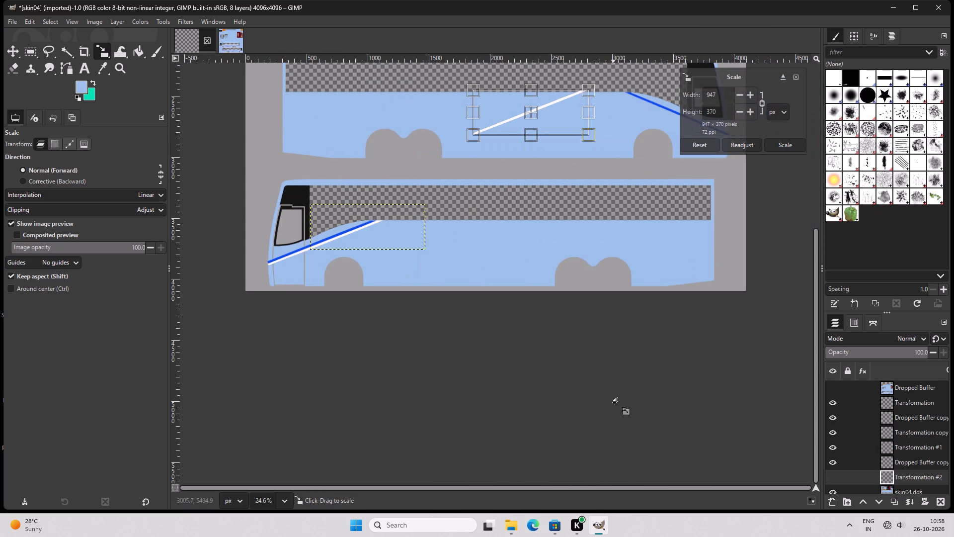
scroll(640, 199, "up", 12, "ctrl")
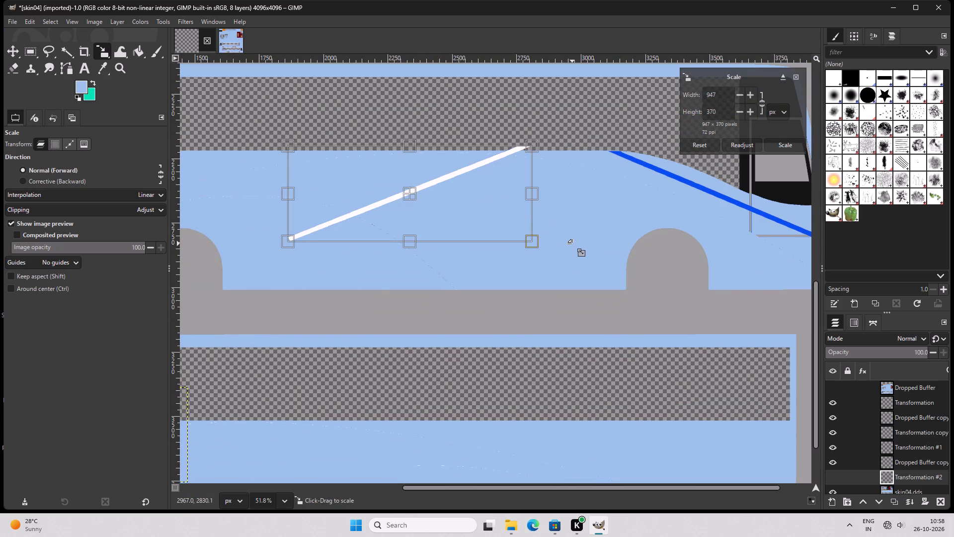
key("shift+t")
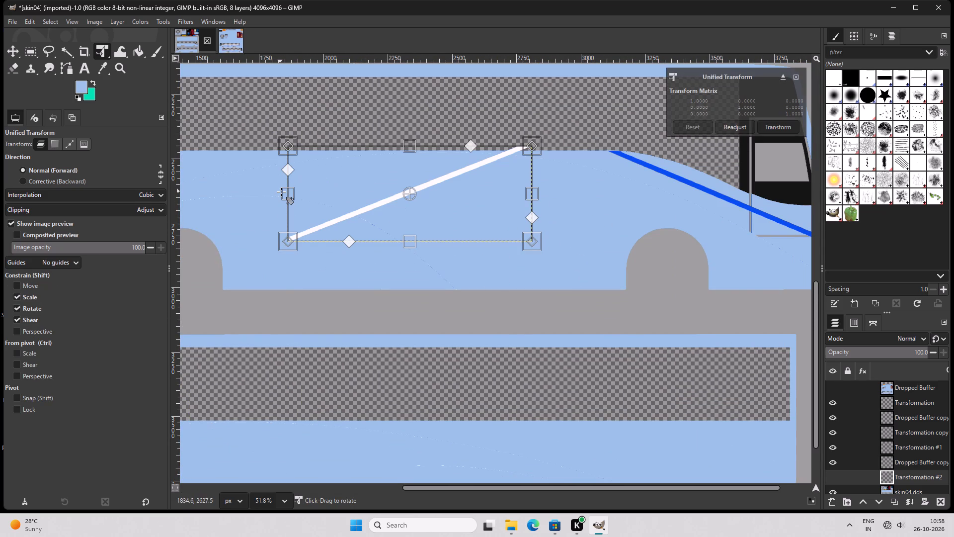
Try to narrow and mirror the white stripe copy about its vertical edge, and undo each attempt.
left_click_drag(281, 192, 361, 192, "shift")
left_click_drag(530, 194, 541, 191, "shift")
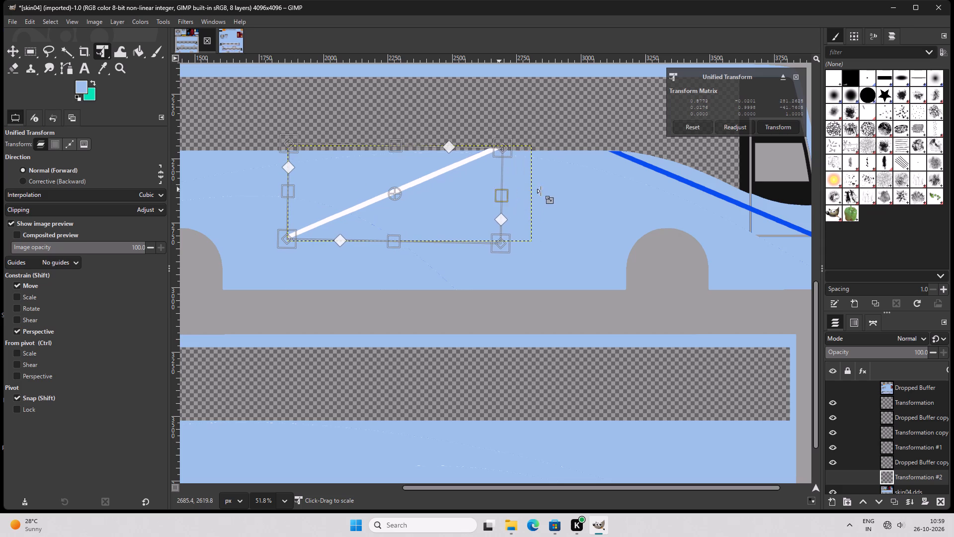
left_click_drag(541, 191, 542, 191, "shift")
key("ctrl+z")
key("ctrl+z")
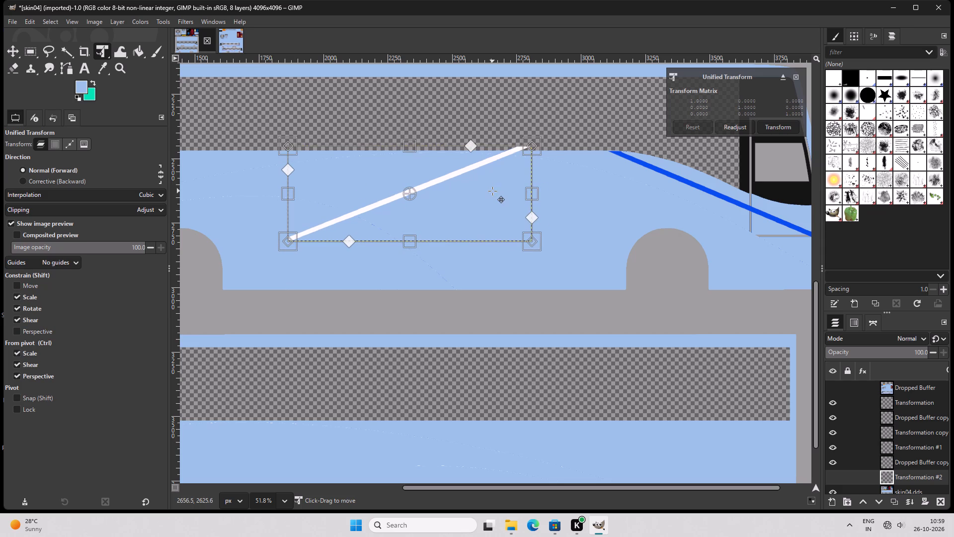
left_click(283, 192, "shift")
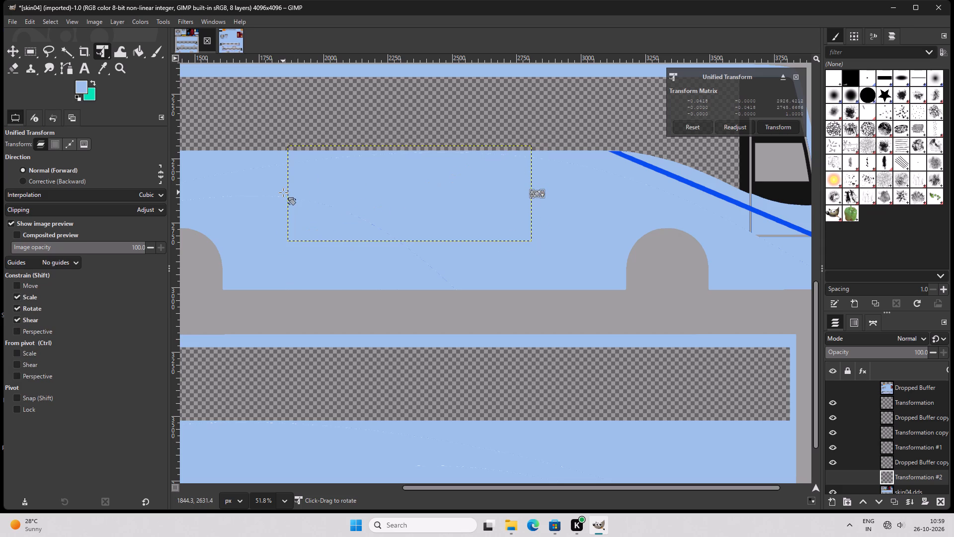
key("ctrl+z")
Scale the white stripe copy down slightly toward its front-facing edge, keeping its proportions.
left_click_drag(283, 192, 341, 199)
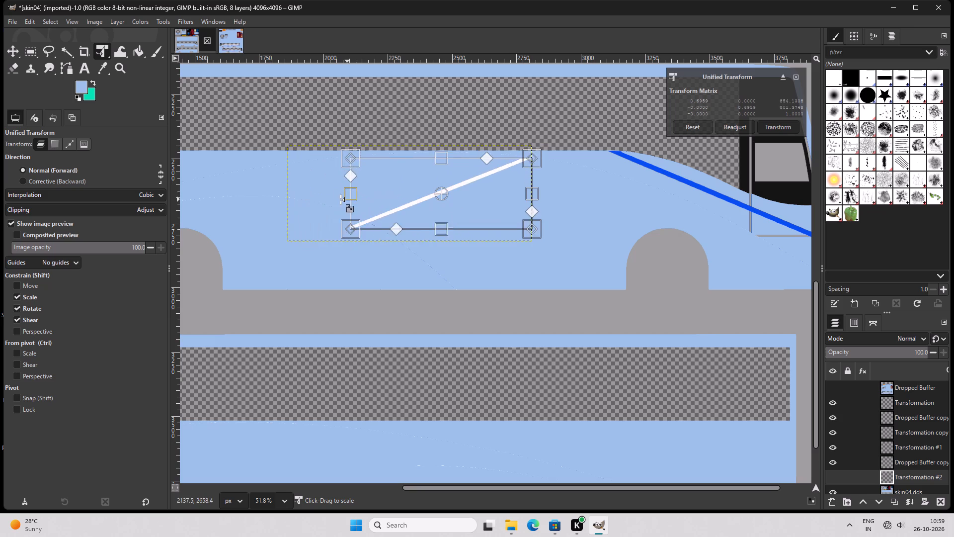
left_click_drag(341, 199, 294, 199)
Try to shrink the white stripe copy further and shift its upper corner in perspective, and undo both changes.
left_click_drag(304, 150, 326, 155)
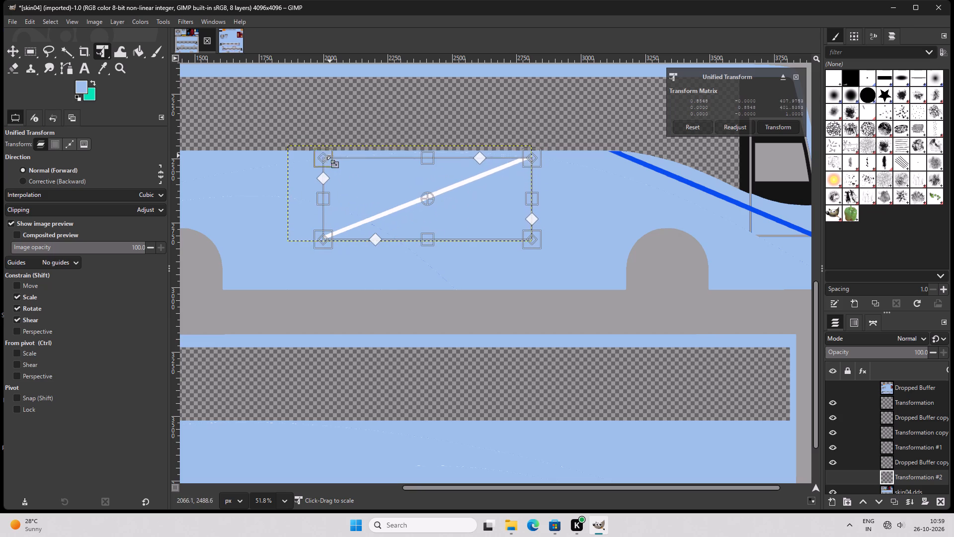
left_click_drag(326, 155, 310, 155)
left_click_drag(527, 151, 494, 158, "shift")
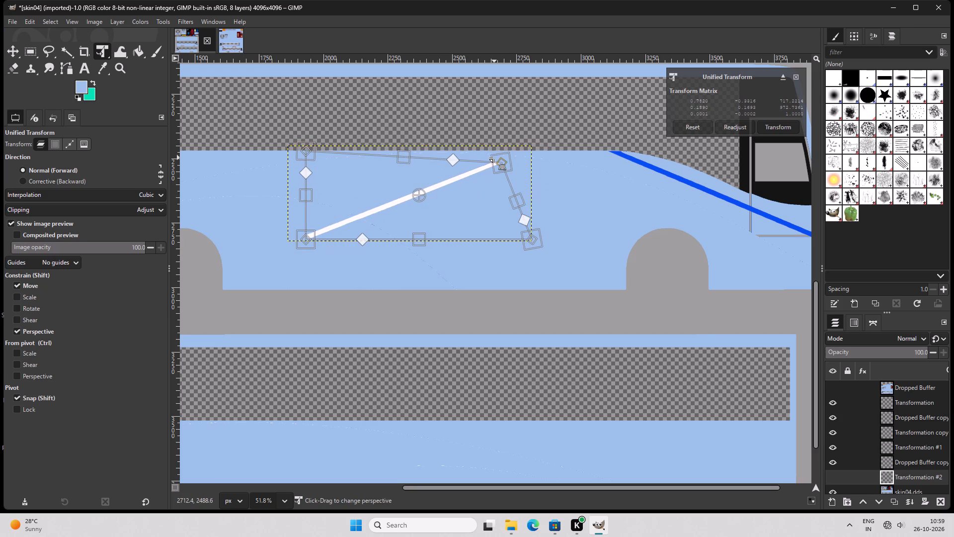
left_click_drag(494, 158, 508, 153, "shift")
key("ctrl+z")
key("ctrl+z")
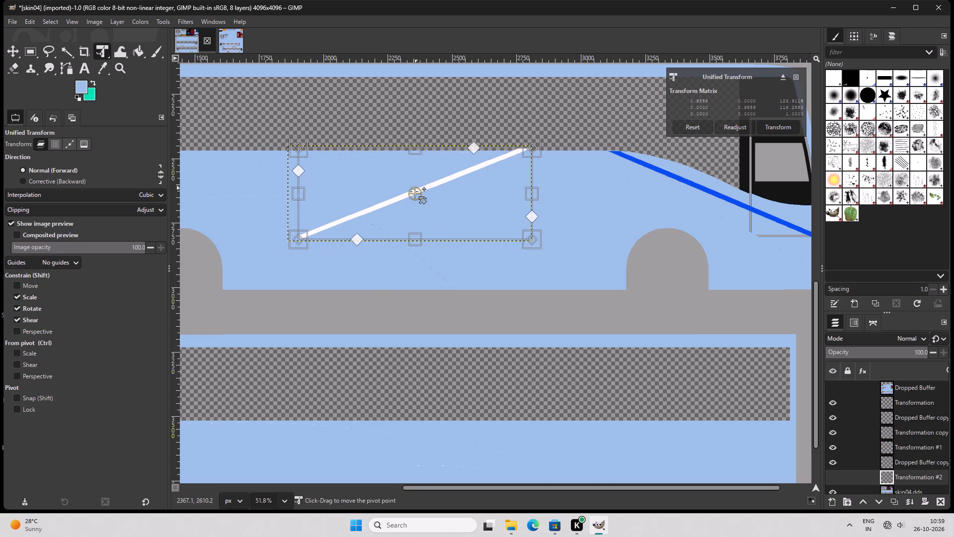
Mirror the white stripe copy horizontally and narrow it slightly so it slopes down toward the bus front.
left_click_drag(302, 191, 308, 191, "shift")
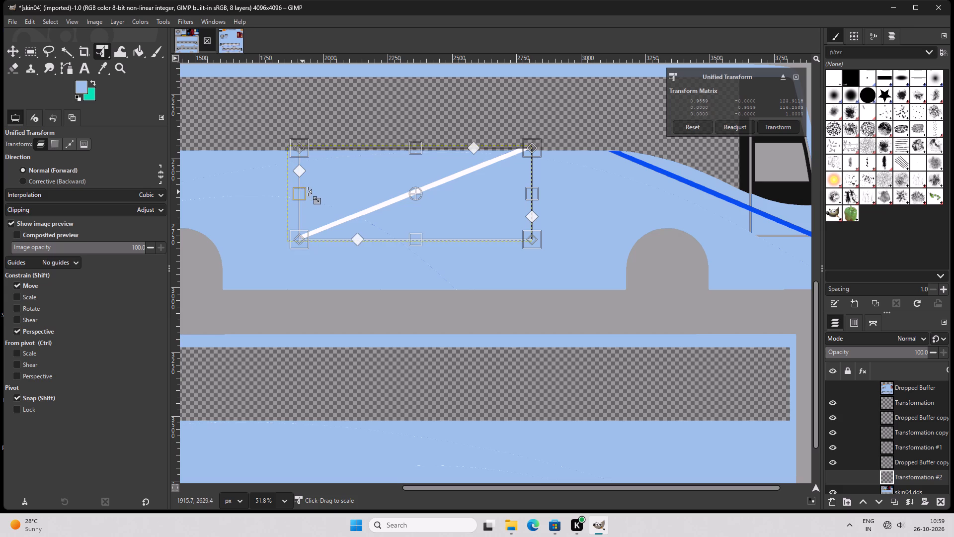
left_click_drag(308, 191, 763, 204, "shift")
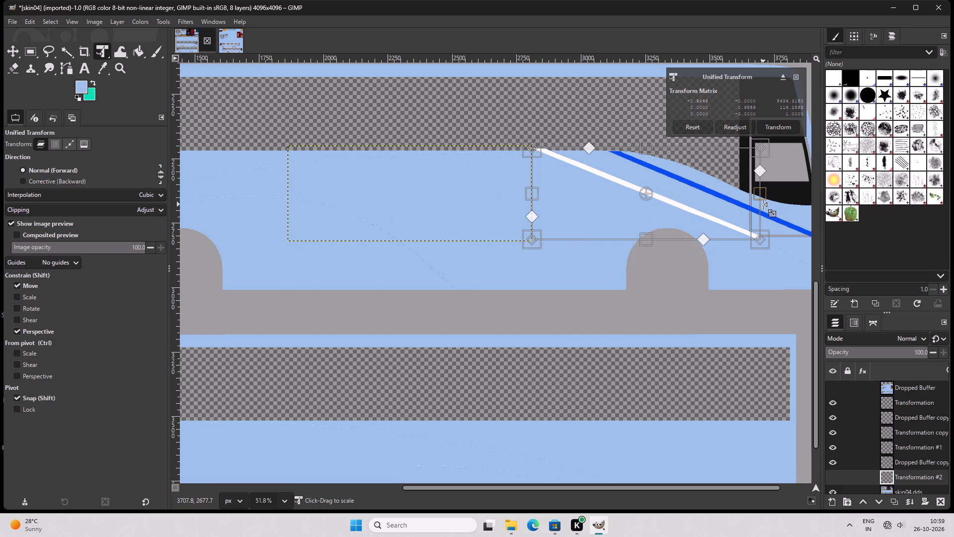
left_click_drag(763, 204, 752, 206, "shift")
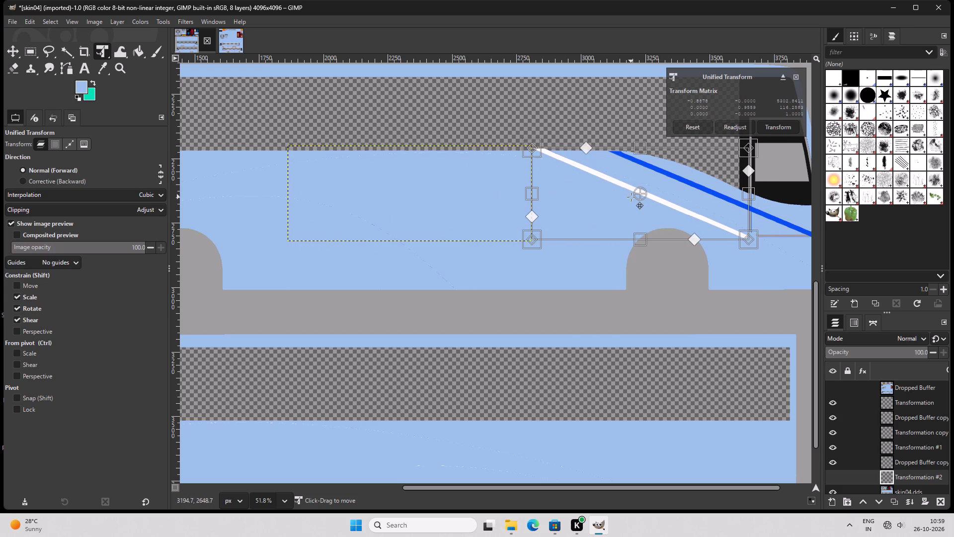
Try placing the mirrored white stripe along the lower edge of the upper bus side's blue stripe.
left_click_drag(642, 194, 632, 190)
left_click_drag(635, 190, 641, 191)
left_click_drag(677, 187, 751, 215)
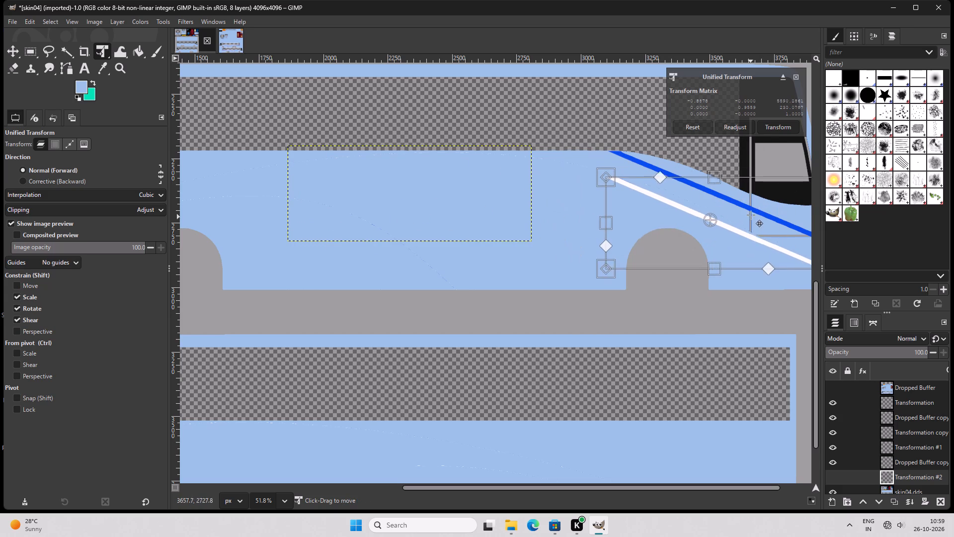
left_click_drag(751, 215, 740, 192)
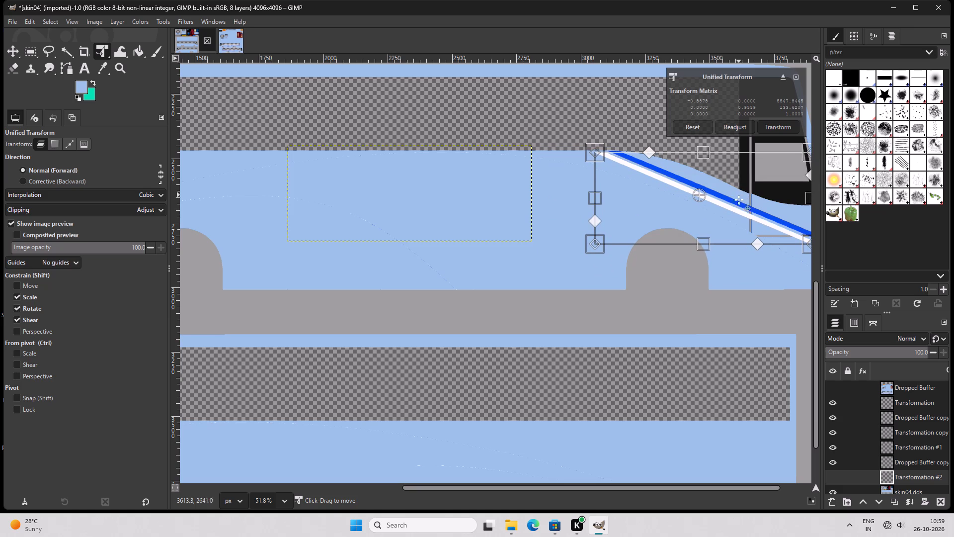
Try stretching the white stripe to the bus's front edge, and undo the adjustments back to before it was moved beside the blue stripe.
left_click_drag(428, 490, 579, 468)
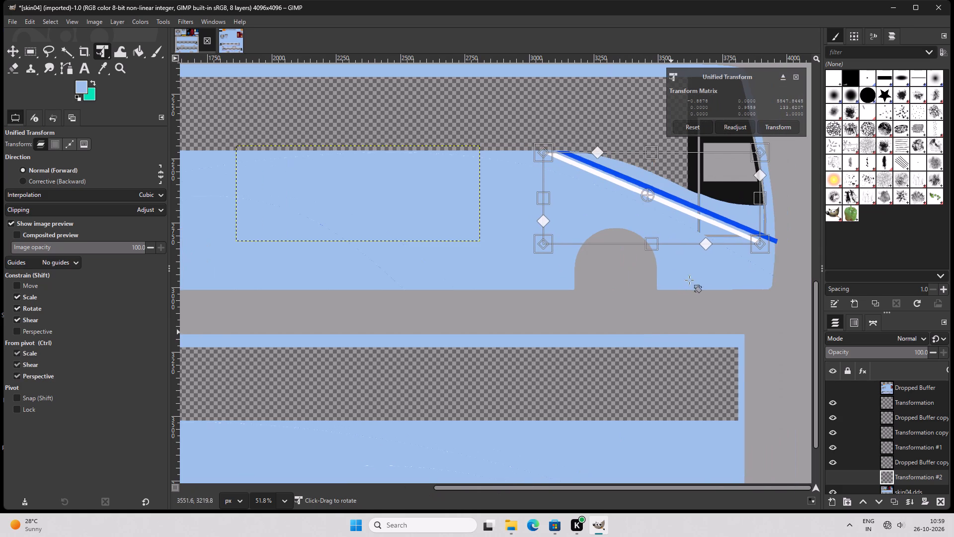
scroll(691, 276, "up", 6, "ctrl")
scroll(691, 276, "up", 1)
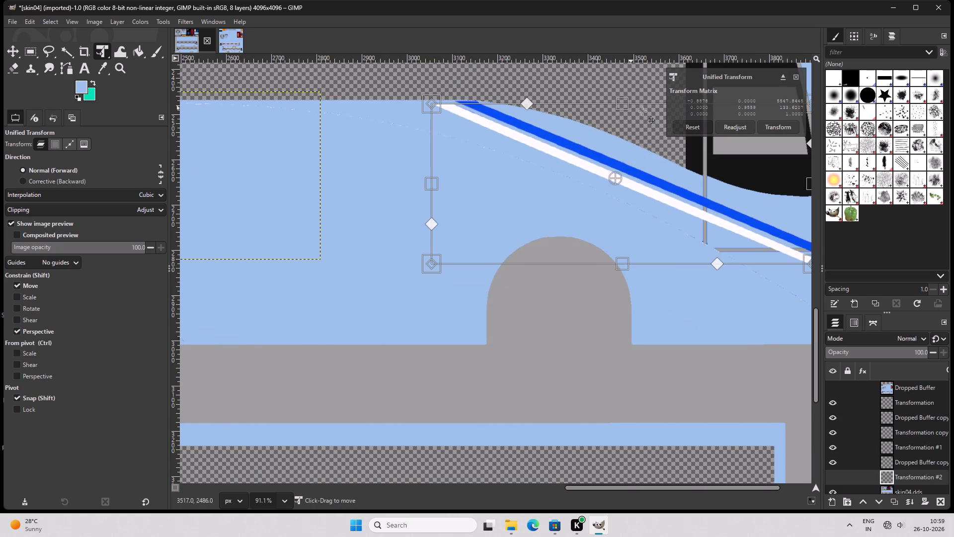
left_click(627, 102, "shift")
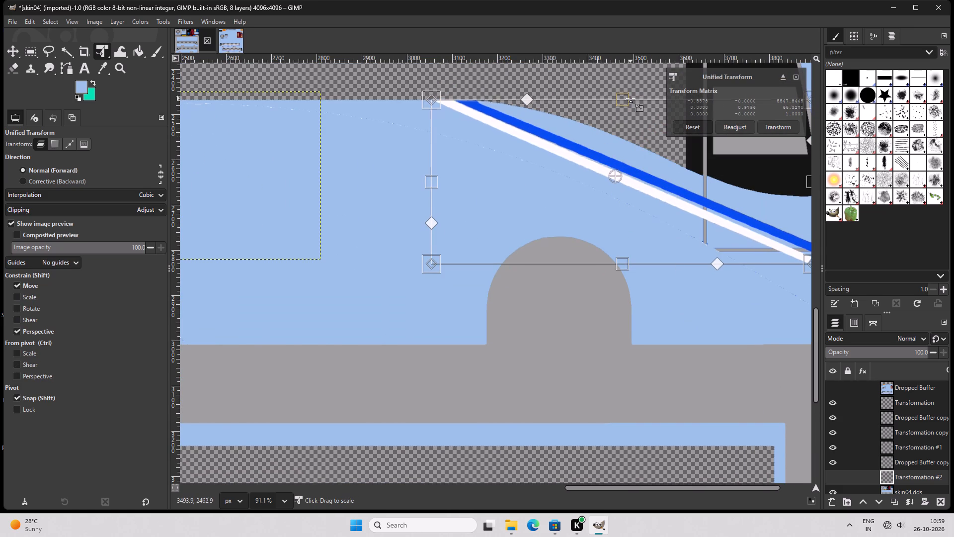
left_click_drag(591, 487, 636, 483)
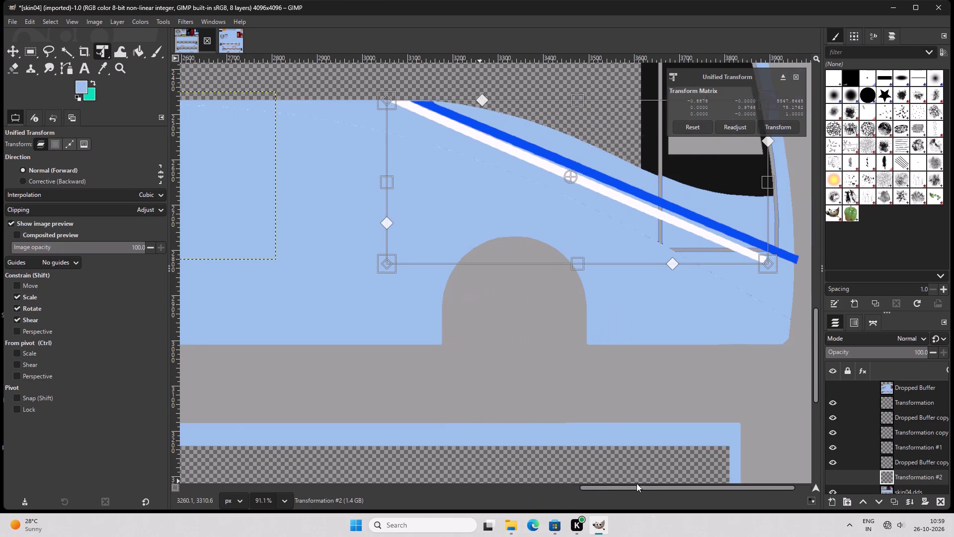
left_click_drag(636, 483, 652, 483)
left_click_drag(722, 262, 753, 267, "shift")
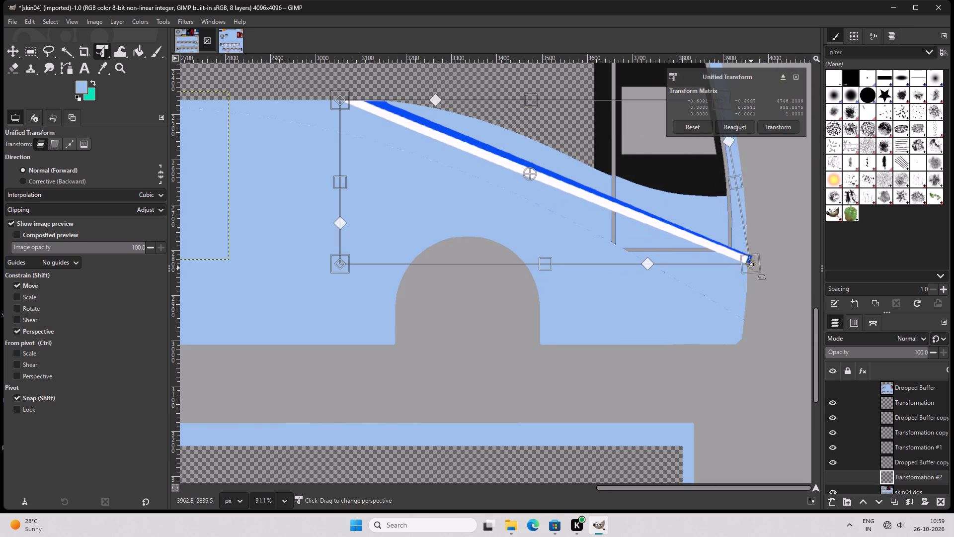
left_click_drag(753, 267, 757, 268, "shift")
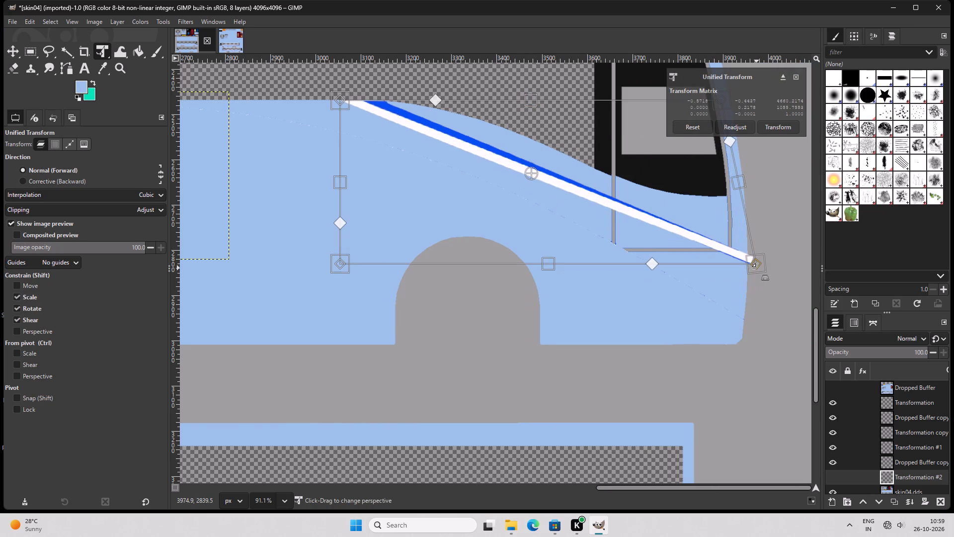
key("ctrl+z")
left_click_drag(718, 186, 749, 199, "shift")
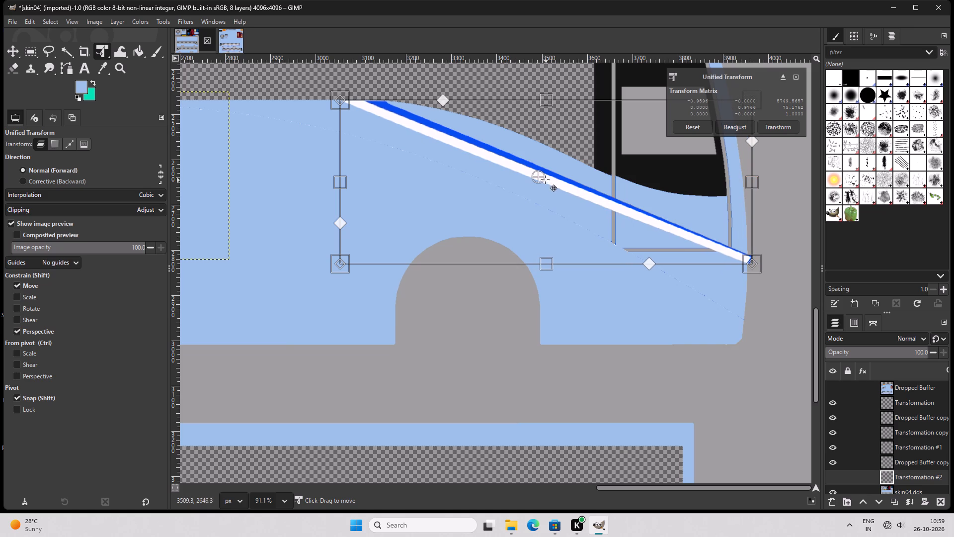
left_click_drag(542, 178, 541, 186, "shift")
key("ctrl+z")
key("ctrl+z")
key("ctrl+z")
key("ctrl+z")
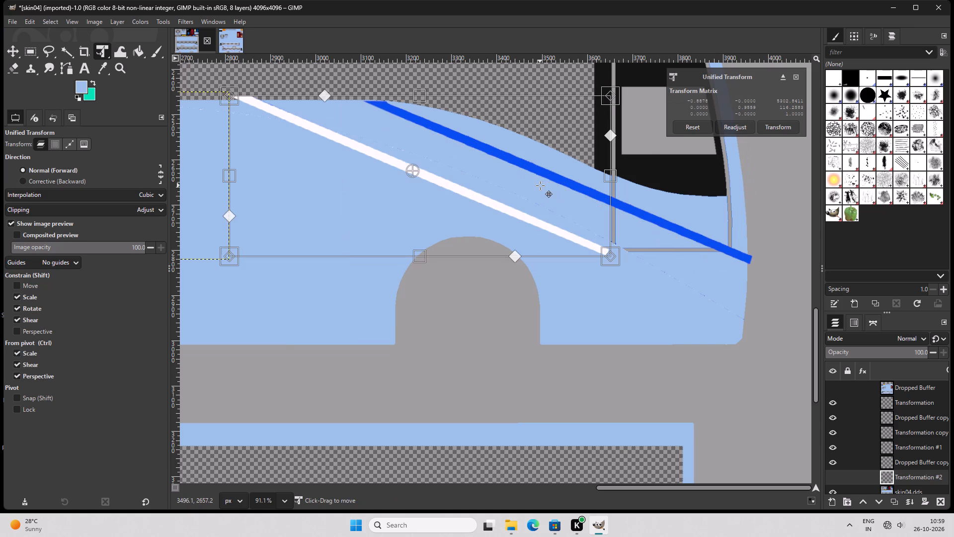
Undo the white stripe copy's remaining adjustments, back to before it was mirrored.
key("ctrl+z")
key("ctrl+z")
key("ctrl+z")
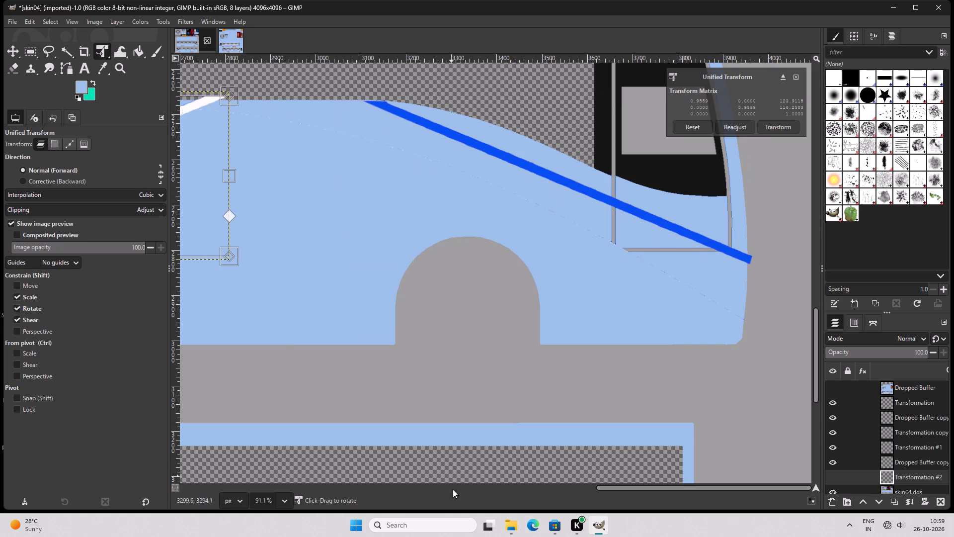
Mirror the white stripe copy horizontally and place it below the blue stripe at the front of the upper bus side.
left_click_drag(693, 488, 493, 486)
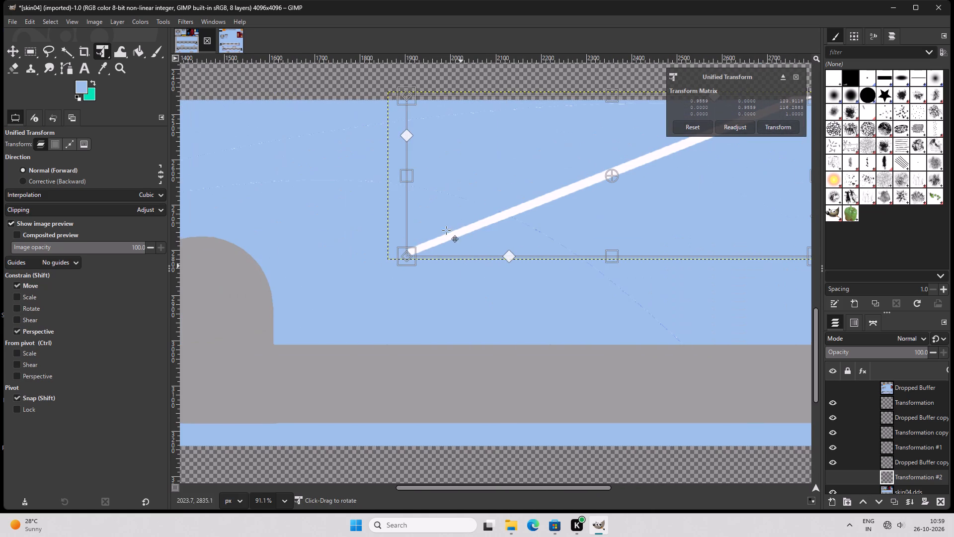
left_click_drag(409, 175, 953, 192, "shift")
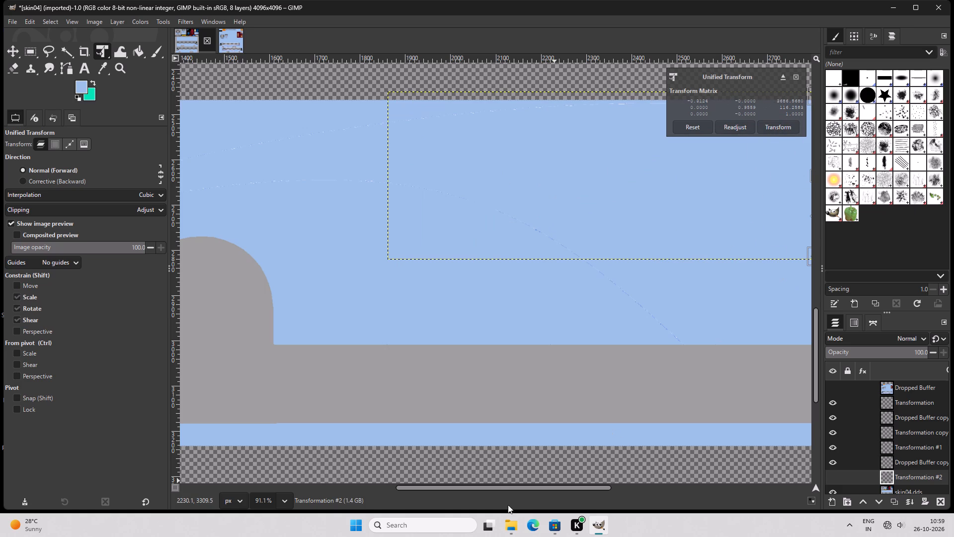
left_click_drag(502, 484, 655, 474)
left_click_drag(557, 487, 667, 480)
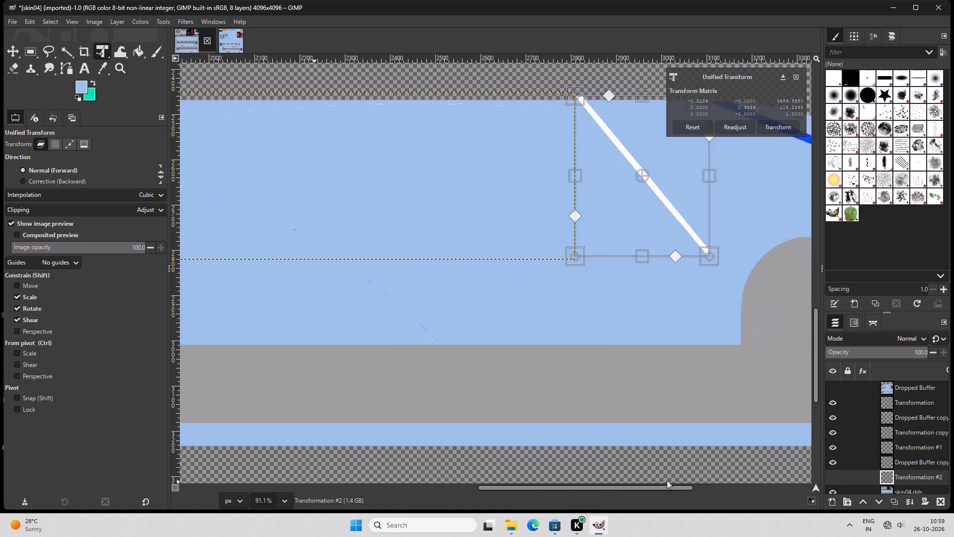
left_click_drag(667, 480, 685, 478)
left_click_drag(576, 177, 744, 183, "shift")
left_click_drag(649, 182, 765, 186)
left_click_drag(576, 489, 695, 484)
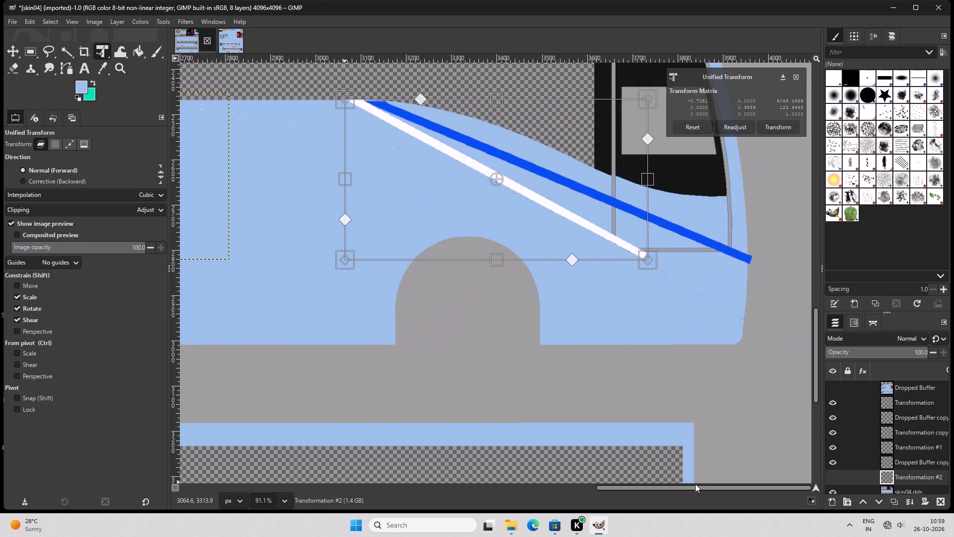
left_click_drag(695, 484, 701, 482)
Stretch the mirrored white stripe to the bus's front edge, fit it along the blue stripe's lower edge in perspective, and apply the transform.
left_click_drag(646, 187, 651, 188)
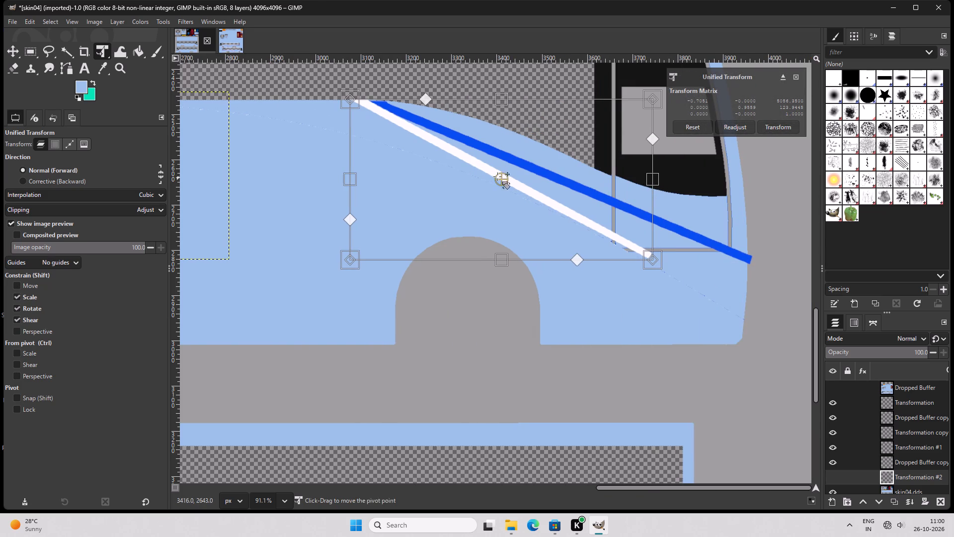
left_click_drag(483, 128, 478, 129)
left_click_drag(649, 183, 735, 201, "shift")
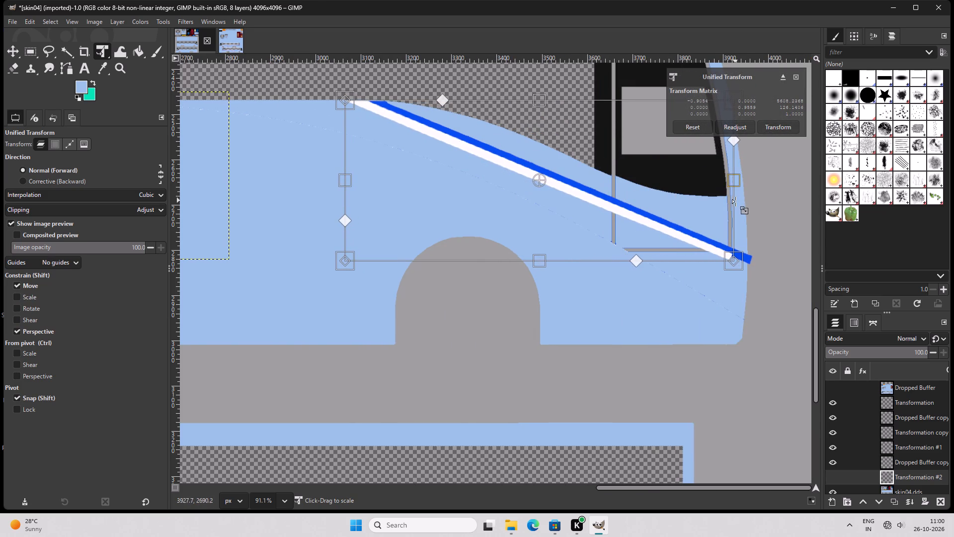
left_click_drag(735, 201, 722, 213, "shift")
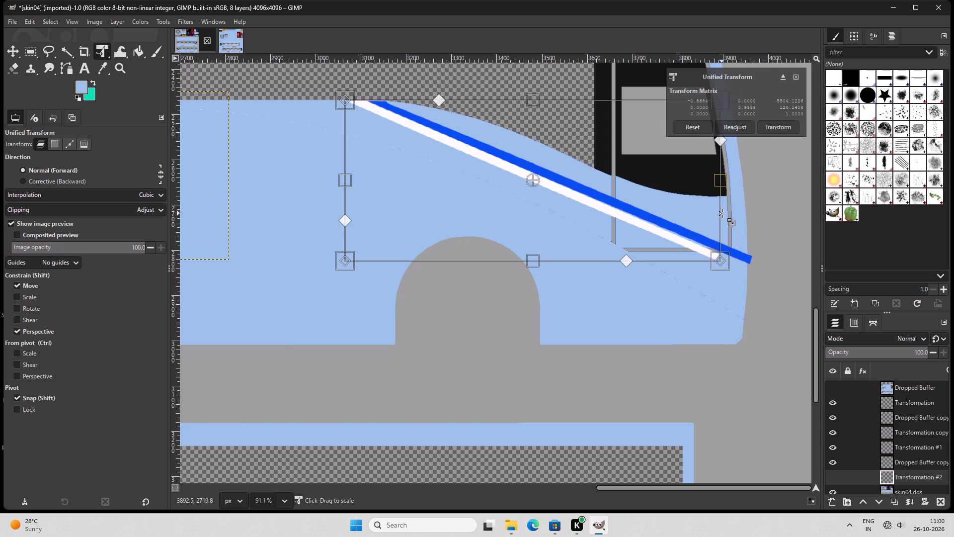
left_click_drag(722, 213, 723, 213, "shift")
left_click_drag(719, 258, 746, 267, "shift")
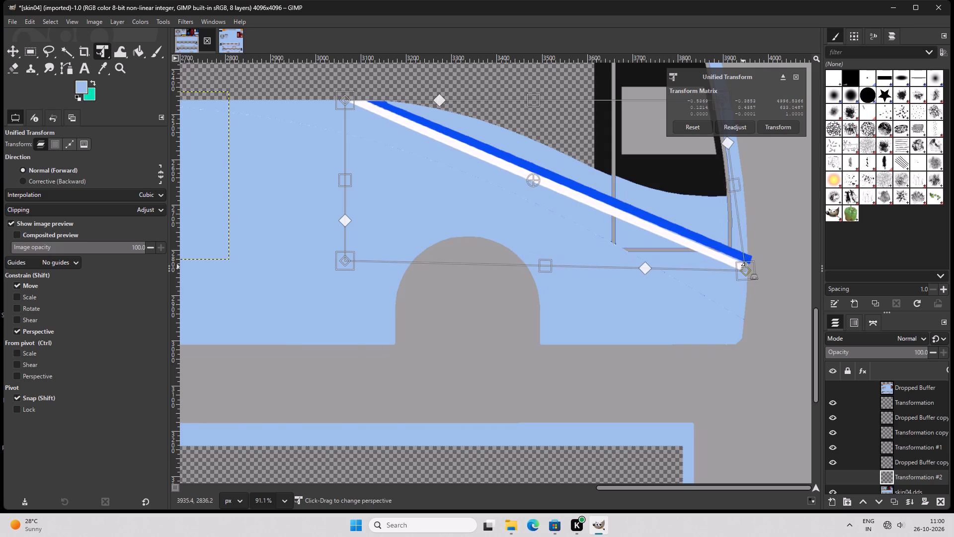
left_click_drag(746, 267, 752, 267, "shift")
scroll(588, 302, "down", 4, "ctrl")
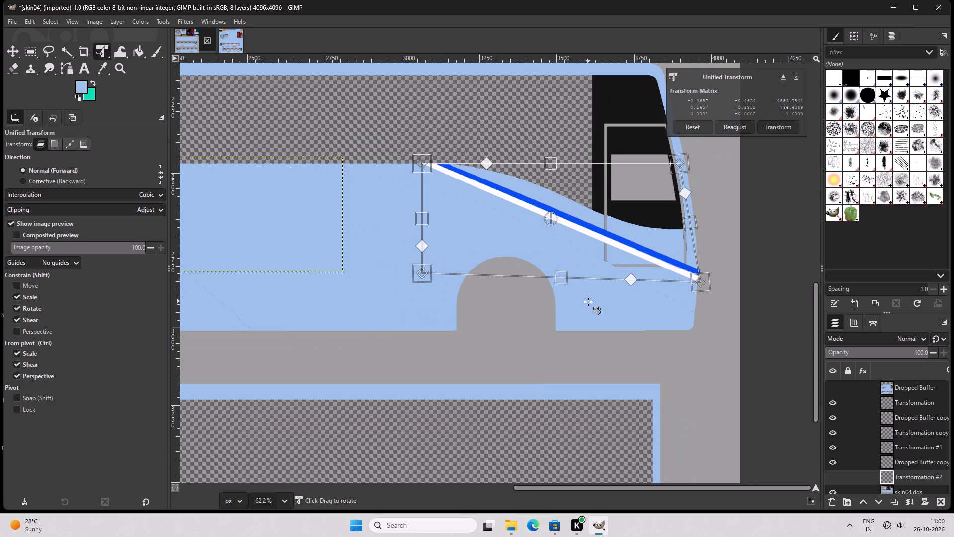
key("Return")
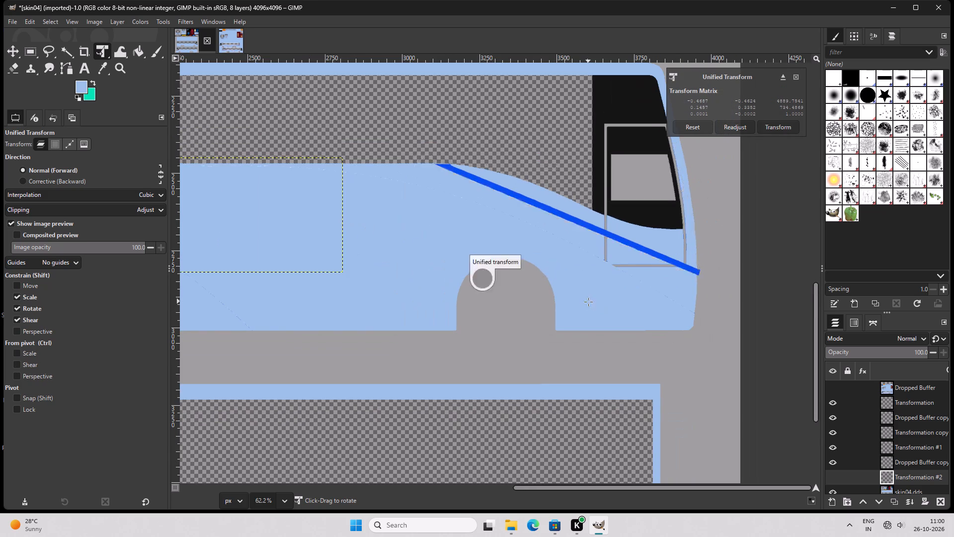
Show the hidden Dropped Buffer reference layer over the bus skin.
scroll(588, 302, "down", 4, "ctrl")
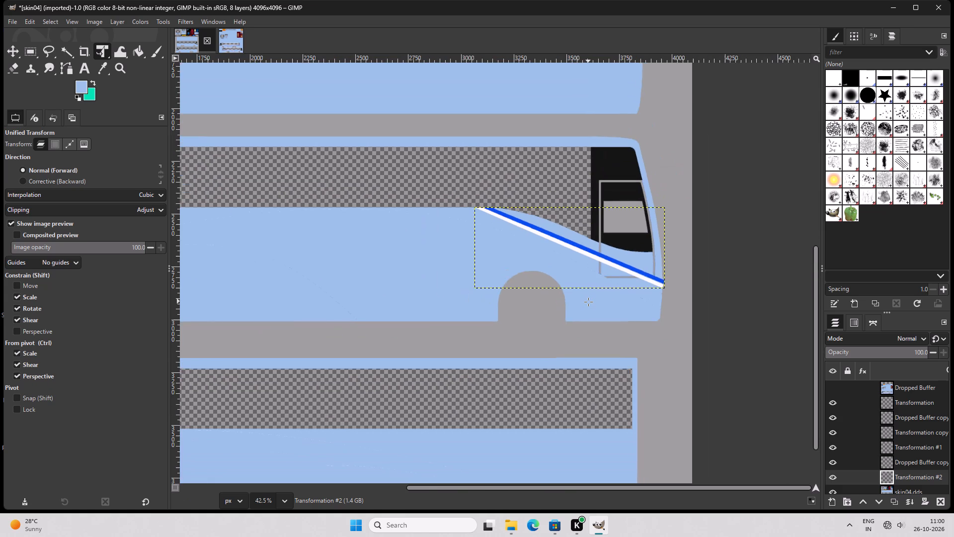
scroll(588, 302, "down", 5, "ctrl")
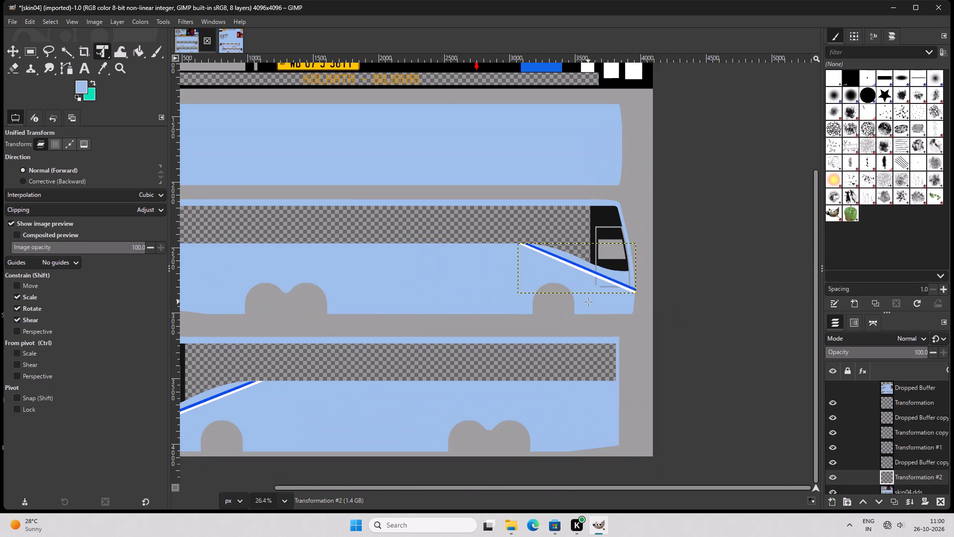
left_click(888, 388)
left_click(831, 390)
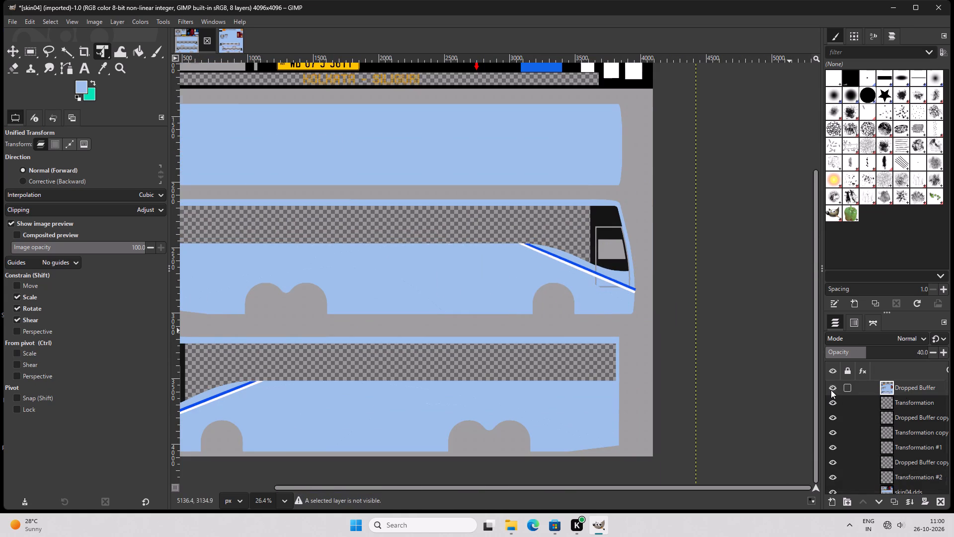
Select a rectangle of about 679 × 149 px around the AMARAVATI lettering and its tagline on the lower bus side of the Dropped Buffer layer.
left_click_drag(440, 489, 391, 489)
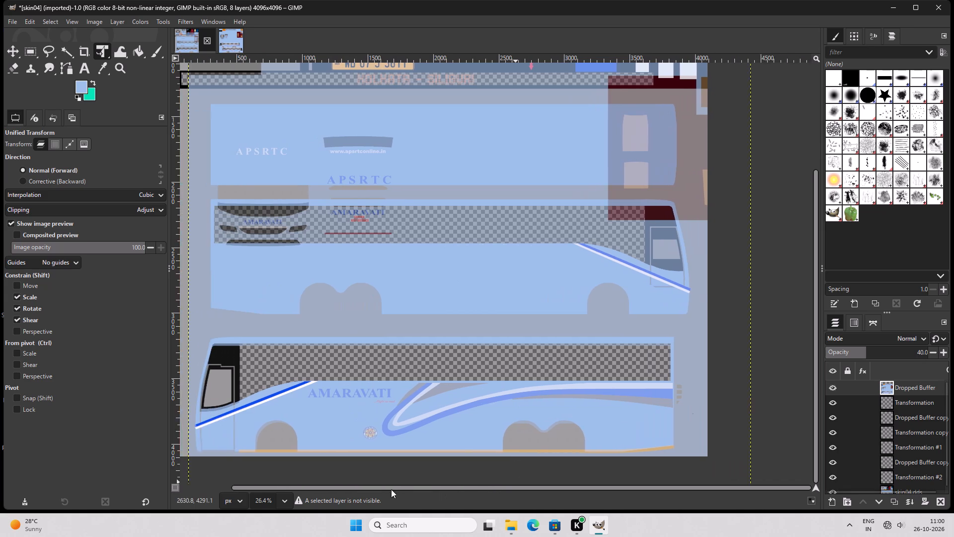
left_click_drag(391, 489, 381, 487)
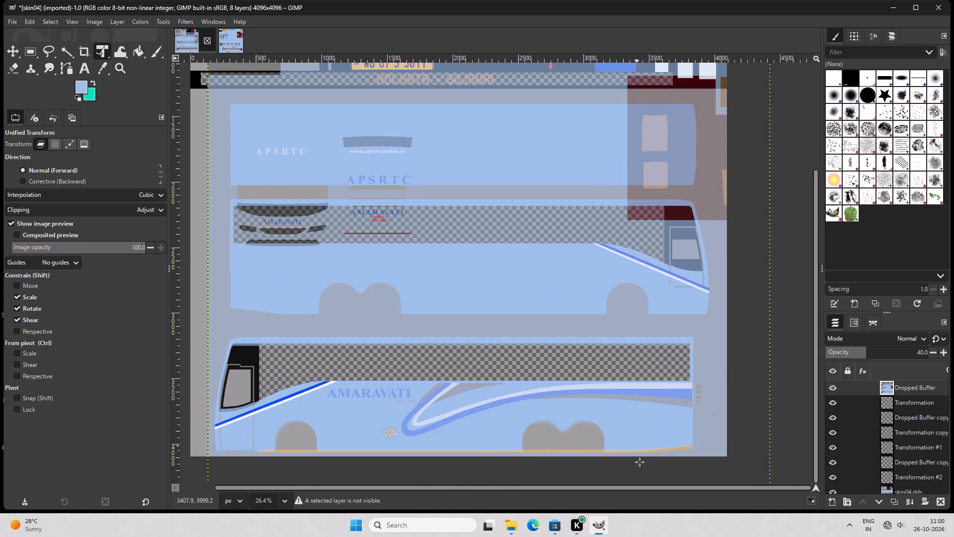
scroll(414, 430, "up", 6, "ctrl")
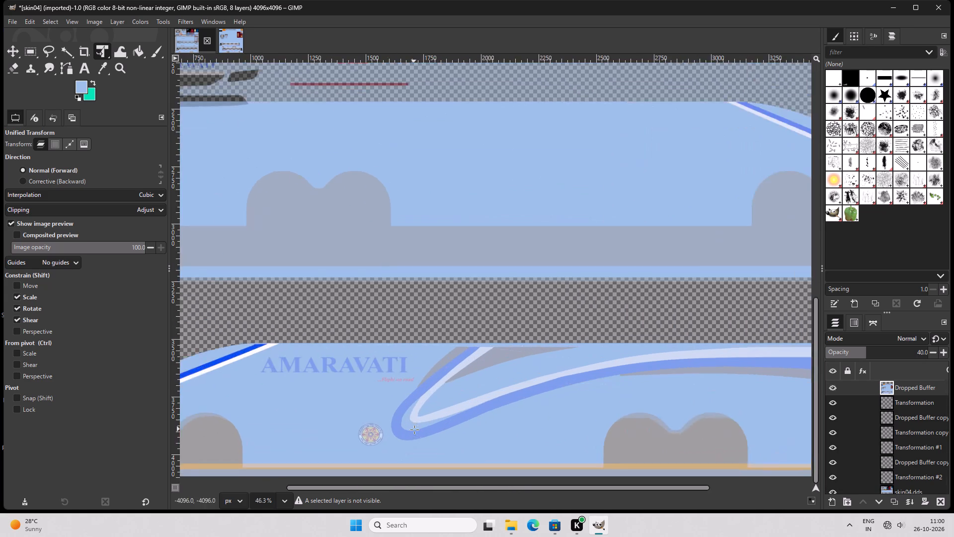
scroll(414, 430, "up", 3, "ctrl")
scroll(292, 366, "up", 3)
scroll(292, 366, "up", 1, "ctrl")
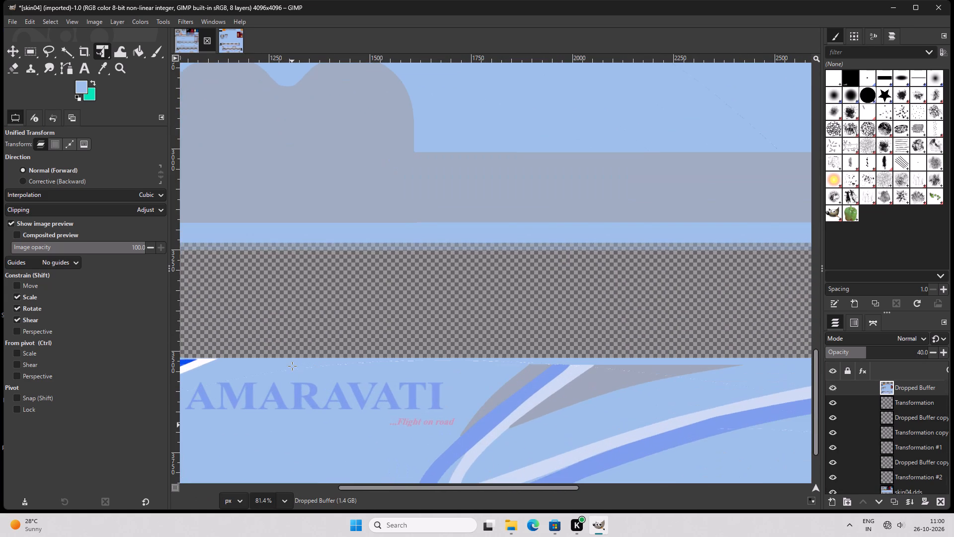
scroll(292, 366, "down", 2)
scroll(377, 390, "down", 6, "ctrl")
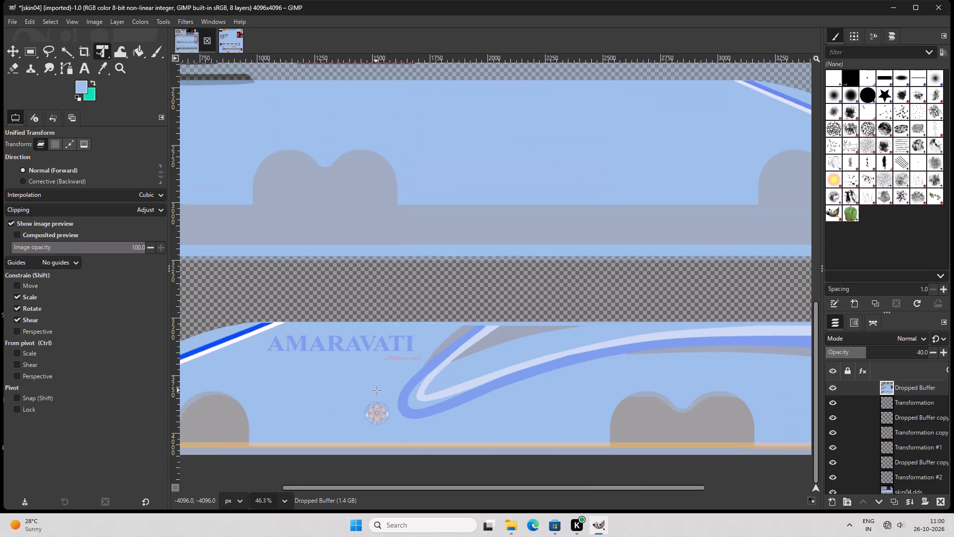
scroll(353, 389, "down", 6)
scroll(343, 392, "up", 4, "ctrl")
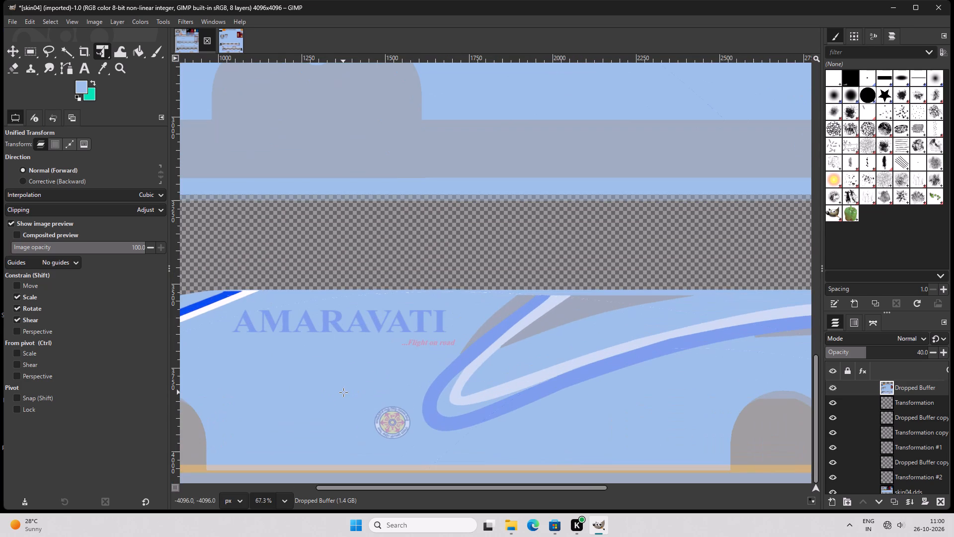
scroll(411, 373, "up", 4, "ctrl")
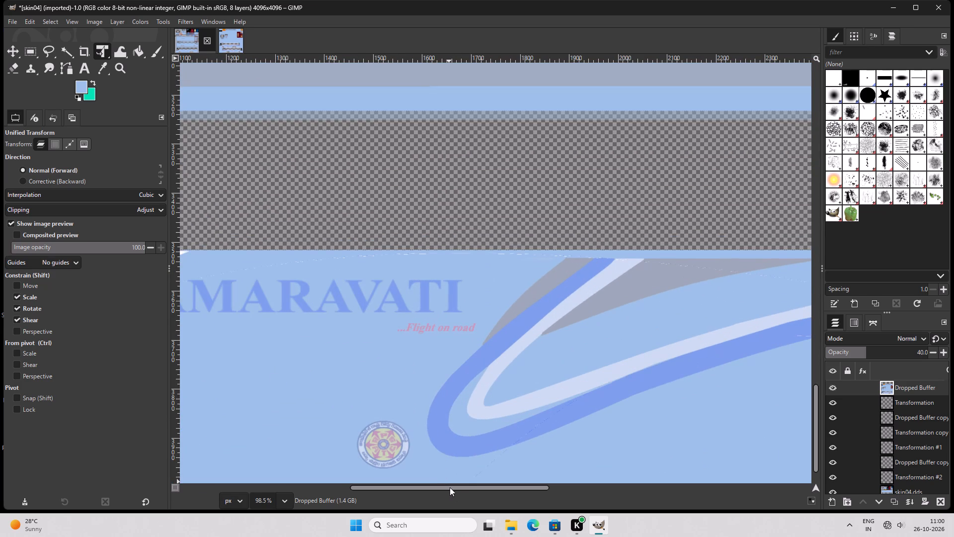
left_click(25, 53)
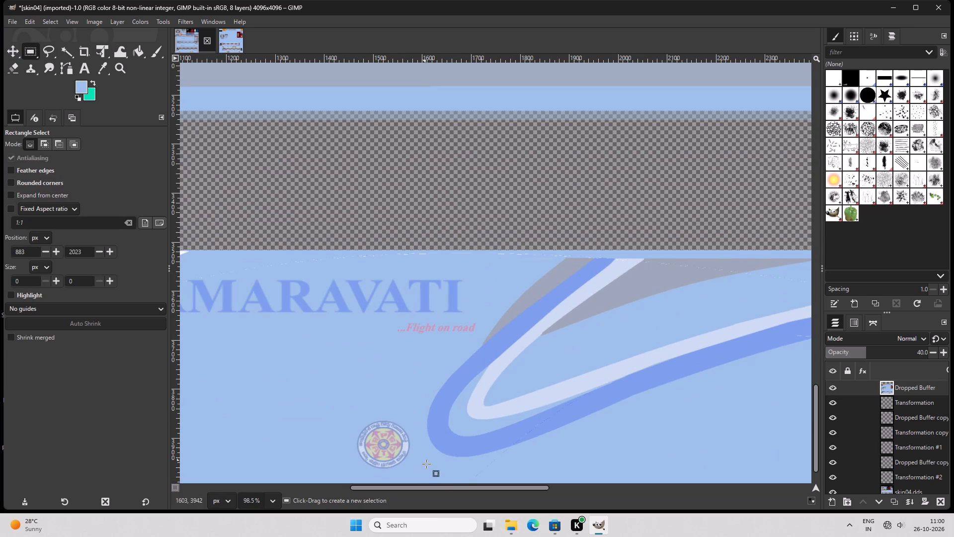
left_click_drag(444, 486, 402, 485)
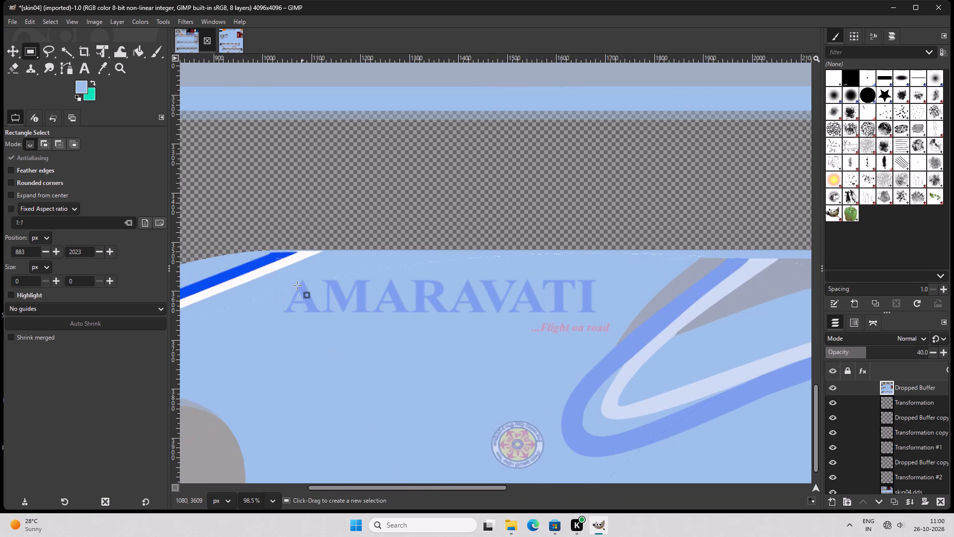
left_click_drag(289, 269, 322, 322)
left_click(311, 315)
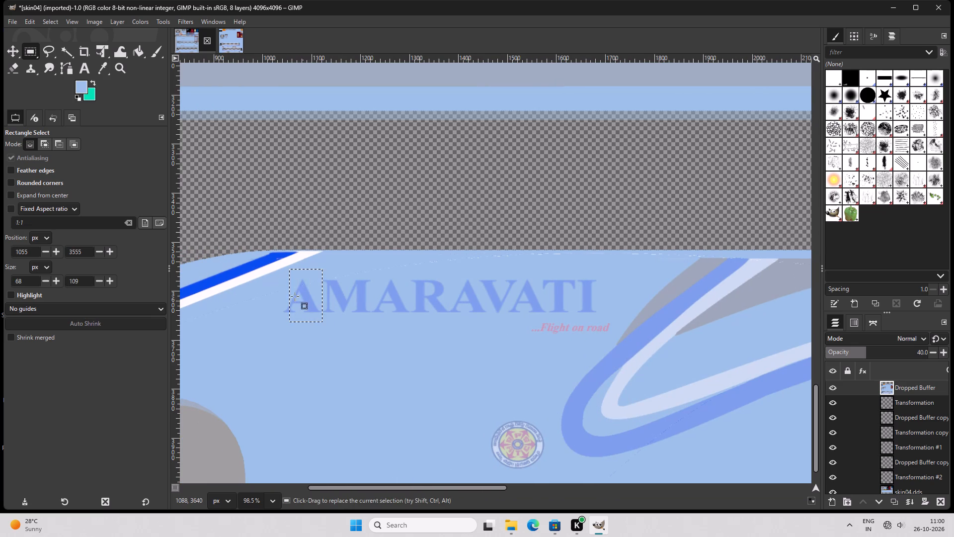
left_click(283, 272)
left_click_drag(284, 268, 425, 321)
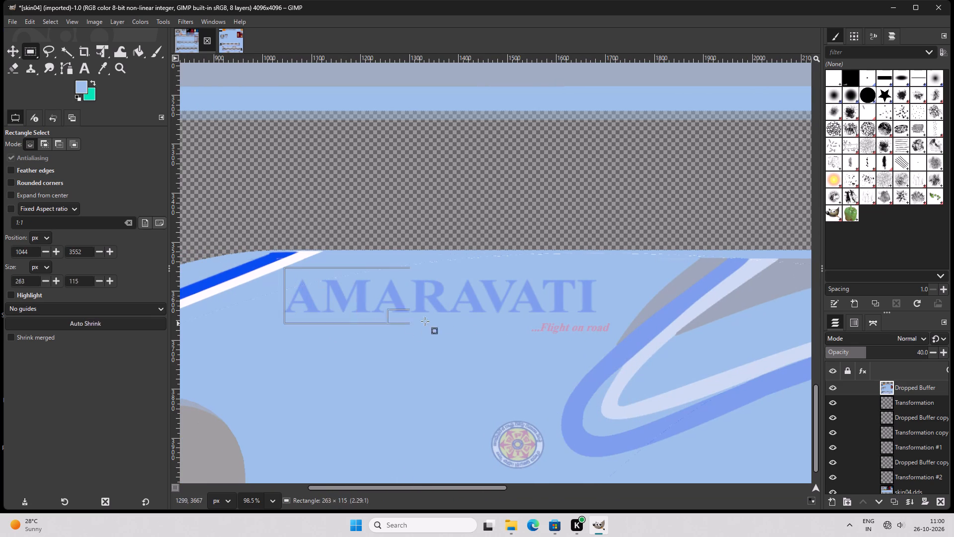
left_click_drag(425, 321, 612, 338)
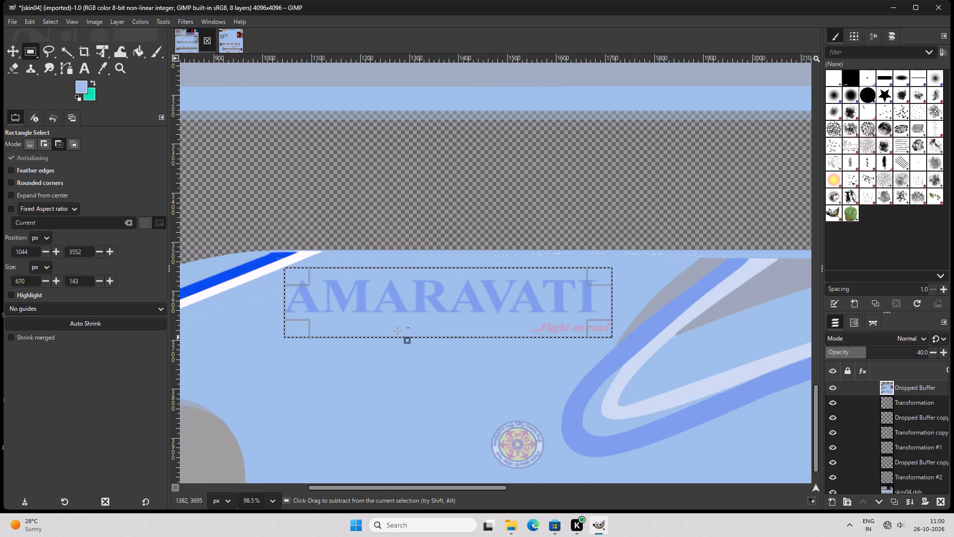
left_click(291, 329)
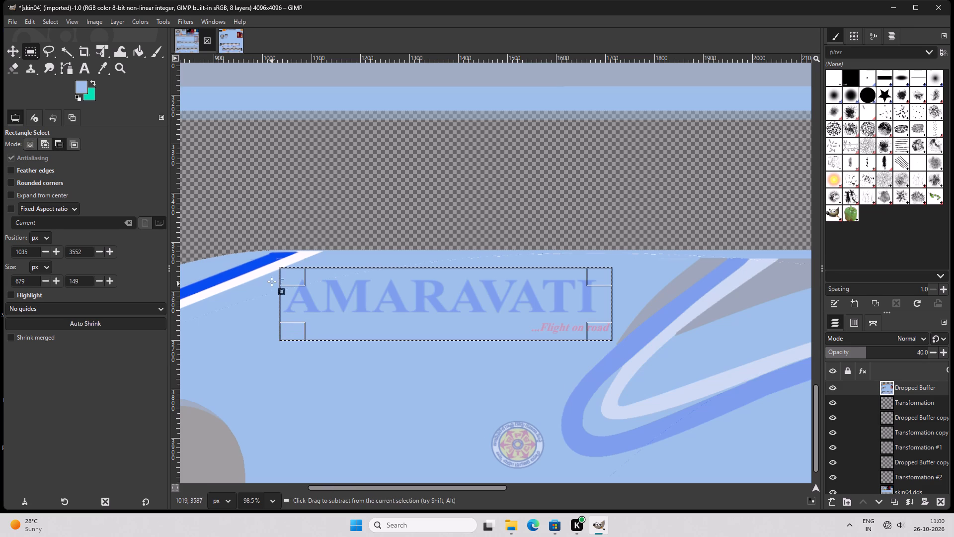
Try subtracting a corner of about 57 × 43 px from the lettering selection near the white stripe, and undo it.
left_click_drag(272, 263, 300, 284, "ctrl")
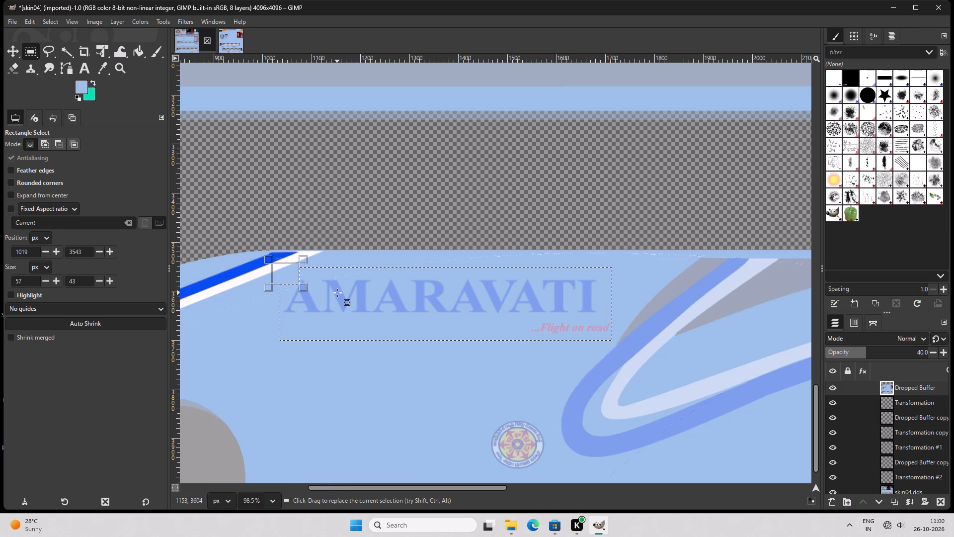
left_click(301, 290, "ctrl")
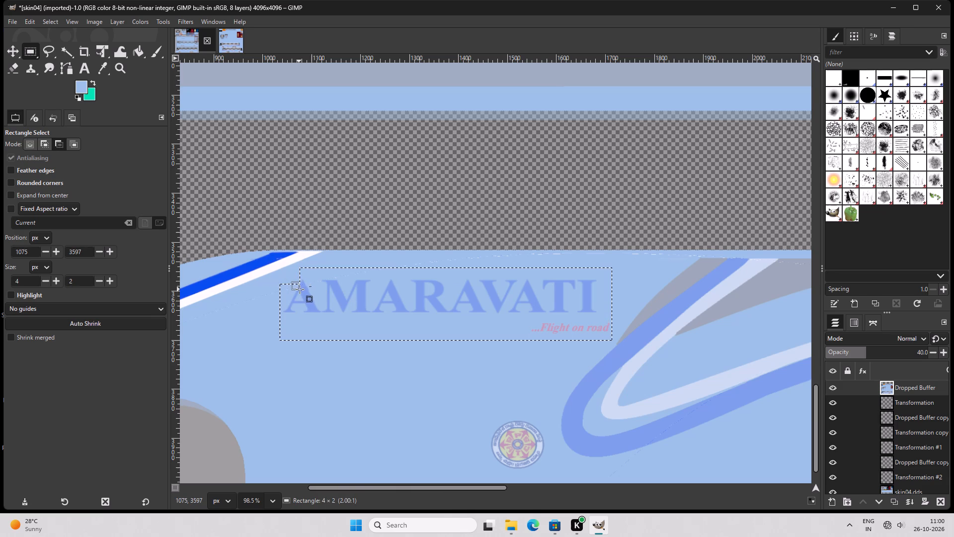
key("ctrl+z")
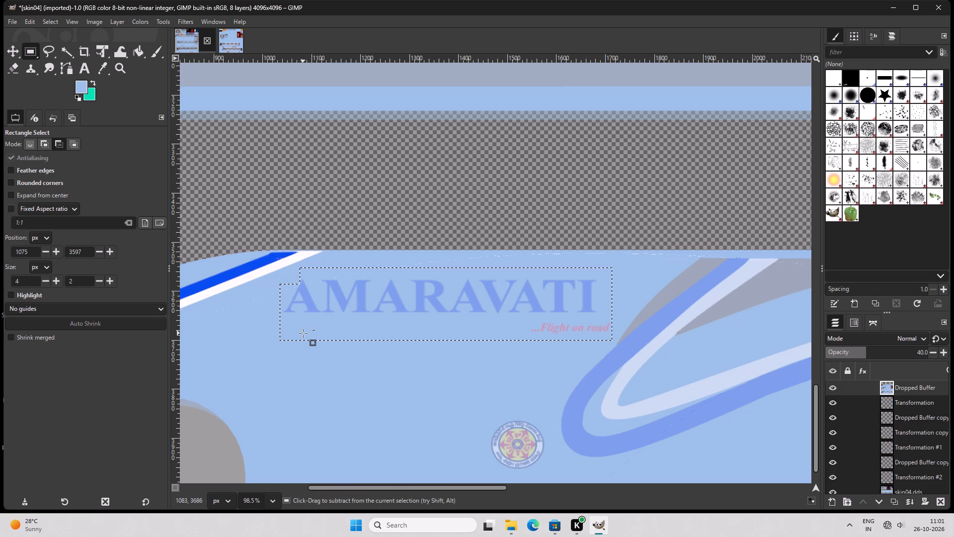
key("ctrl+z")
Subtract a corner of about 41 × 57 px near the white stripe from the selection and cut the AMARAVATI lettering from the reference layer.
left_click_drag(273, 261, 291, 286, "ctrl")
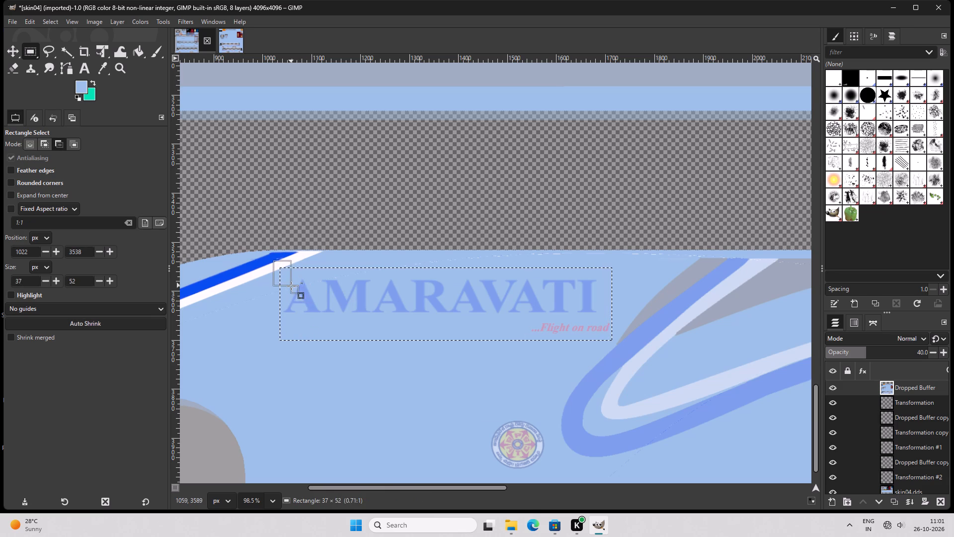
left_click_drag(291, 286, 293, 288, "ctrl")
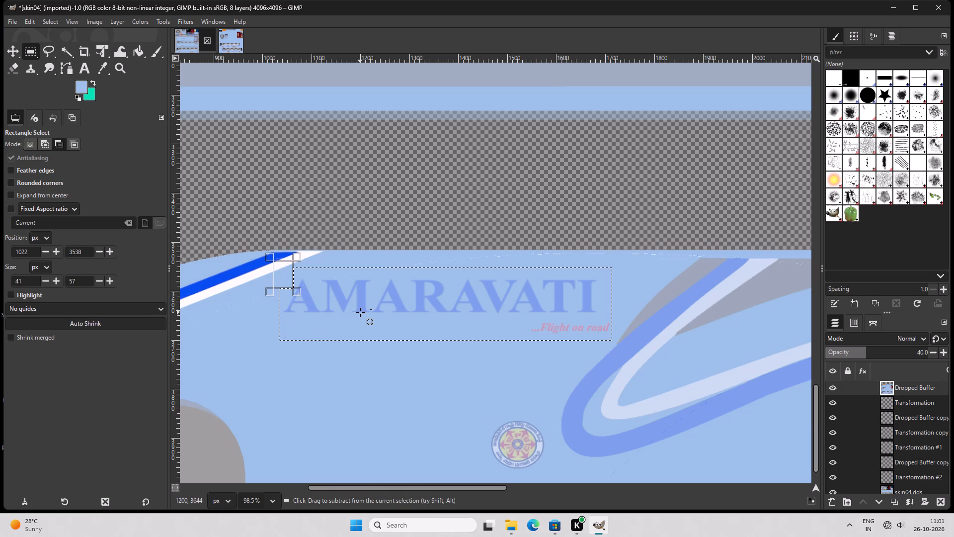
key("ctrl+x")
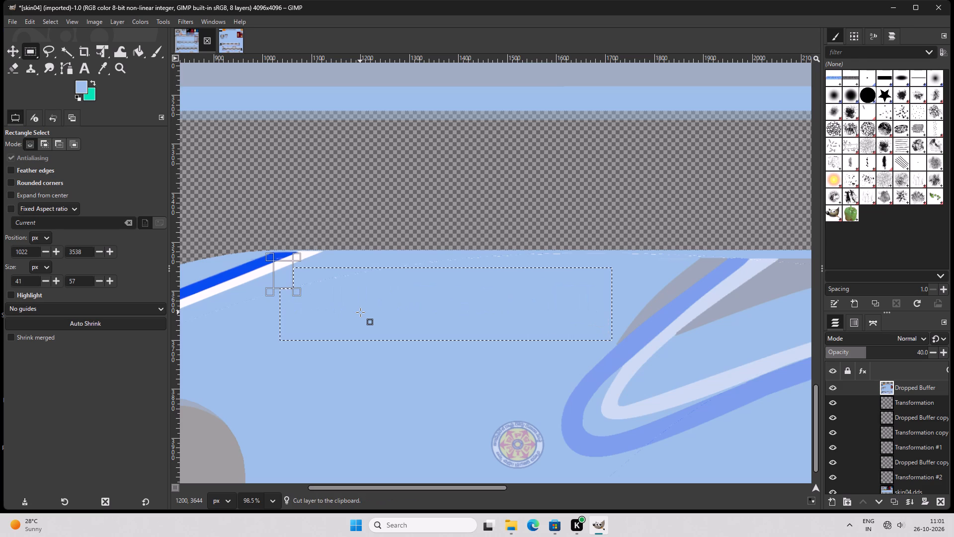
Hide the Dropped Buffer reference layer and paste the cut AMARAVATI lettering directly above the skin04.dds layer.
scroll(896, 446, "down", 5)
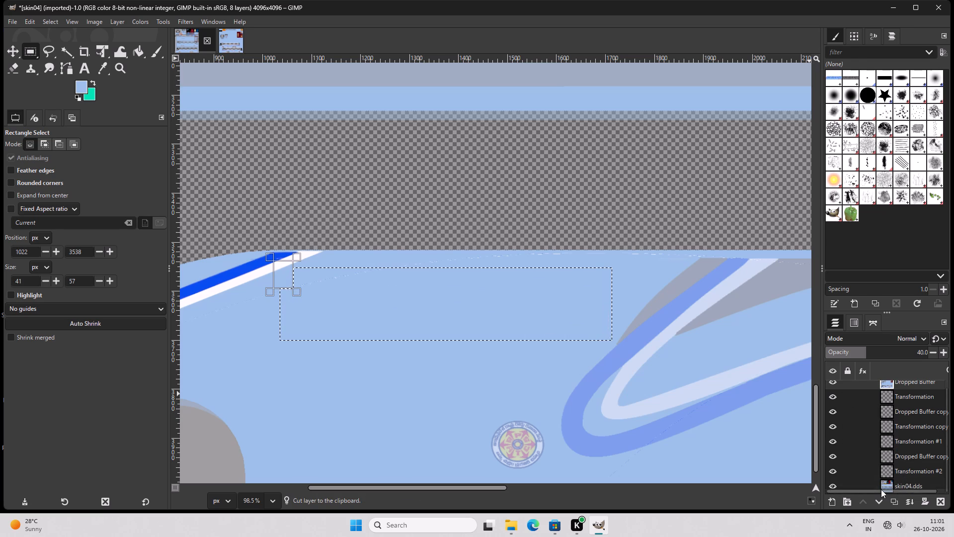
left_click(881, 489)
left_click(888, 485)
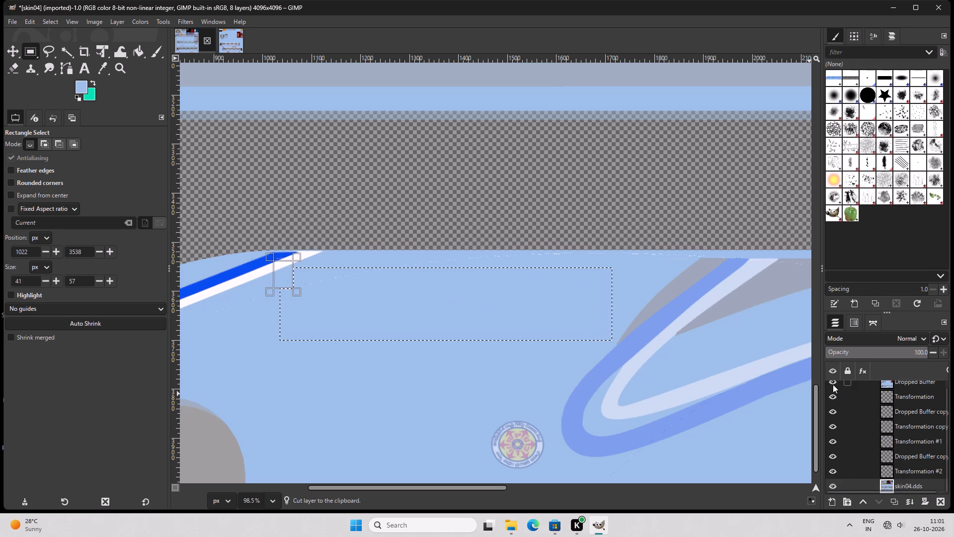
left_click(833, 384)
key("ctrl+v")
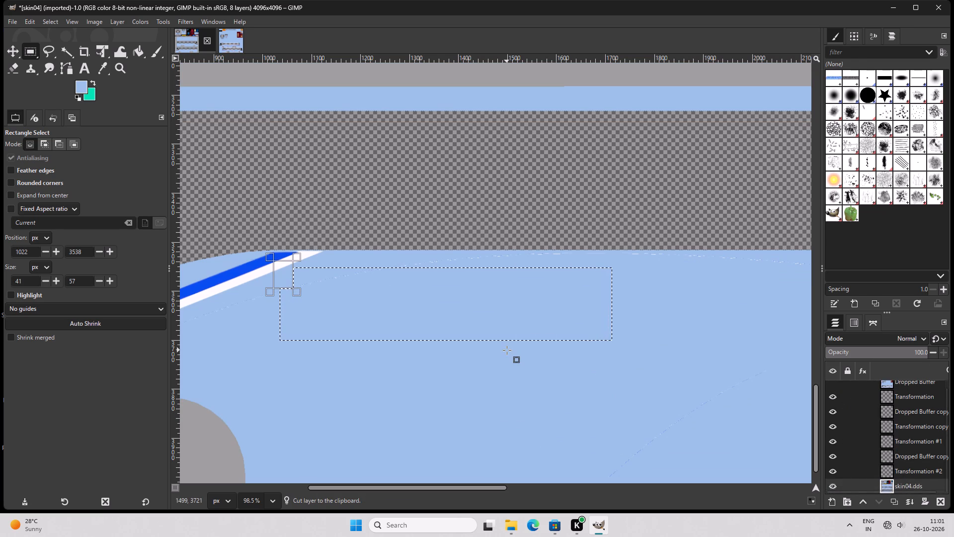
scroll(479, 342, "down", 8, "ctrl")
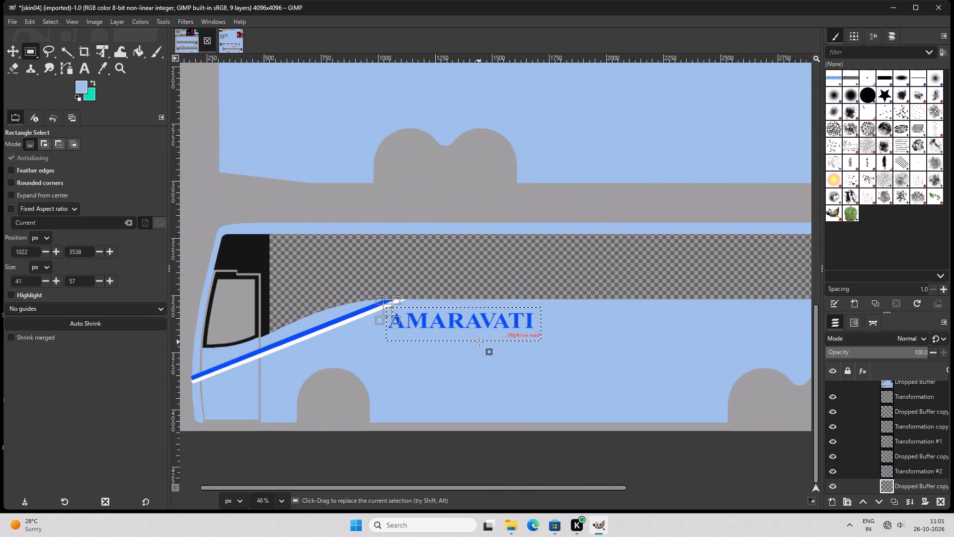
Copy the pasted AMARAVATI lettering and paste a second copy directly above the skin04.dds layer.
key("ctrl+c")
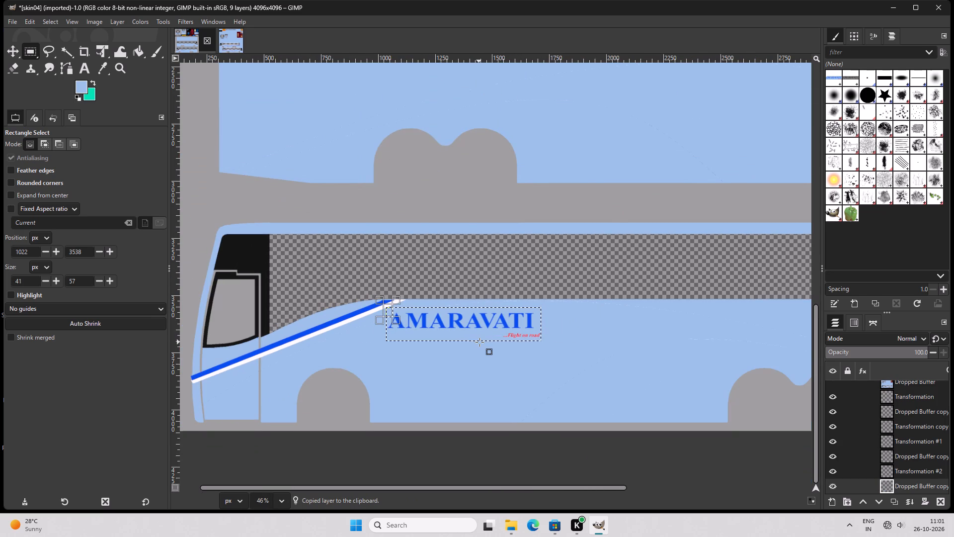
key("ctrl+c")
key("ctrl+c")
scroll(888, 449, "down", 5)
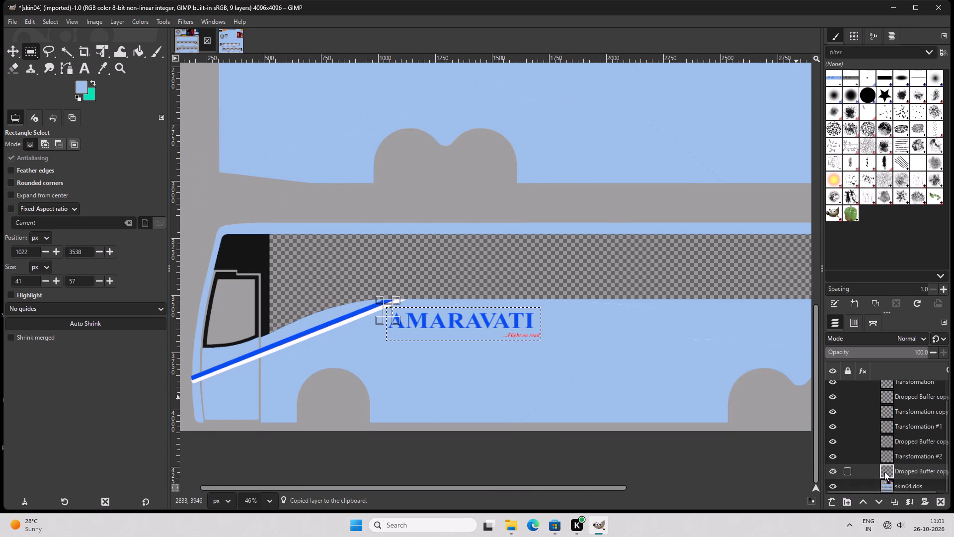
scroll(884, 472, "down", 9)
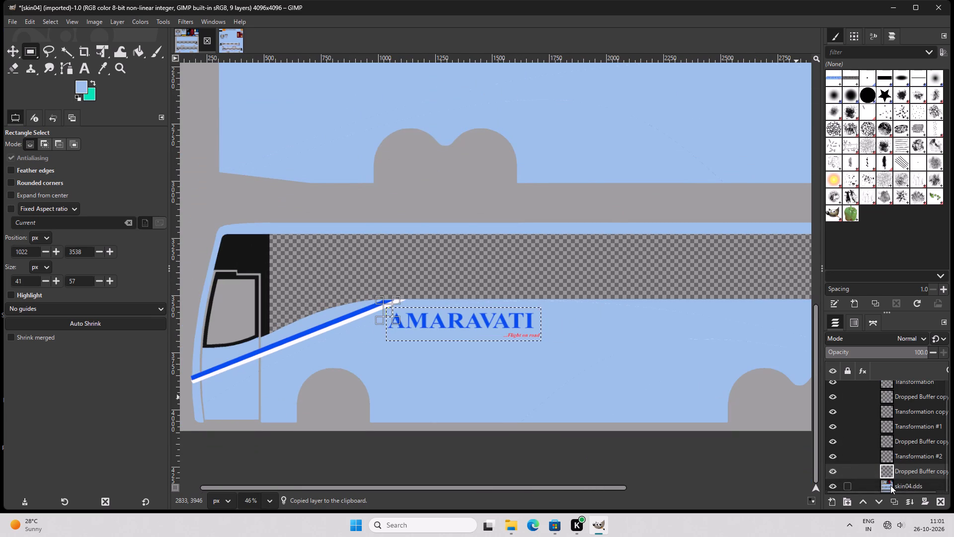
left_click(890, 485)
key("ctrl+v")
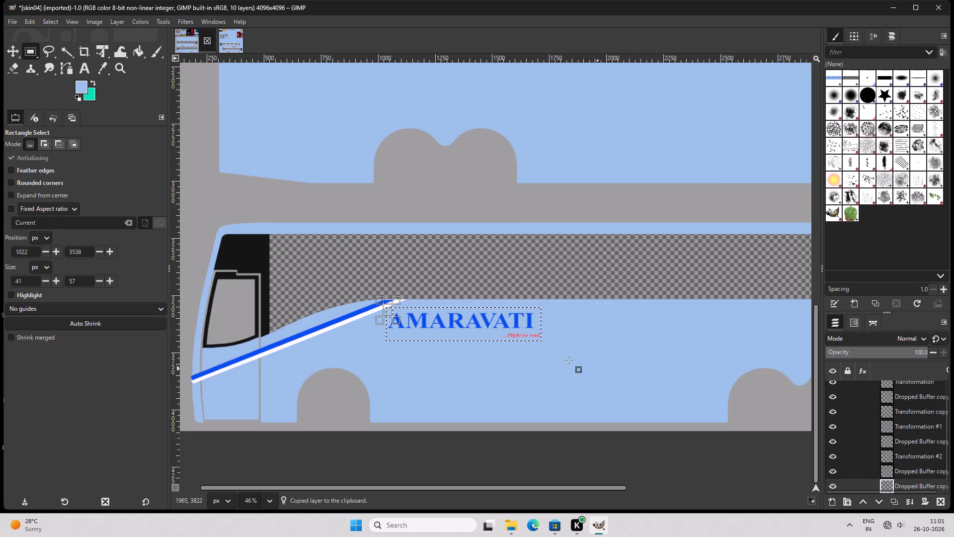
Move the second AMARAVATI lettering onto the other bus side, between the wheel arches and near the front stripes.
left_click(16, 50)
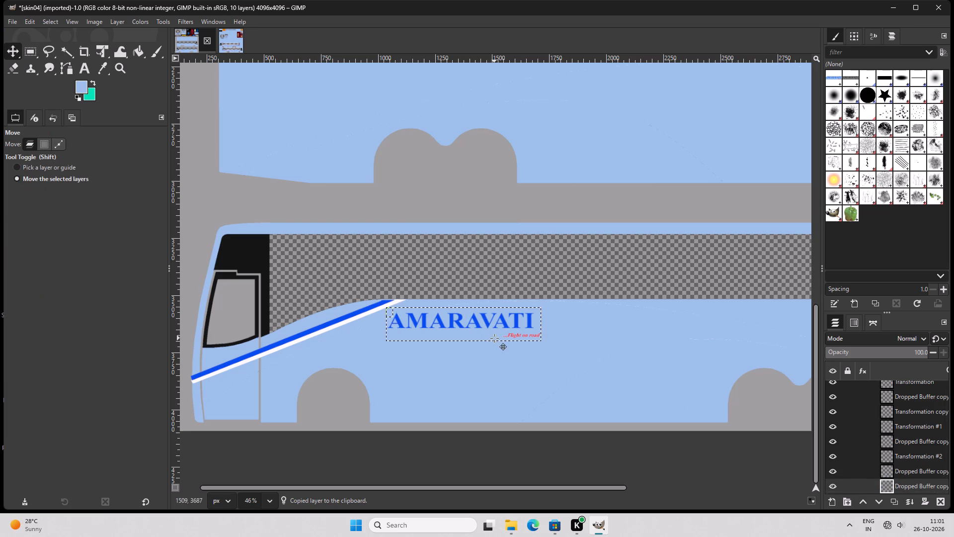
left_click_drag(479, 318, 685, 121)
scroll(565, 357, "up", 3)
left_click_drag(574, 488, 712, 481)
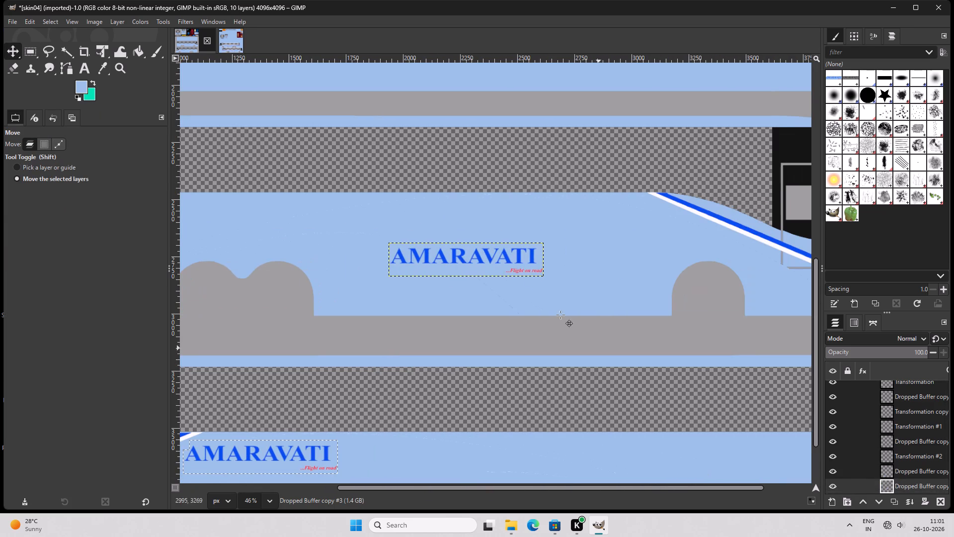
left_click_drag(492, 258, 589, 223)
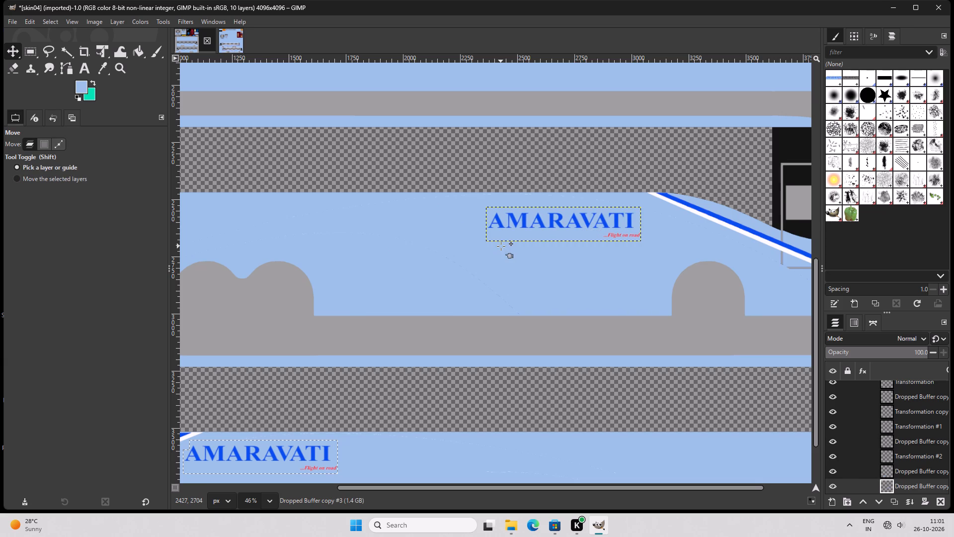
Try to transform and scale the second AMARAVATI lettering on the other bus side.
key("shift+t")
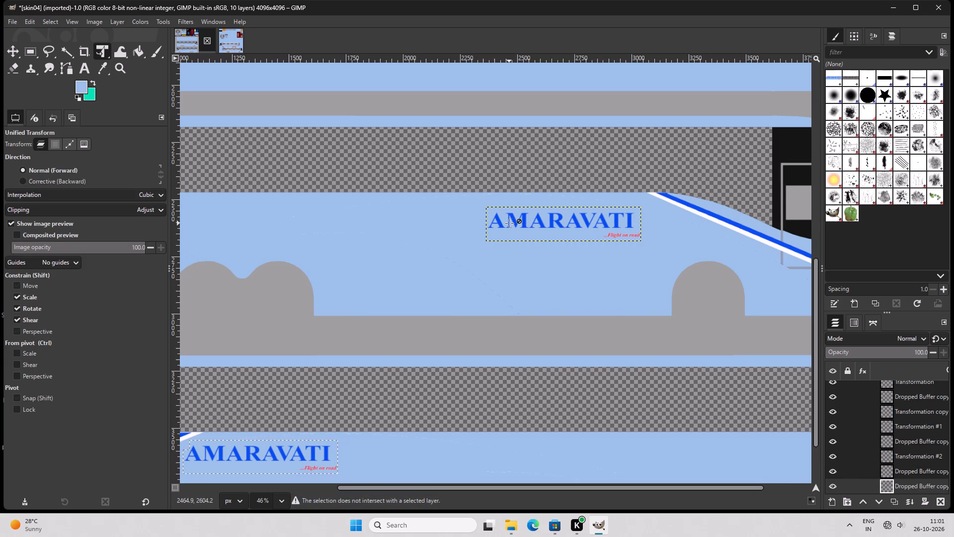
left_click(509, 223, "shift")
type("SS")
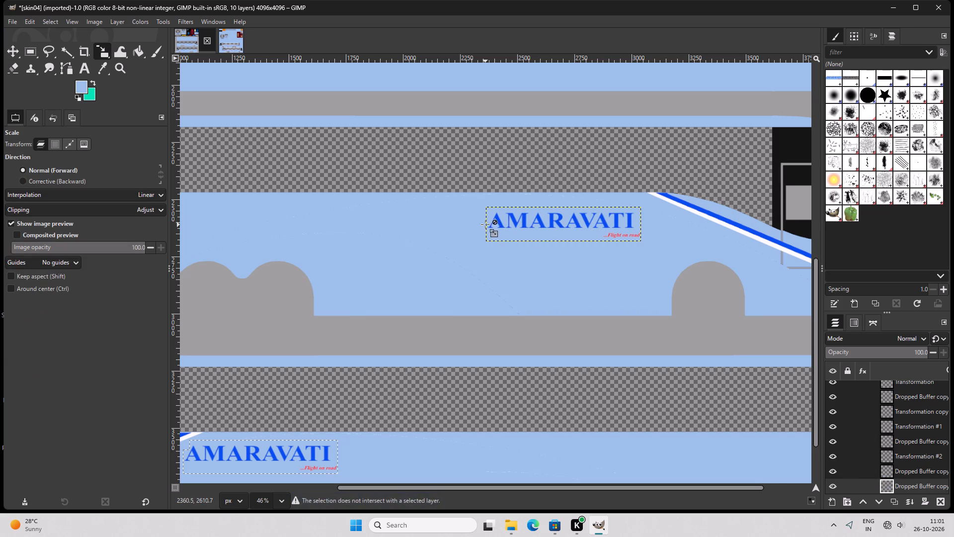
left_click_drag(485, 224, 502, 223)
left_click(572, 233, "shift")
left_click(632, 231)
Move the second AMARAVATI lettering up to just below the windows, beside the white stripe's upper end.
left_click(16, 51)
left_click_drag(584, 222, 596, 211)
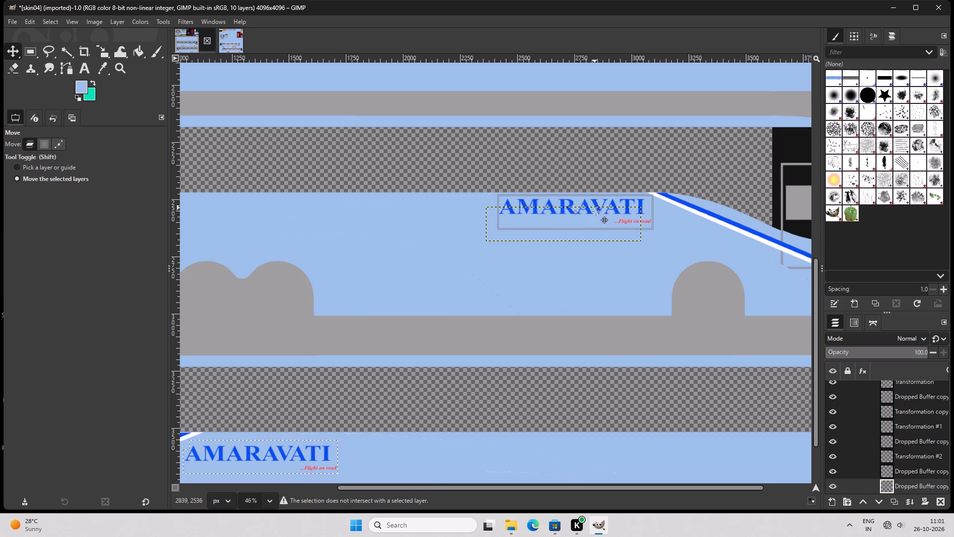
left_click_drag(596, 211, 596, 212)
left_click(596, 212)
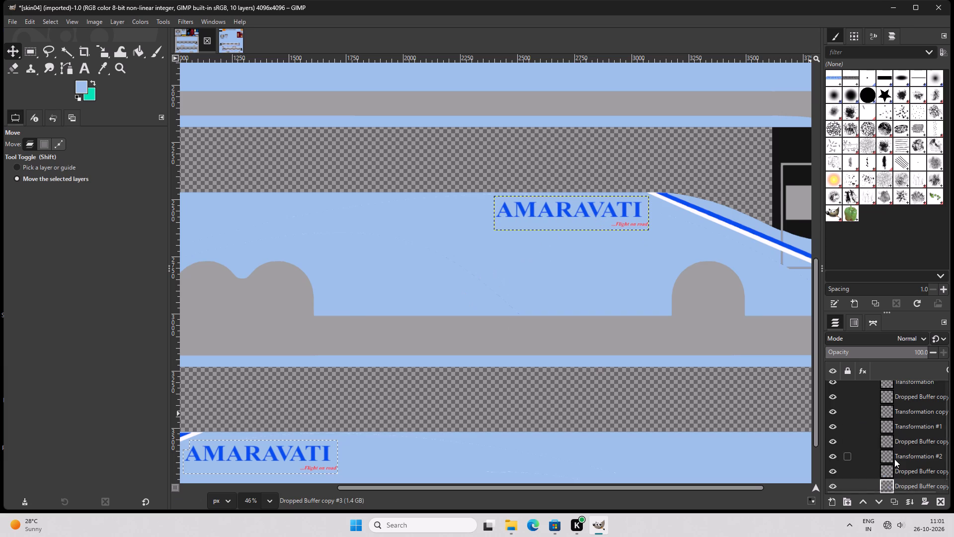
Show the Dropped Buffer reference layer and make it the active layer.
scroll(894, 459, "down", 5)
scroll(887, 458, "up", 6)
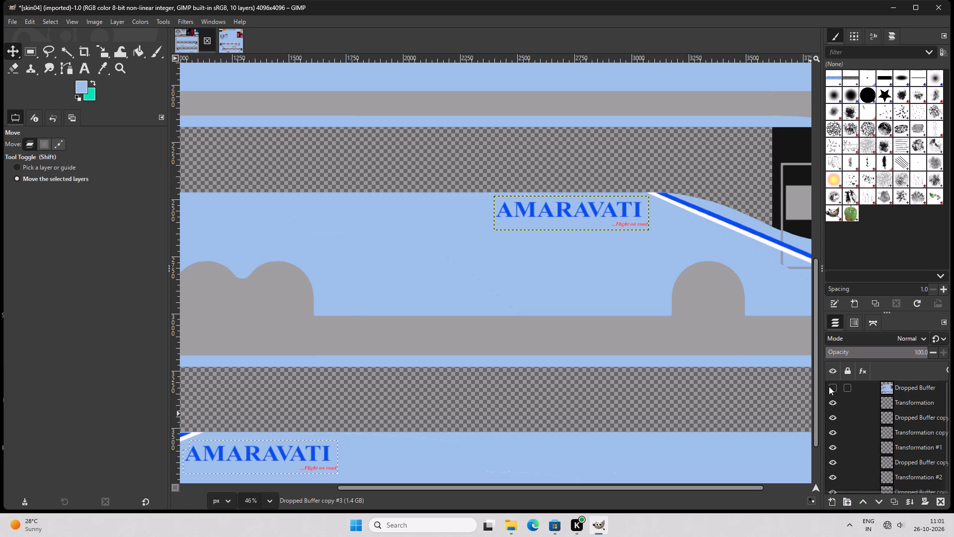
left_click(829, 386)
scroll(911, 423, "down", 5)
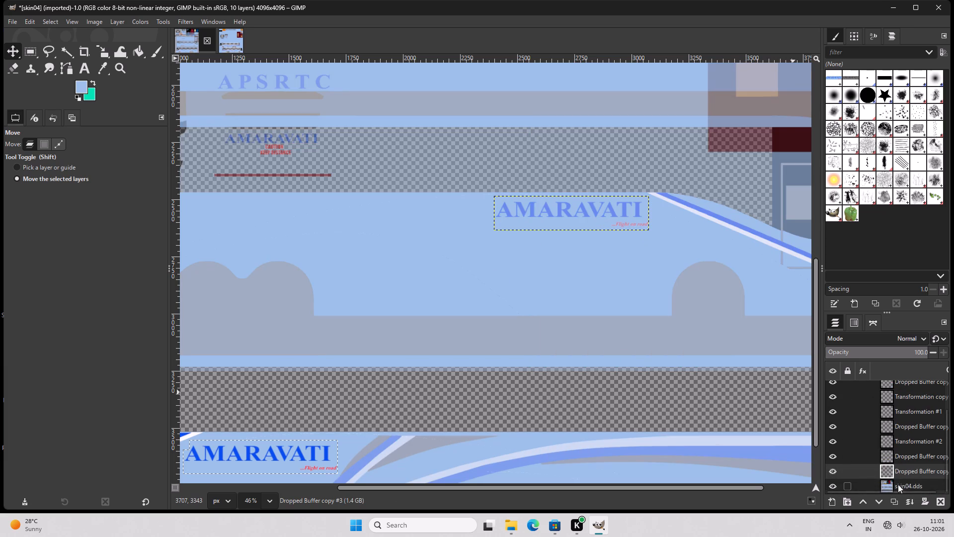
scroll(881, 446, "up", 4)
left_click(887, 391)
Clear the selection around the AMARAVATI lettering on the lower bus side.
scroll(433, 428, "down", 3)
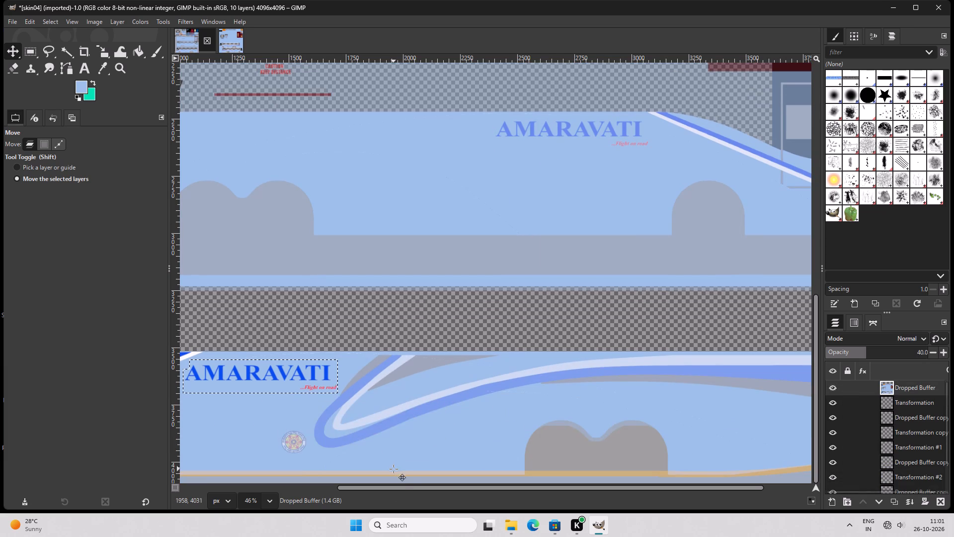
left_click_drag(399, 487, 319, 487)
scroll(378, 458, "up", 3, "ctrl")
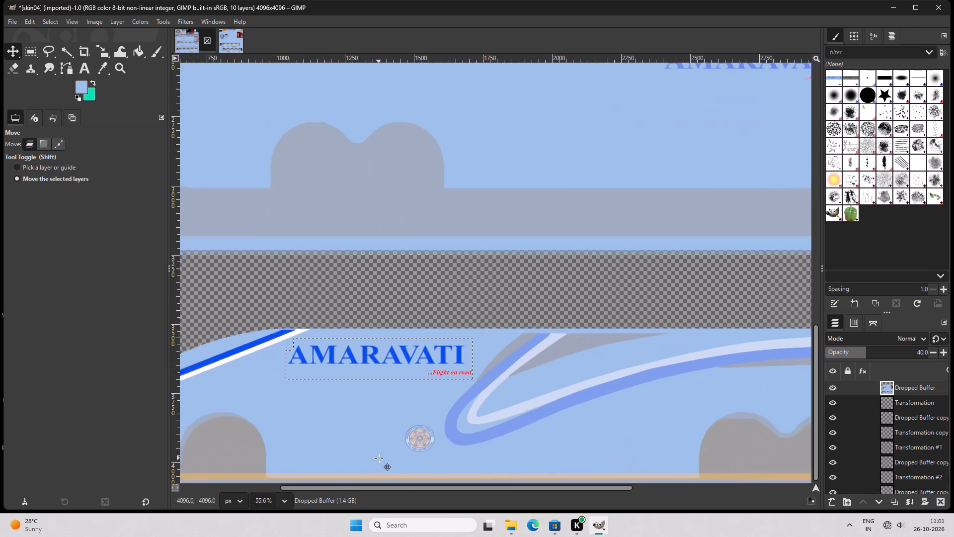
scroll(379, 458, "up", 2, "ctrl")
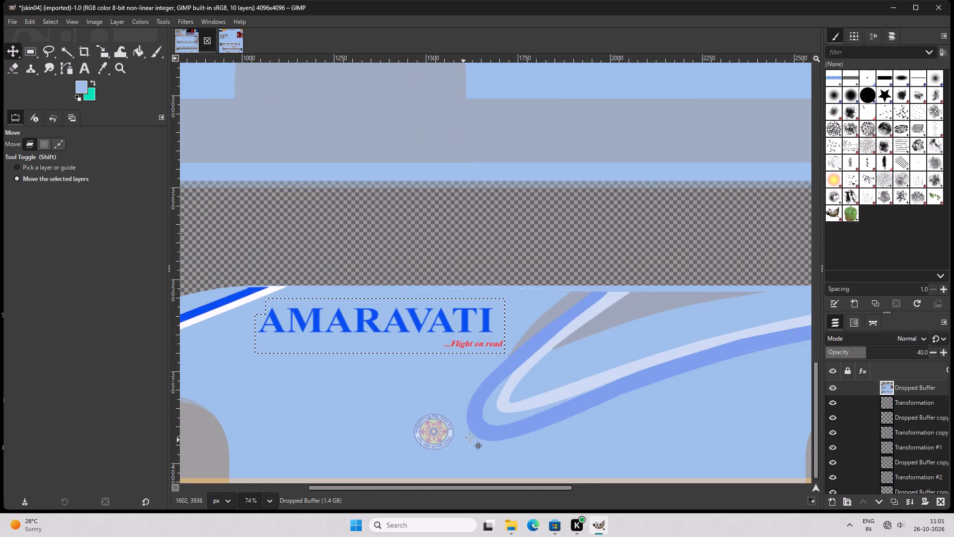
scroll(556, 390, "up", 5, "ctrl")
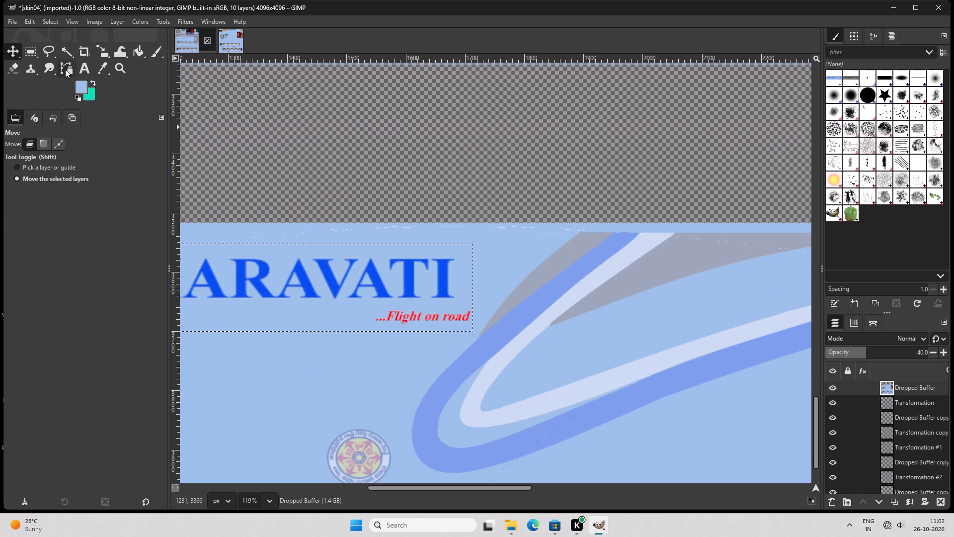
left_click(65, 69)
scroll(586, 295, "up", 3, "ctrl")
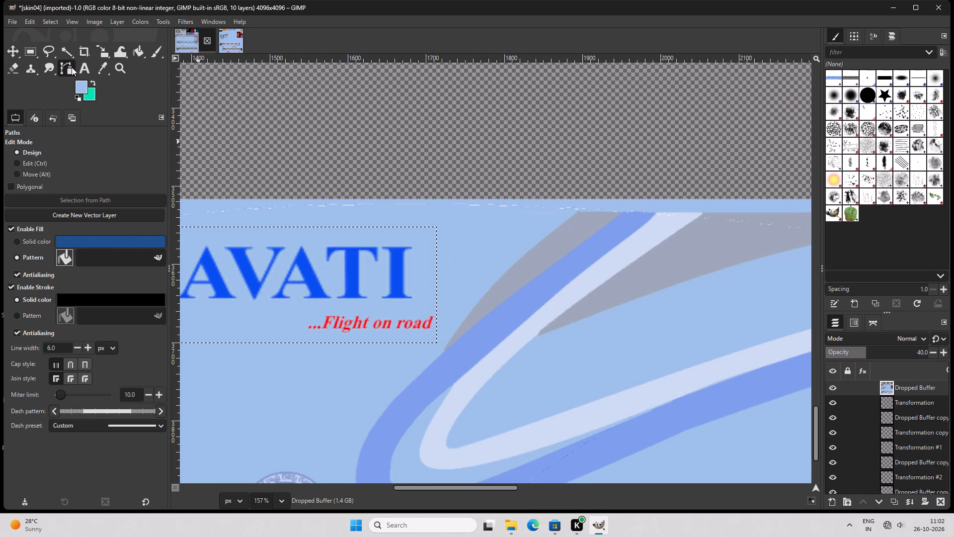
left_click(24, 55)
left_click(244, 180)
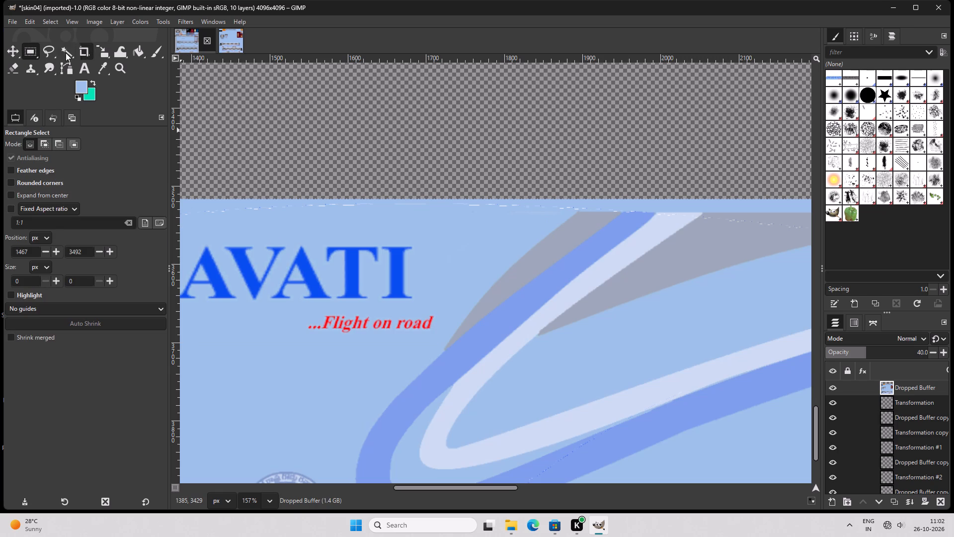
Draw a closed path around the grey wedge between the lettering and the blue stripe, bending its outer edge to follow the curve.
left_click(63, 72)
scroll(622, 234, "up", 4, "ctrl")
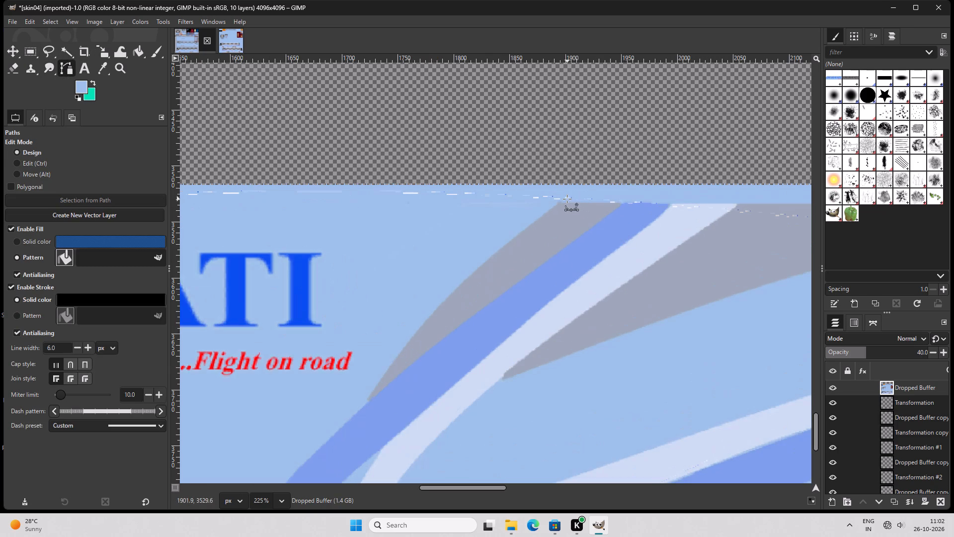
left_click(561, 202)
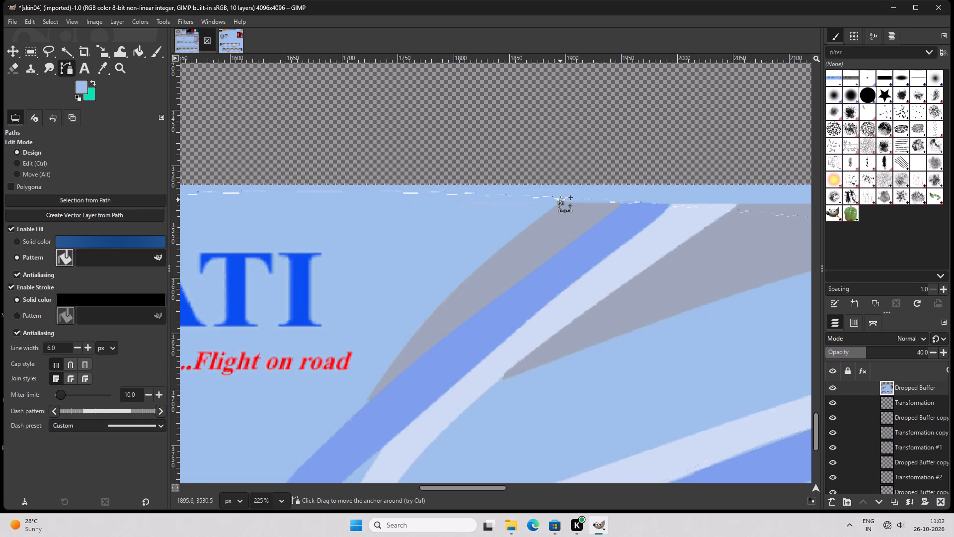
scroll(368, 399, "up", 5, "ctrl")
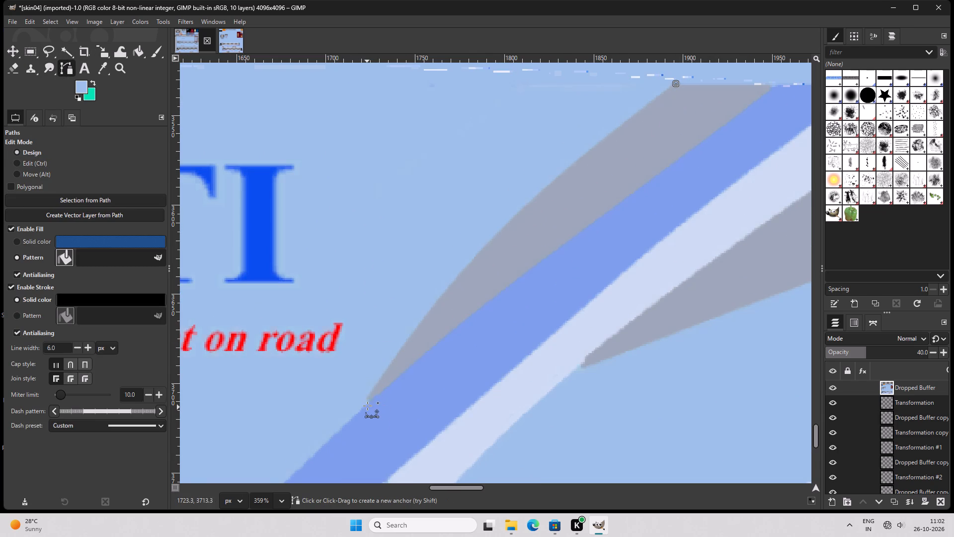
left_click(367, 399)
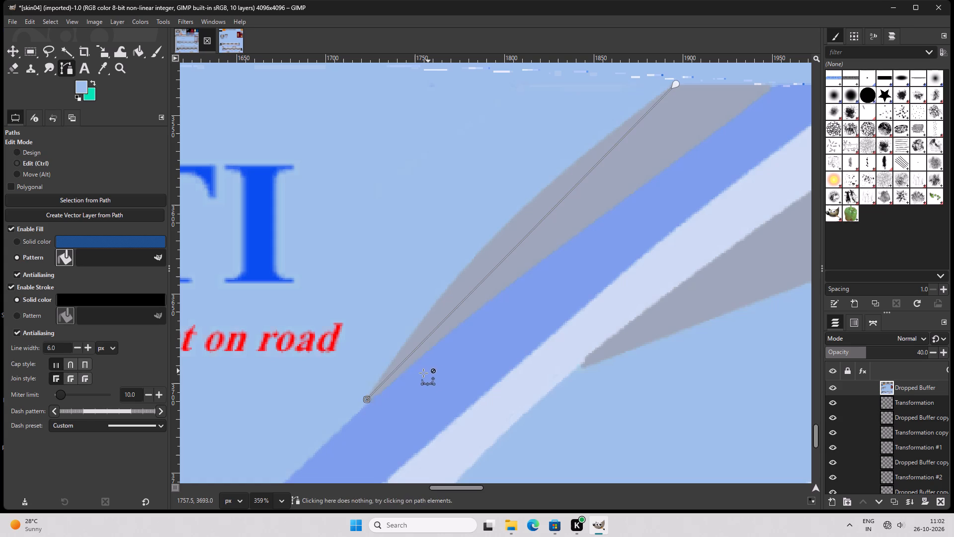
left_click(516, 280)
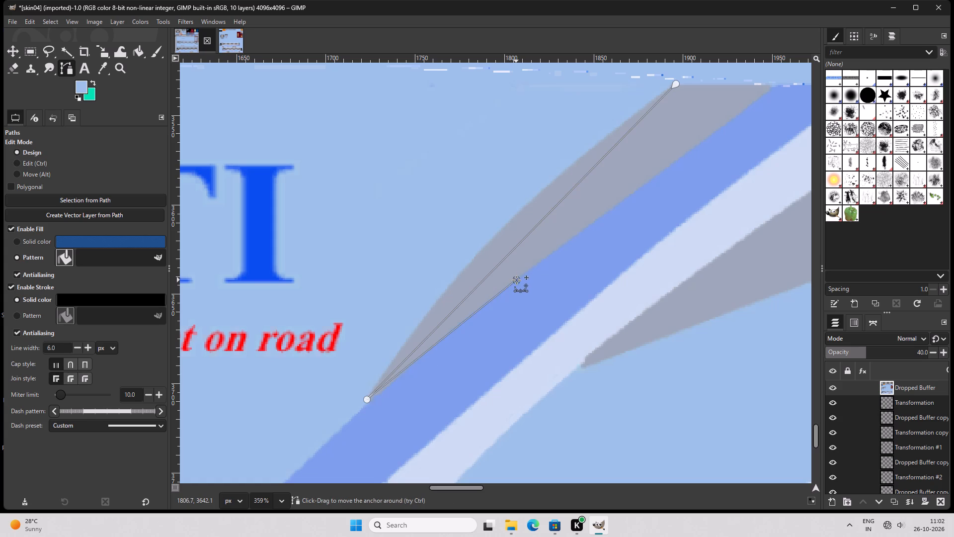
left_click(643, 183)
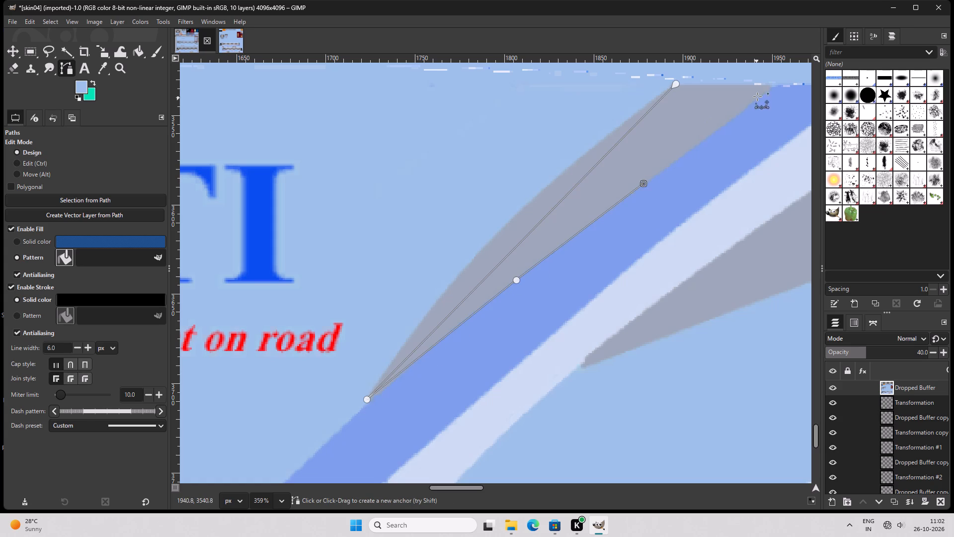
left_click(770, 87)
left_click(678, 84)
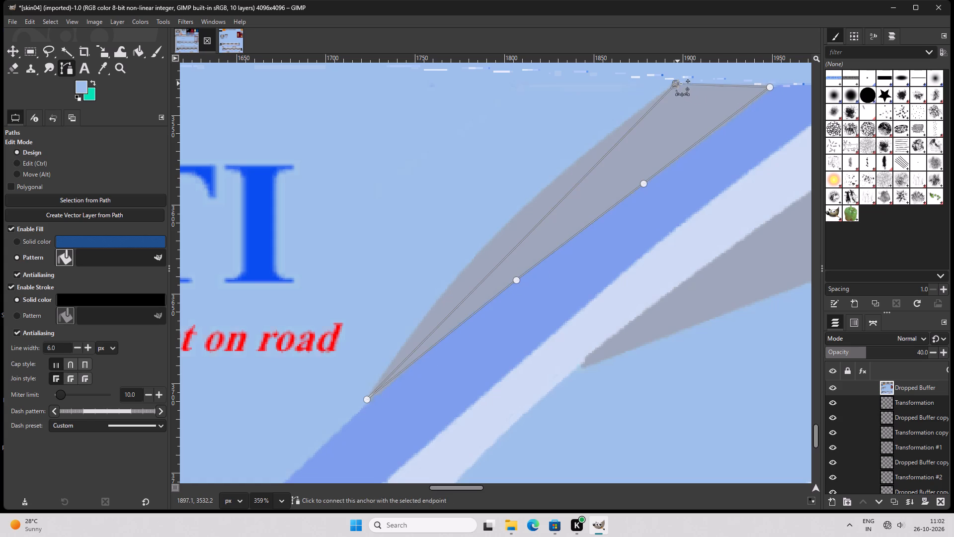
left_click_drag(516, 245, 506, 237, "ctrl")
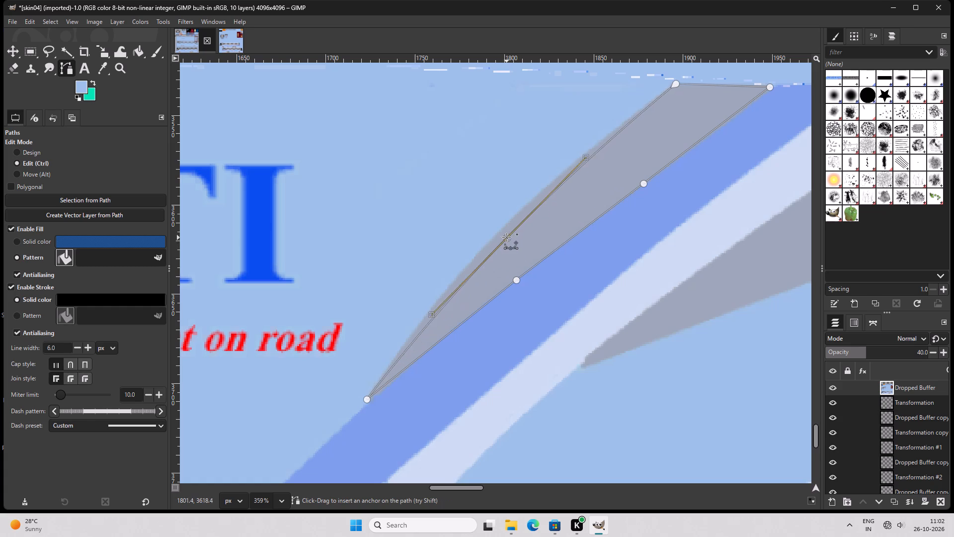
left_click_drag(506, 237, 499, 233, "ctrl")
Turn the wedge path into a selection and cut the grey wedge from the Dropped Buffer layer.
scroll(574, 208, "down", 8, "ctrl")
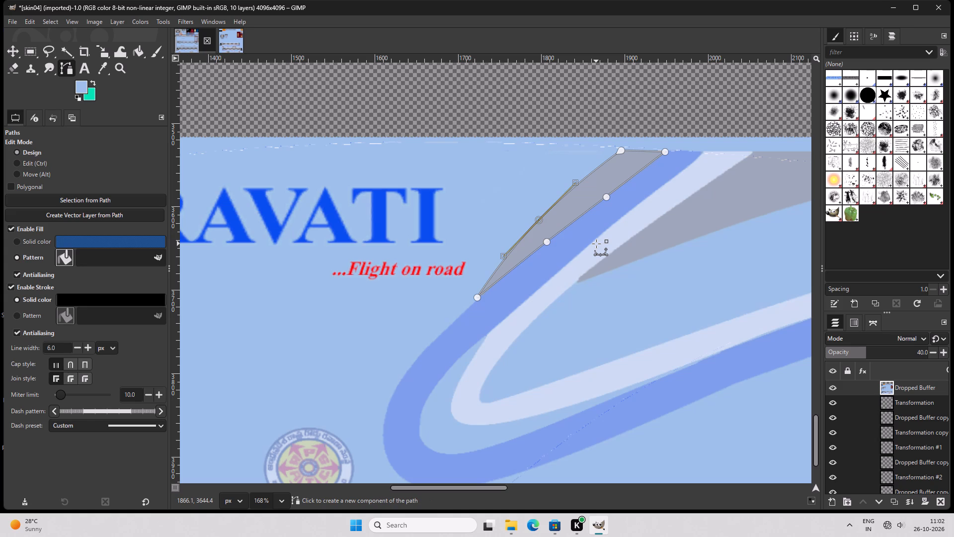
key("Return")
key("ctrl+x")
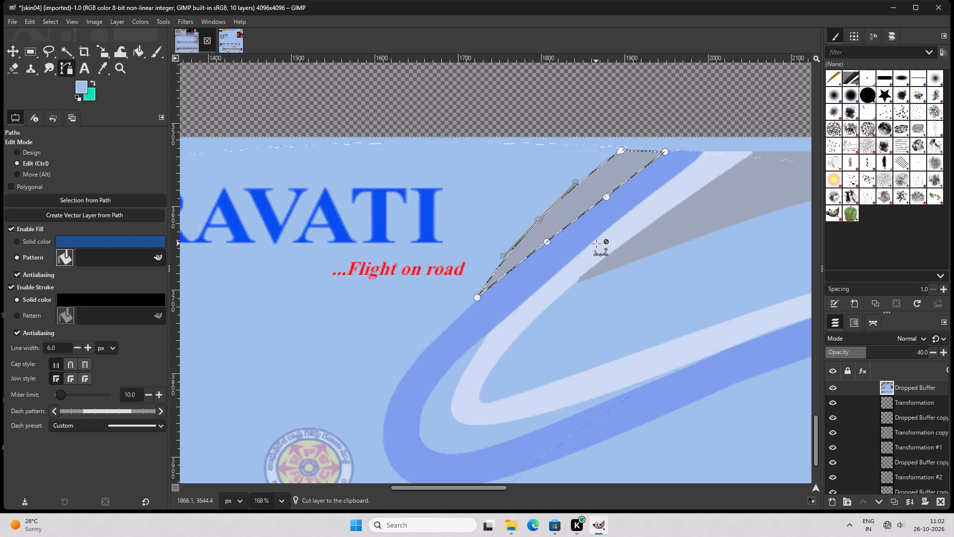
Hide the Dropped Buffer reference layer and paste the cut wedge above the skin04.dds layer.
scroll(910, 408, "down", 11)
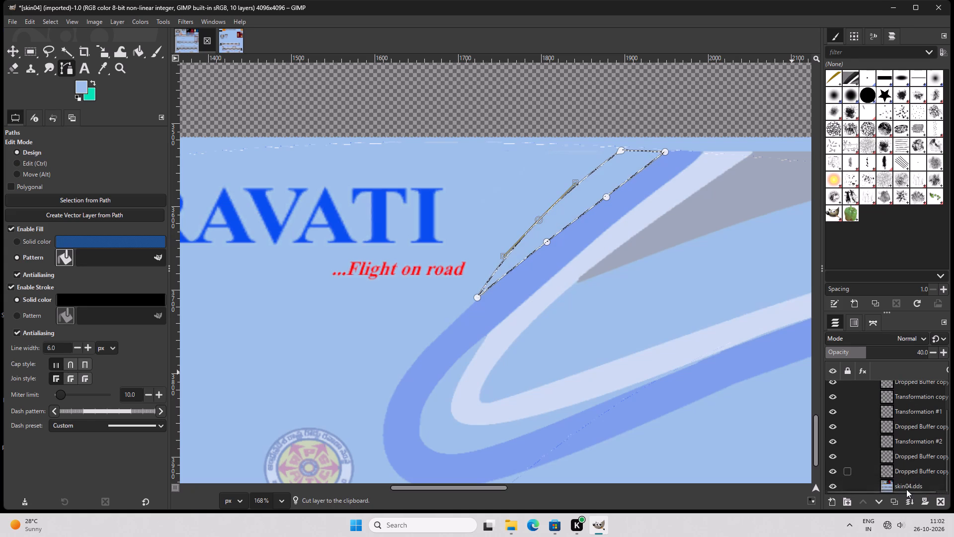
left_click(906, 489)
left_click(898, 485)
scroll(852, 408, "up", 6)
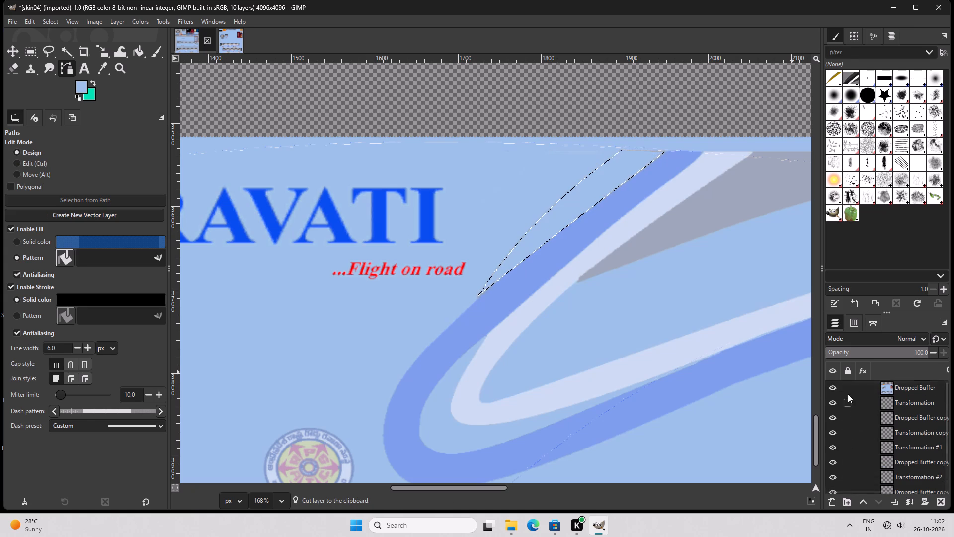
left_click(834, 390)
scroll(706, 375, "down", 5, "ctrl")
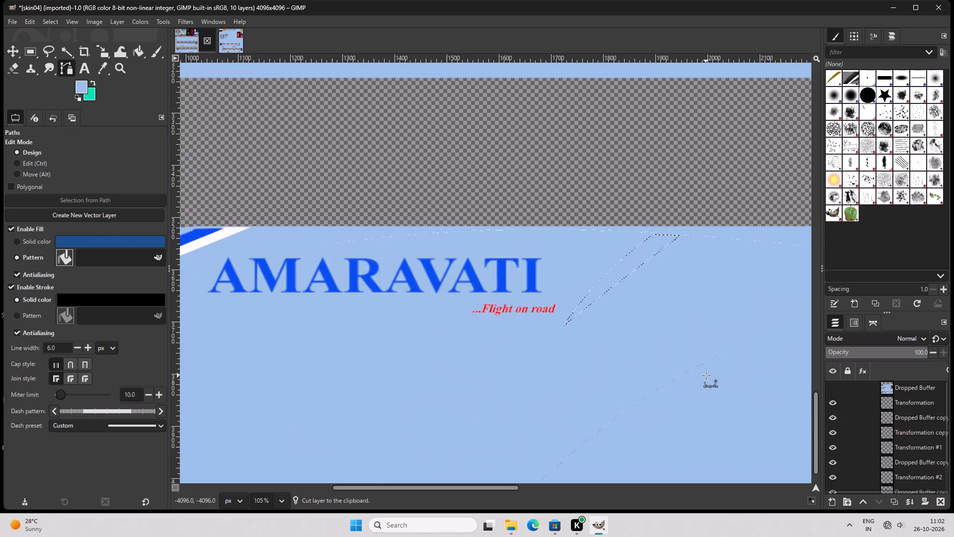
scroll(706, 375, "down", 6, "ctrl")
key("ctrl+v")
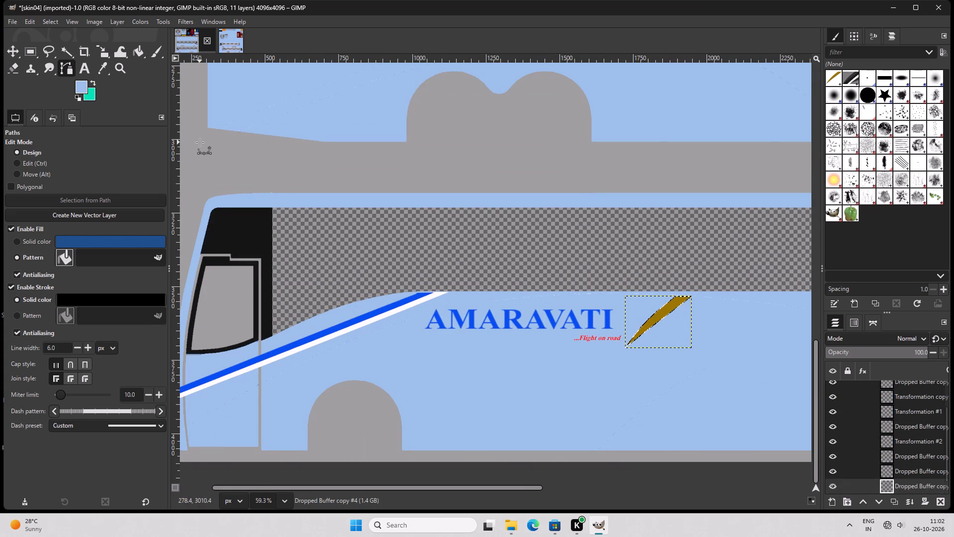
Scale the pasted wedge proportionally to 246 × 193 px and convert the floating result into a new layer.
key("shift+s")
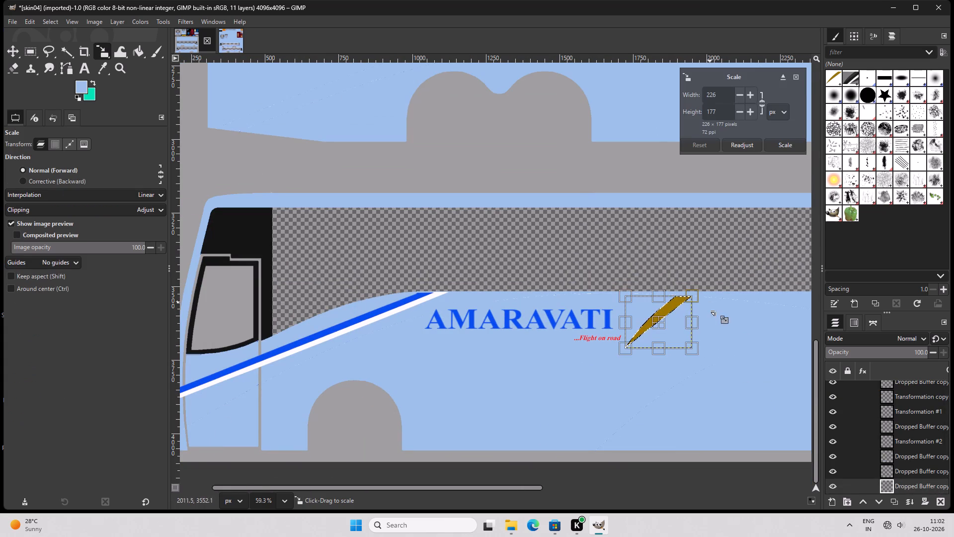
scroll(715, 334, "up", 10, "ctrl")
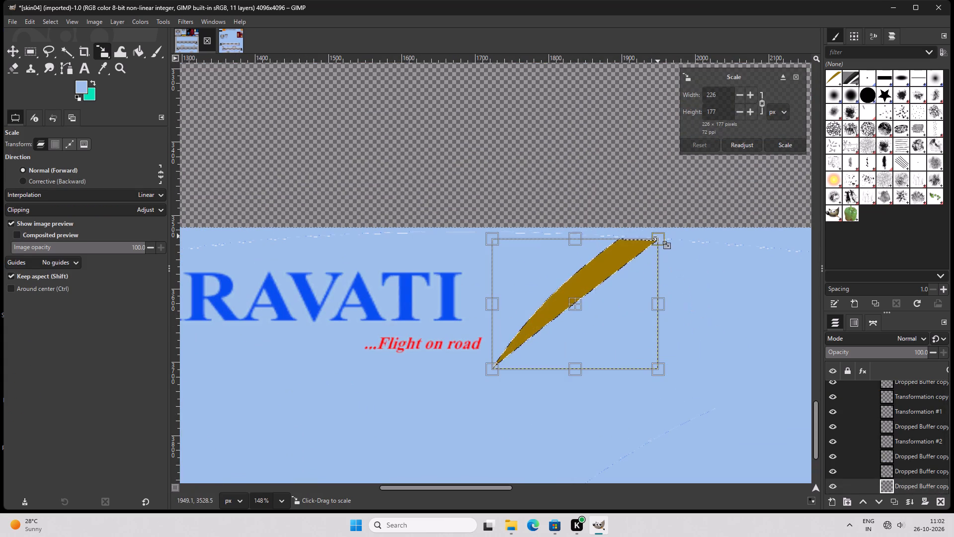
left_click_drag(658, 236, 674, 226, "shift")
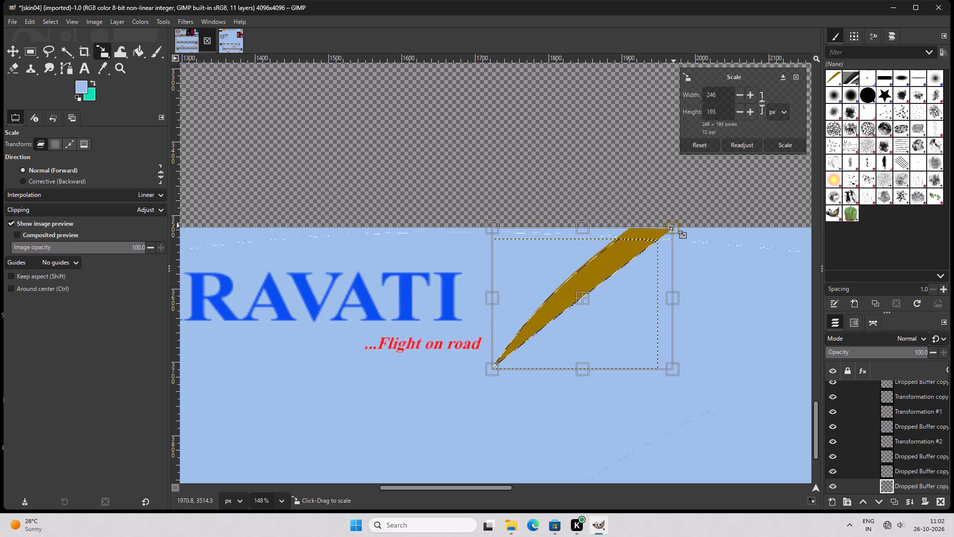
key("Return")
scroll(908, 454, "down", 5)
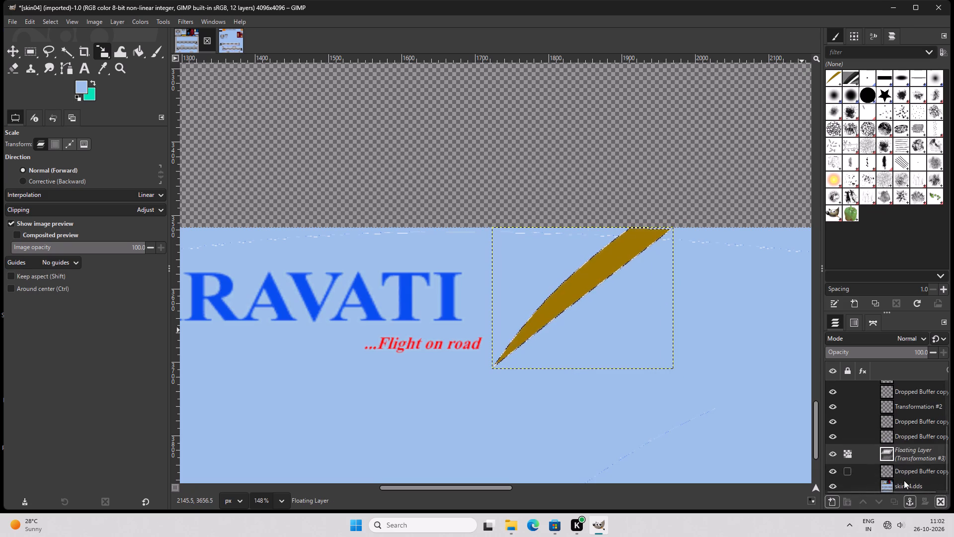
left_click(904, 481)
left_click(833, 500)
Examine the skin04.dds layer and the unscaled wedge's layer to check what each contains on the bus sides.
scroll(862, 466, "down", 4)
scroll(903, 466, "down", 11)
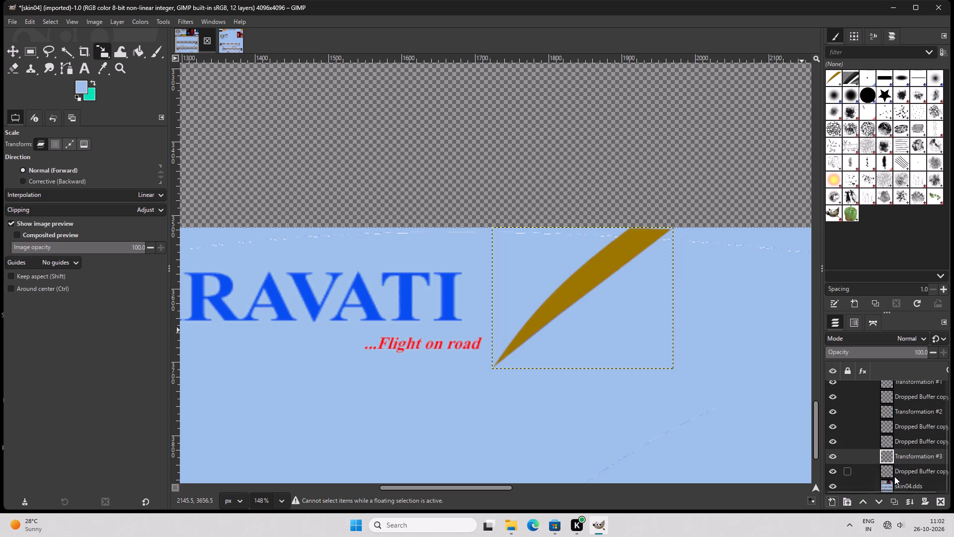
scroll(894, 476, "down", 3)
left_click(892, 483)
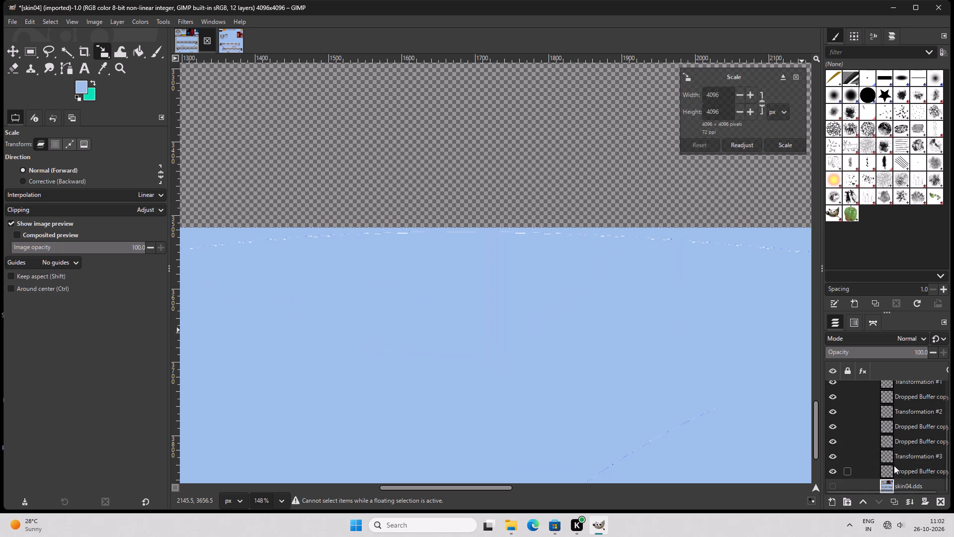
scroll(688, 375, "up", 4)
scroll(688, 375, "down", 10, "ctrl")
scroll(652, 387, "down", 6)
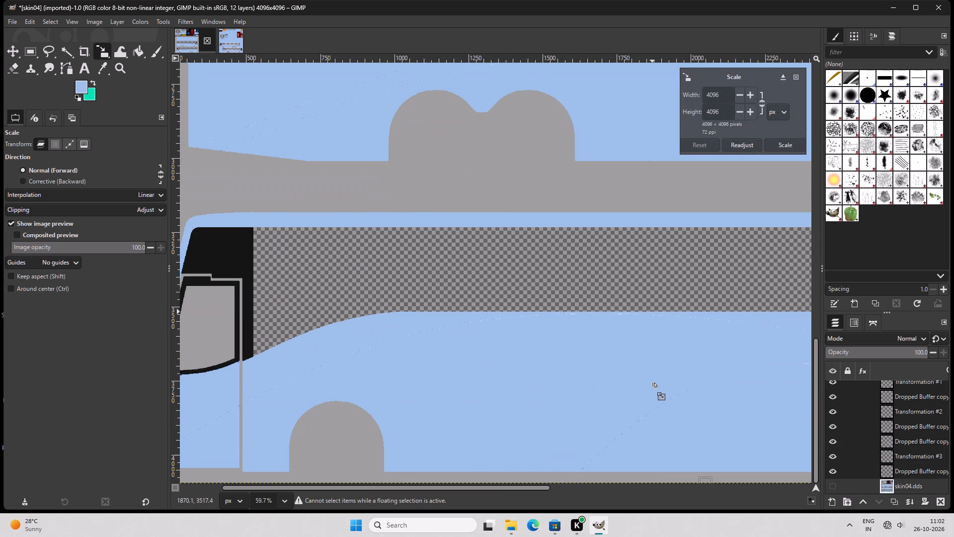
scroll(652, 387, "down", 10)
scroll(652, 387, "down", 1, "ctrl")
scroll(923, 462, "down", 4)
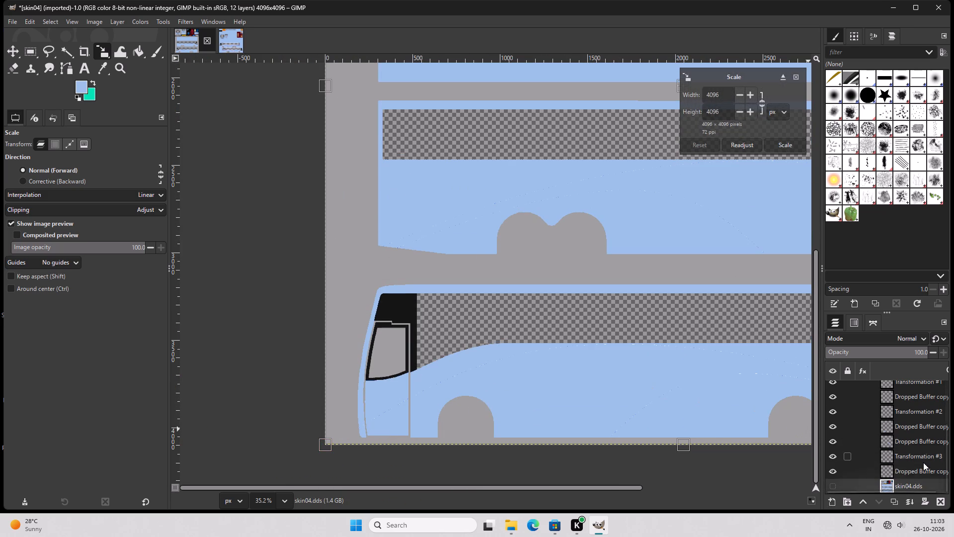
left_click(887, 479)
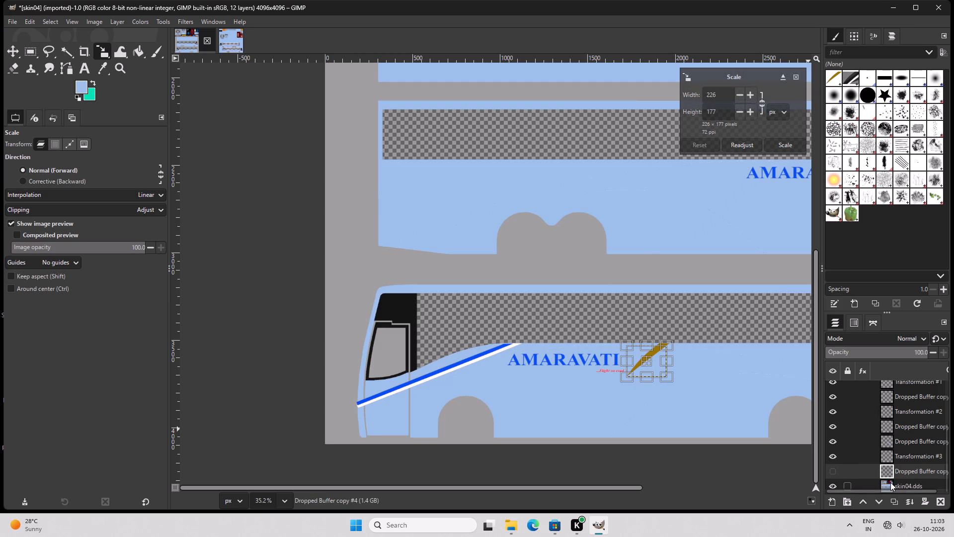
left_click(890, 482)
left_click(890, 473)
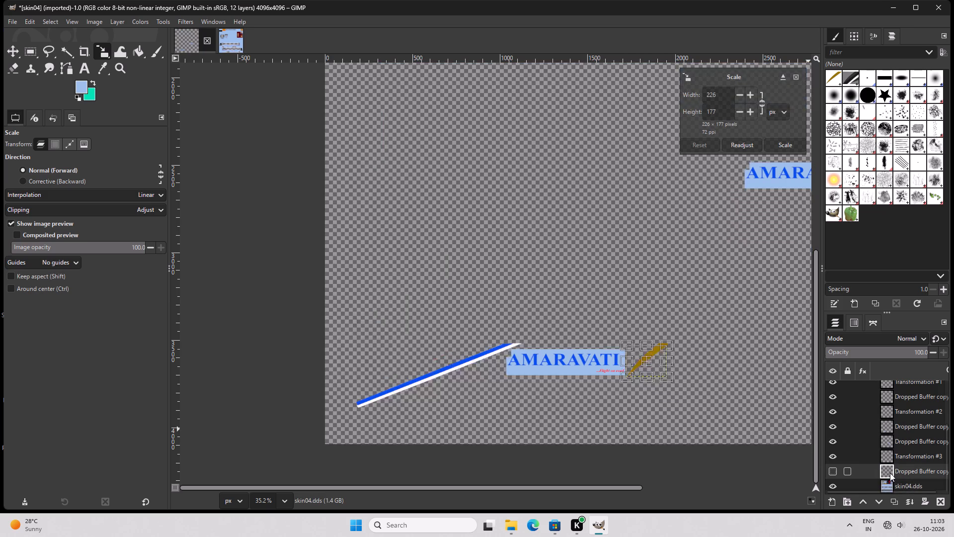
scroll(890, 473, "down", 5)
left_click(890, 482)
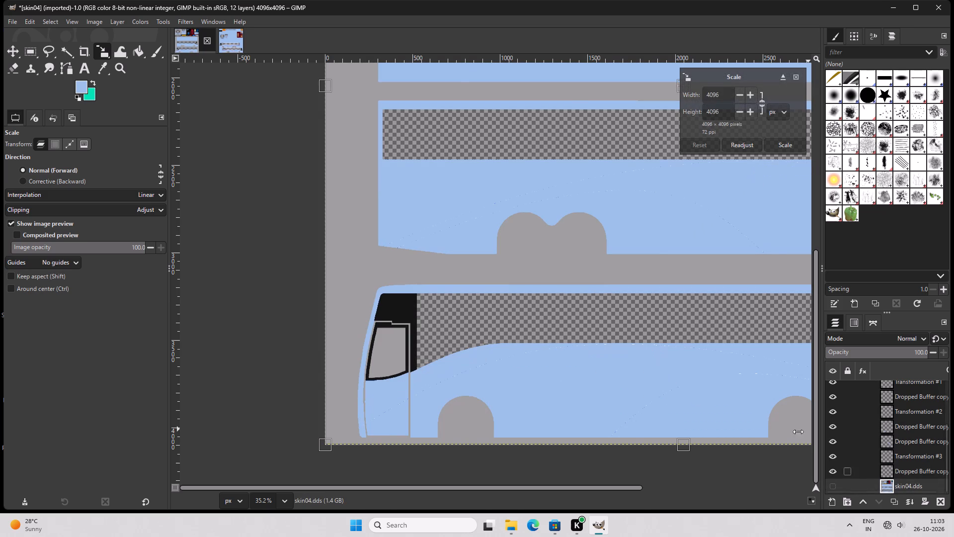
scroll(617, 367, "down", 6, "ctrl")
scroll(617, 367, "up", 3, "ctrl")
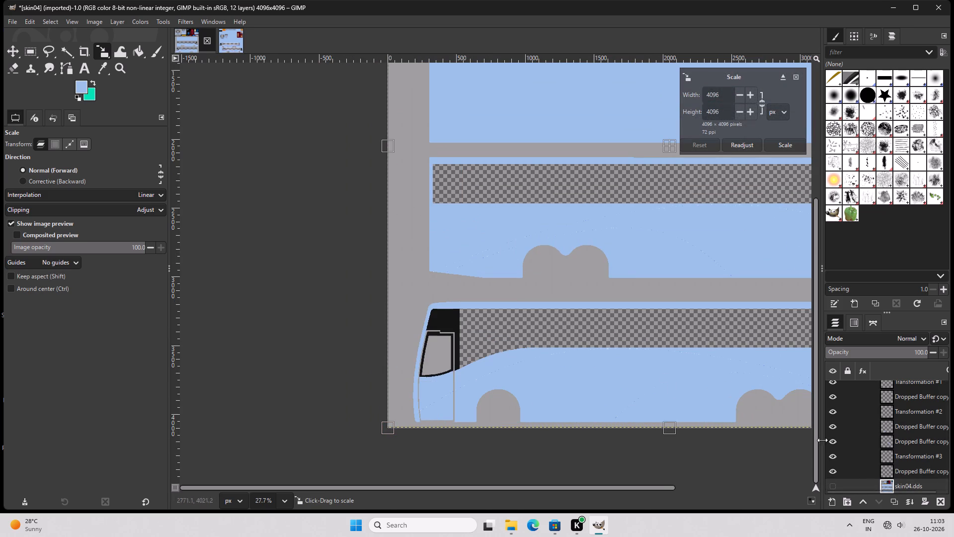
left_click(887, 470)
scroll(759, 422, "up", 1)
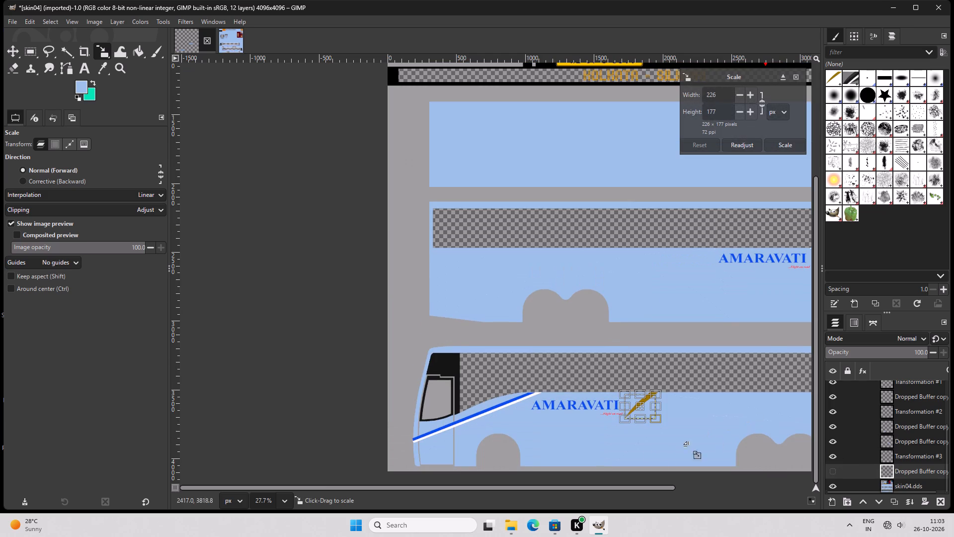
left_click_drag(651, 487, 675, 489)
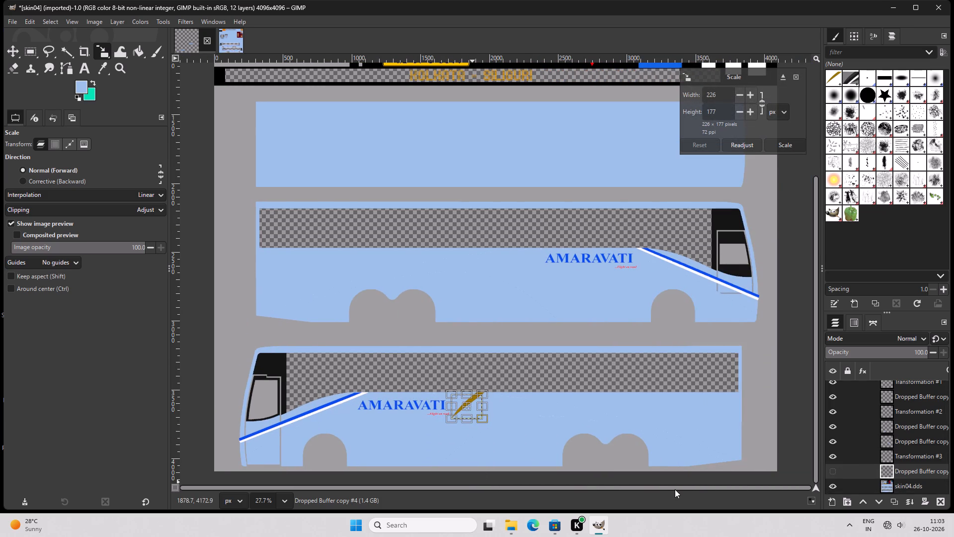
left_click_drag(675, 489, 662, 491)
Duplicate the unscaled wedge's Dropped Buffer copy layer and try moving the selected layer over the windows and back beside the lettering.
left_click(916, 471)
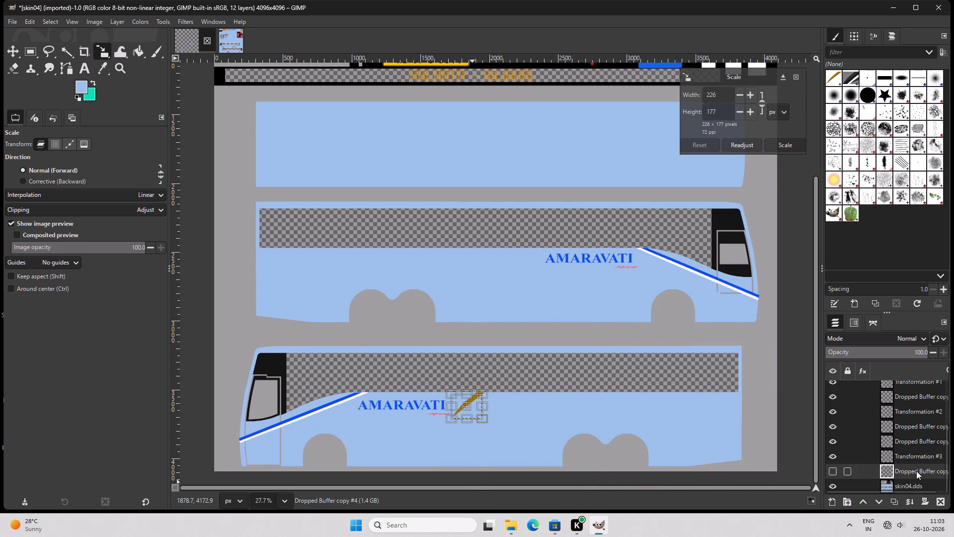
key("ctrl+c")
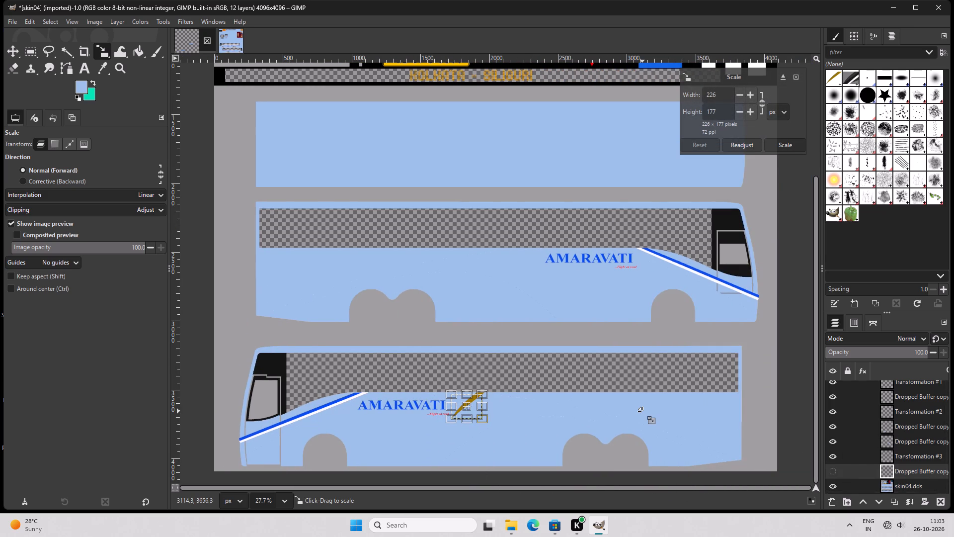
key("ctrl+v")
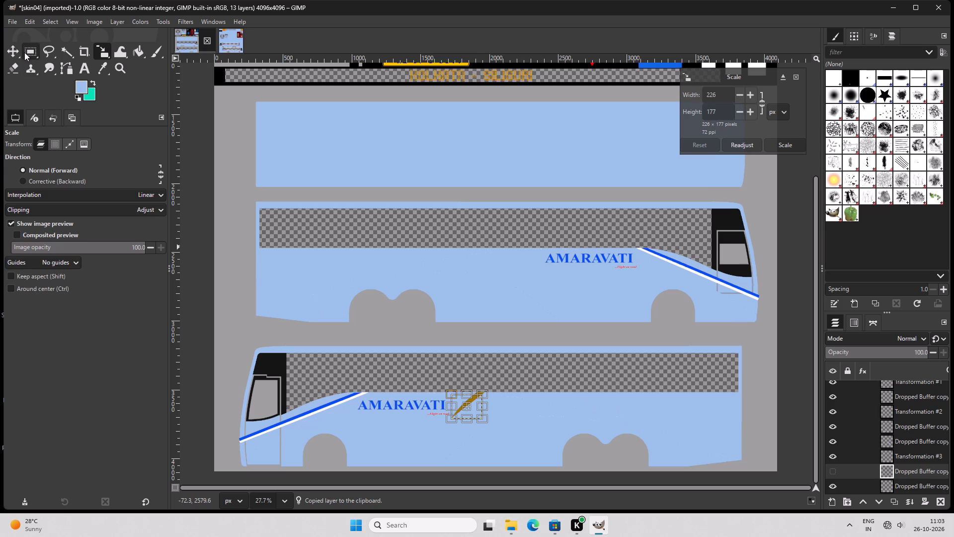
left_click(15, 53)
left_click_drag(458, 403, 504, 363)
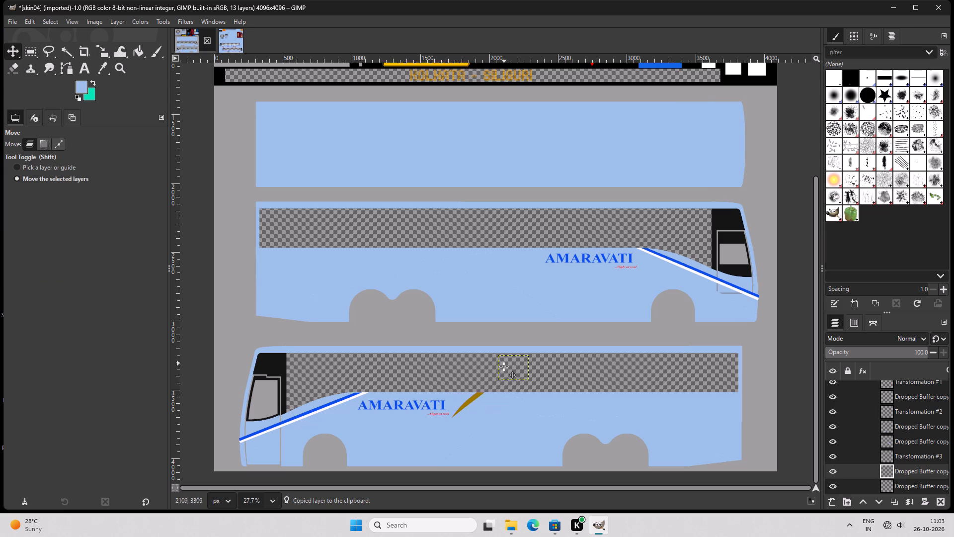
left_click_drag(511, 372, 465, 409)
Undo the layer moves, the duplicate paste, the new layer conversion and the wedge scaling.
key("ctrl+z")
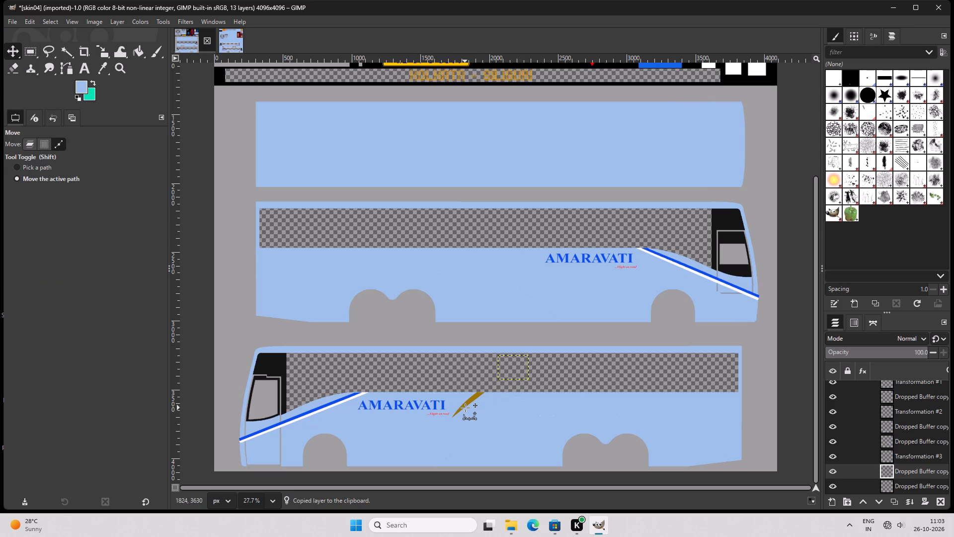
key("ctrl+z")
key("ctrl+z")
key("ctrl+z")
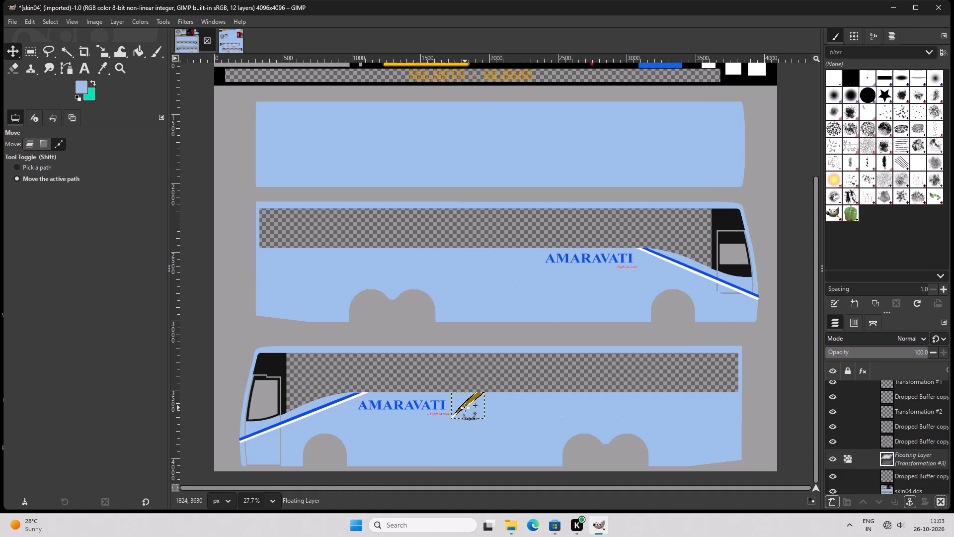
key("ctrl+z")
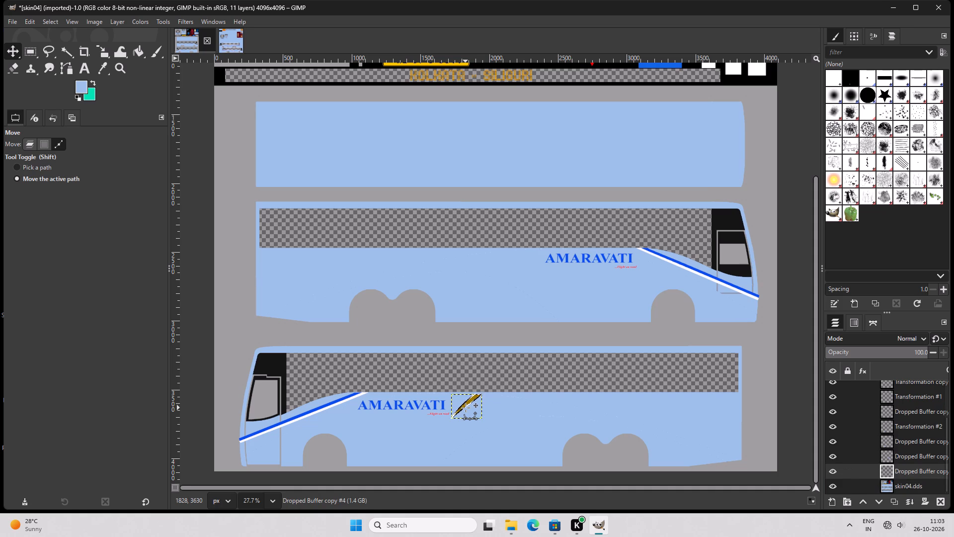
Scale the pasted wedge proportionally to 246 × 193 px so its top meets the lower edge of the windows.
scroll(466, 414, "up", 5, "shift")
scroll(472, 428, "up", 2, "ctrl")
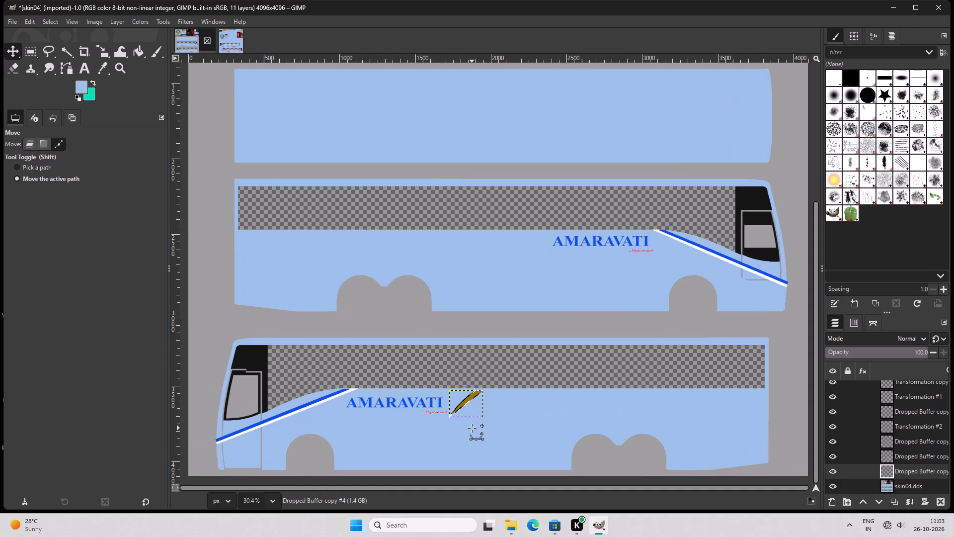
scroll(472, 428, "up", 11, "ctrl")
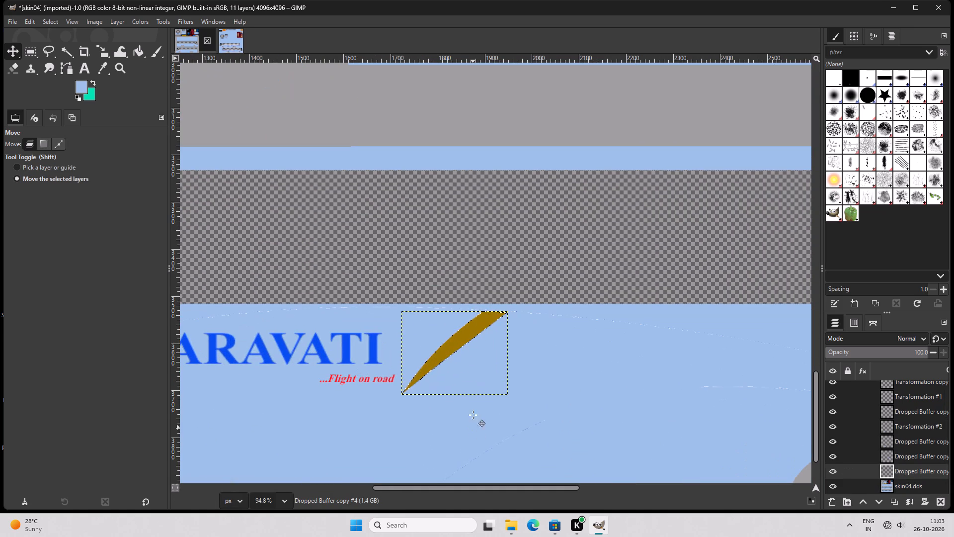
key("shift+s")
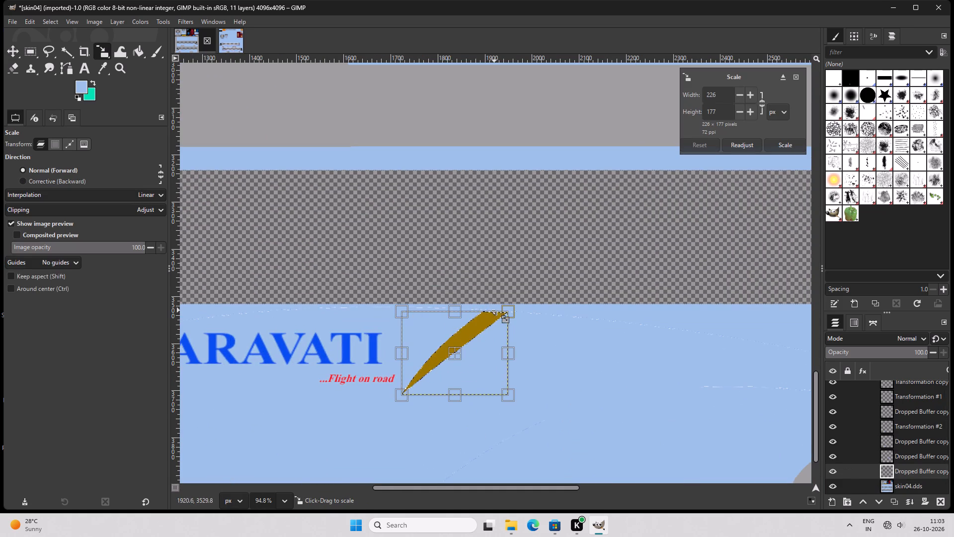
left_click_drag(509, 312, 516, 304, "shift")
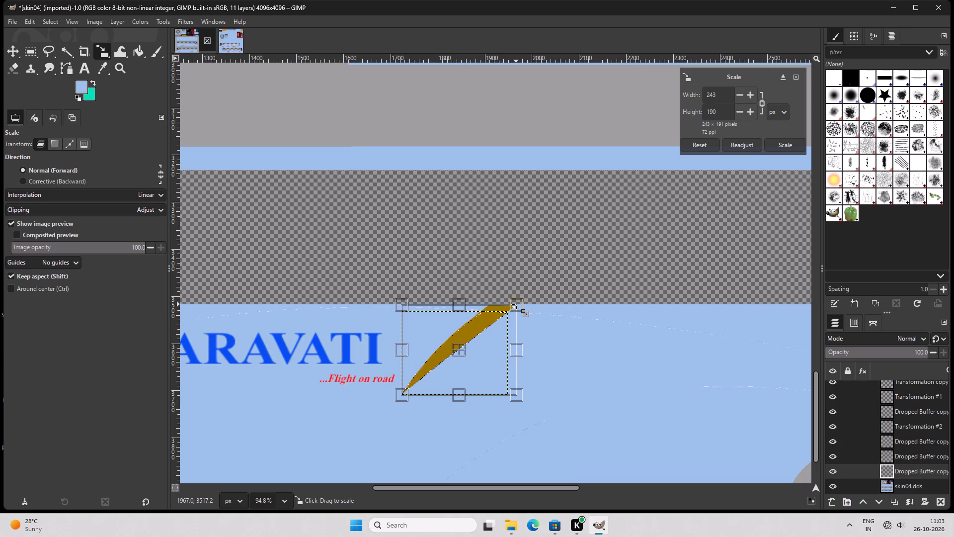
left_click_drag(516, 304, 518, 303, "shift")
key("Return")
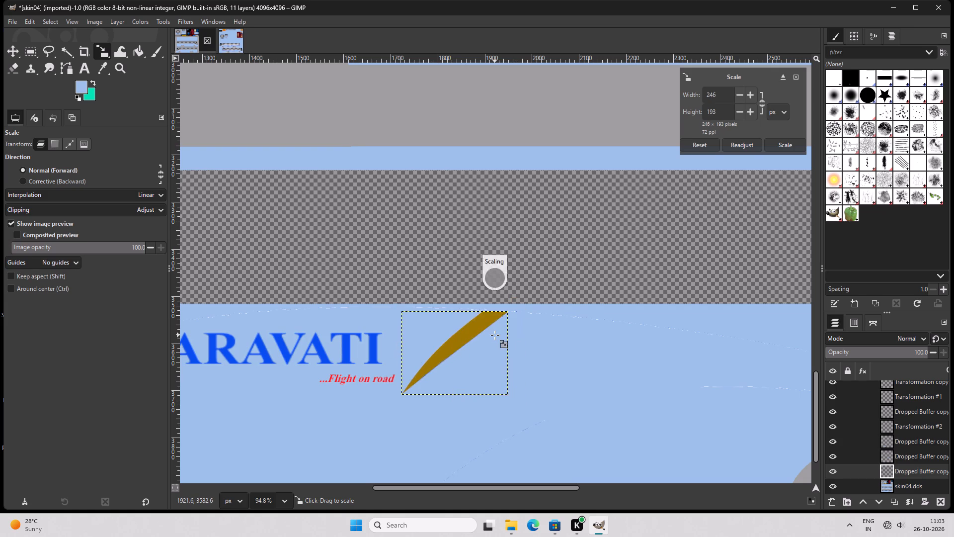
key("ctrl+c")
key("ctrl+c")
key("ctrl+c")
key("ctrl+c")
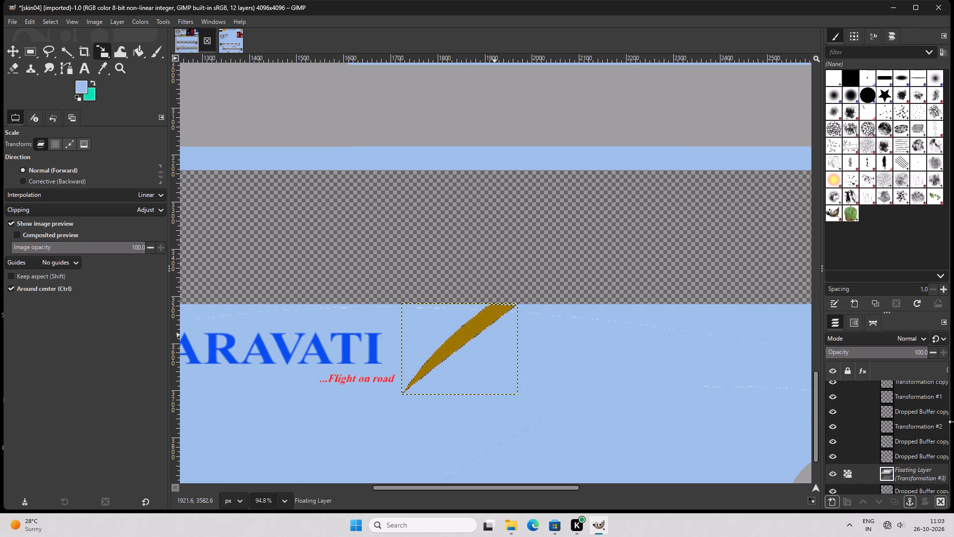
Anchor the floating scaled wedge onto its Dropped Buffer copy layer above skin04.dds.
scroll(903, 475, "down", 9)
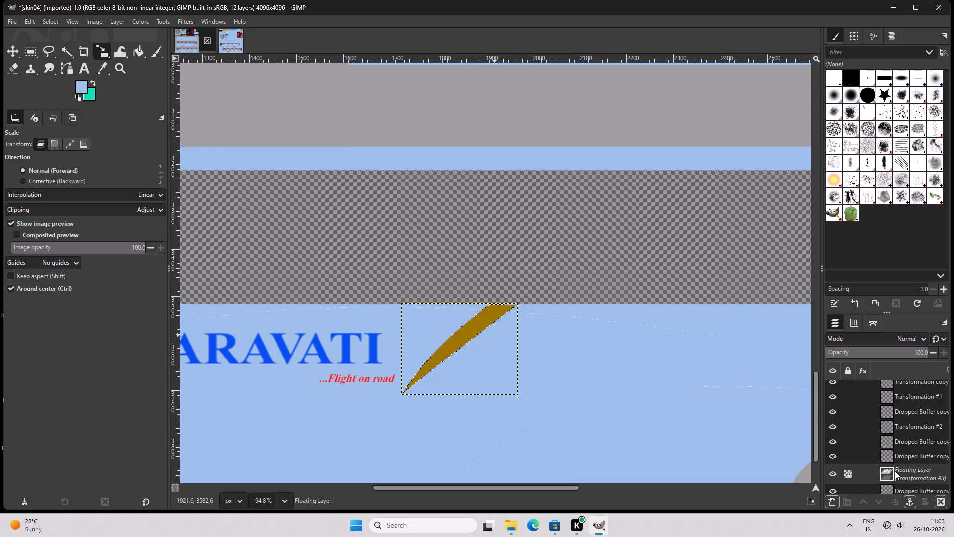
left_click(895, 471)
left_click(889, 471)
left_click(889, 471)
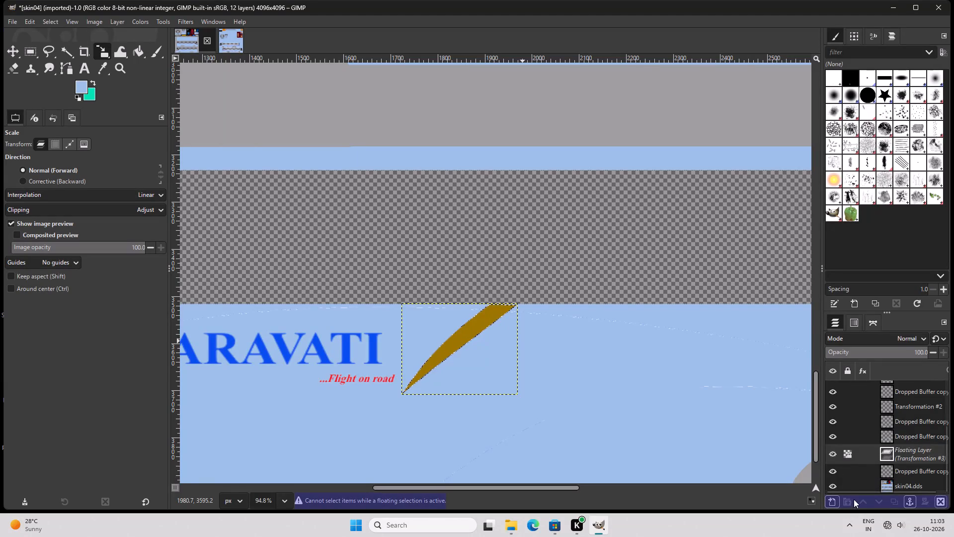
left_click(909, 504)
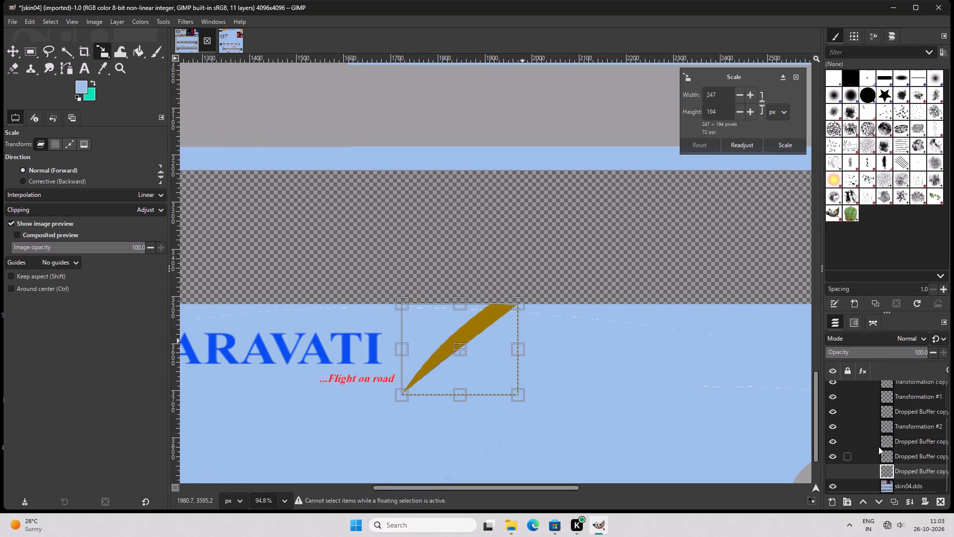
Paste another copy of the gold wedge as its own layer and move it onto the upper bus side, before the AMARAVATI lettering.
scroll(878, 447, "down", 5)
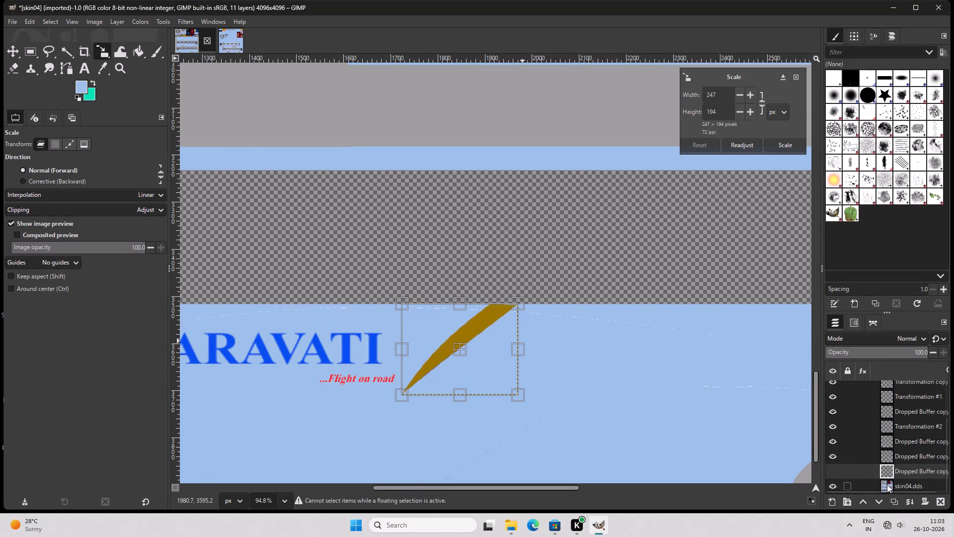
left_click(887, 484)
left_click(893, 468)
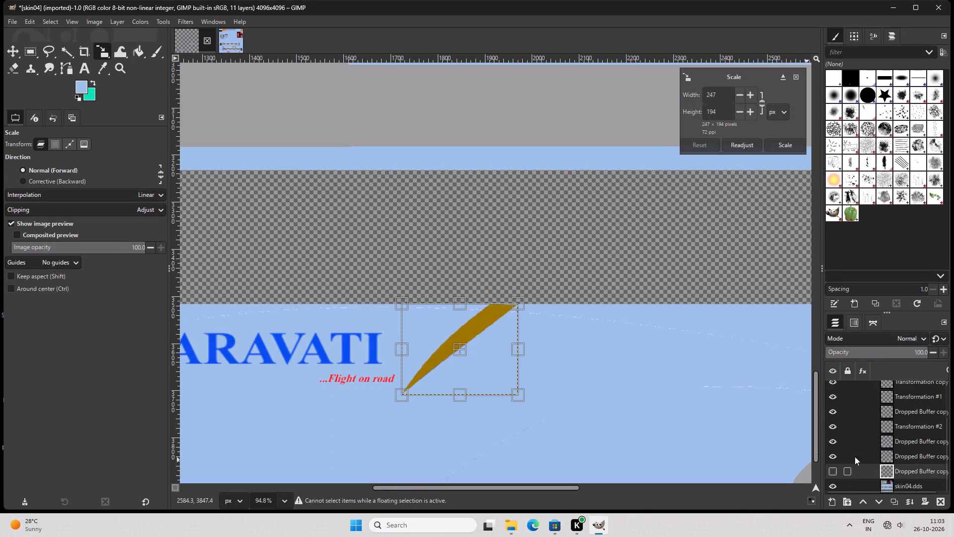
scroll(735, 419, "down", 11, "ctrl")
key("ctrl+v")
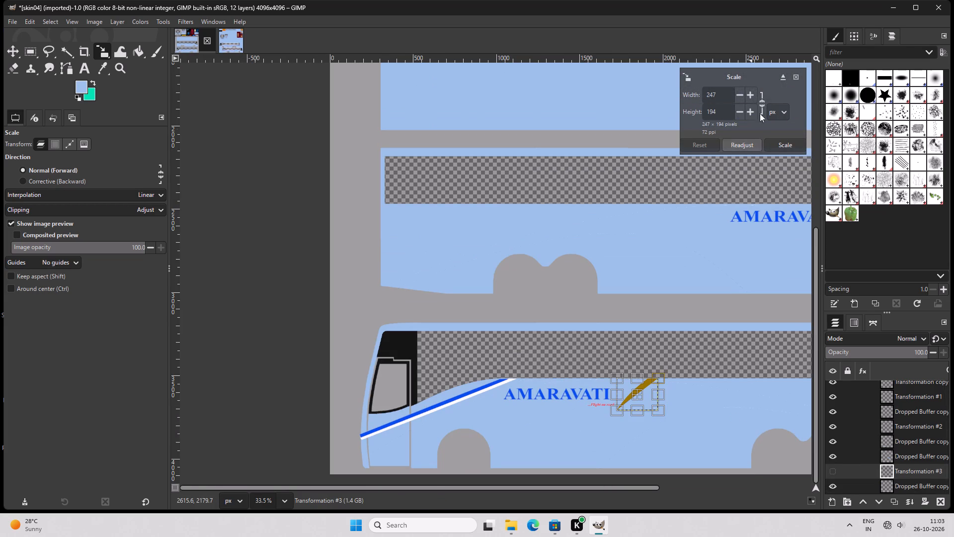
left_click(15, 54)
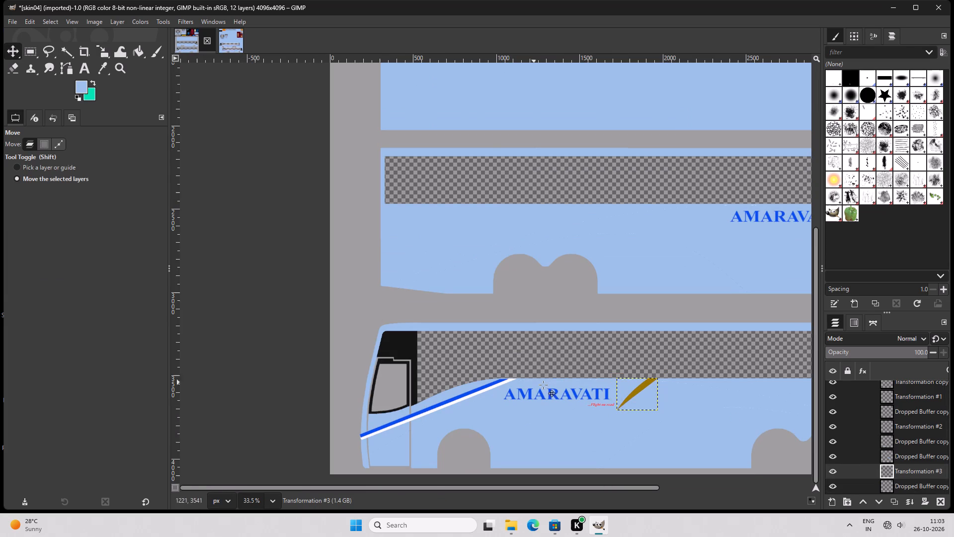
left_click_drag(620, 392, 617, 383)
left_click_drag(625, 376, 709, 238)
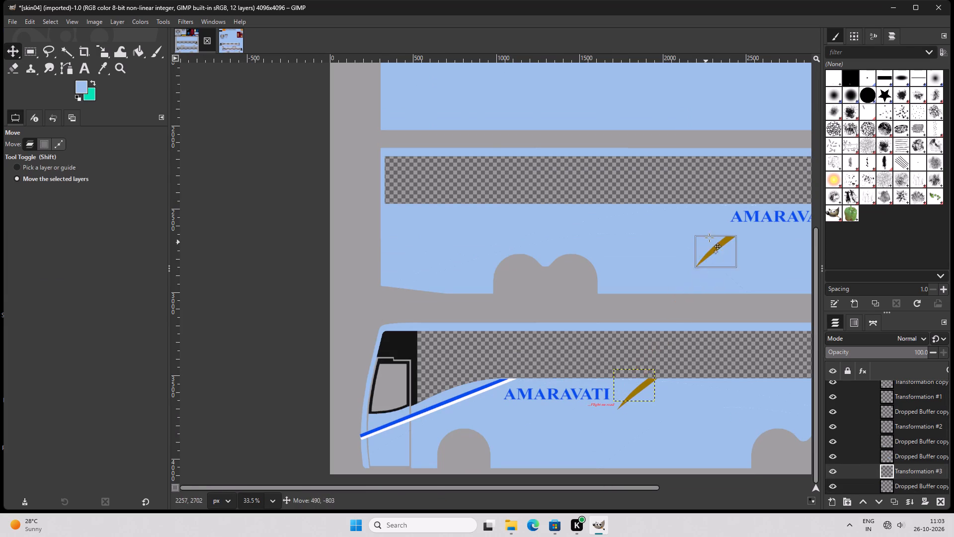
left_click_drag(709, 238, 710, 235)
left_click_drag(592, 487, 669, 477)
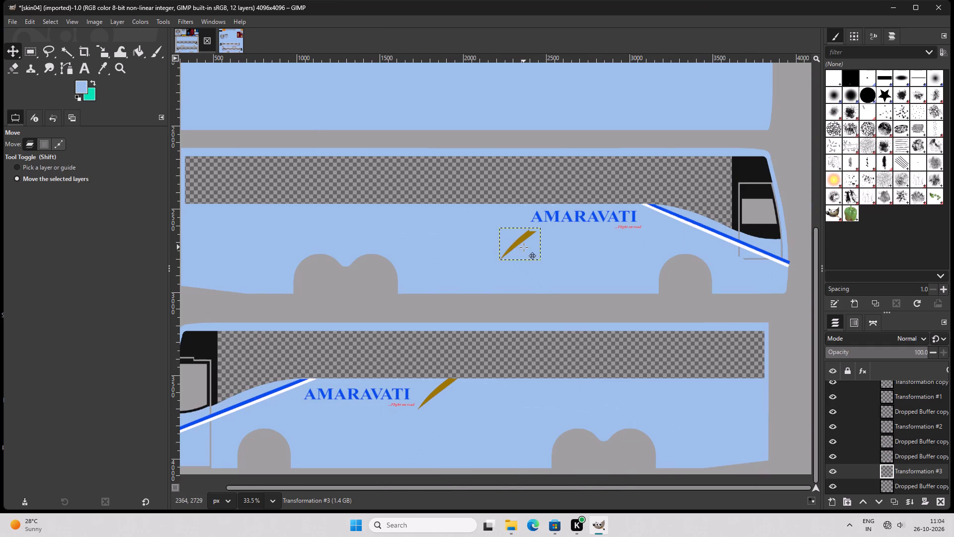
left_click_drag(524, 247, 508, 234)
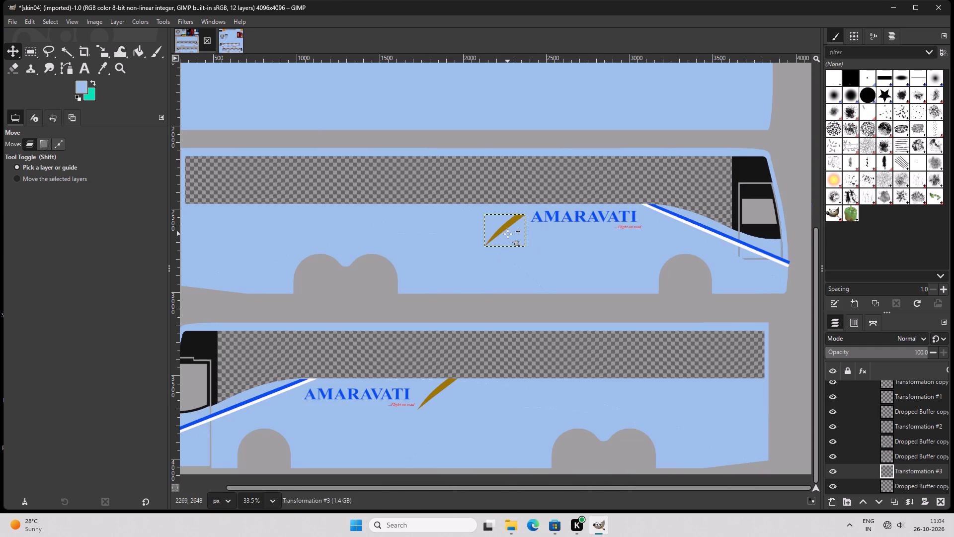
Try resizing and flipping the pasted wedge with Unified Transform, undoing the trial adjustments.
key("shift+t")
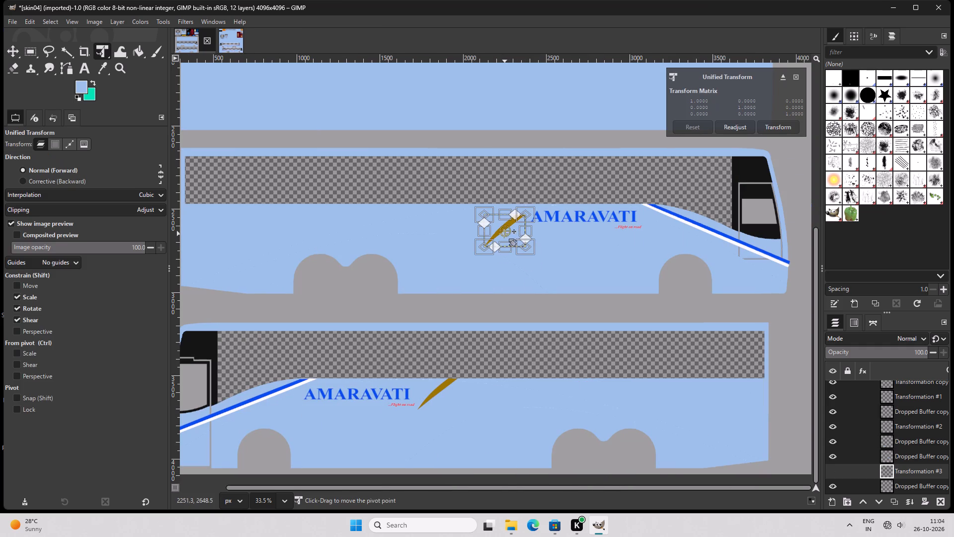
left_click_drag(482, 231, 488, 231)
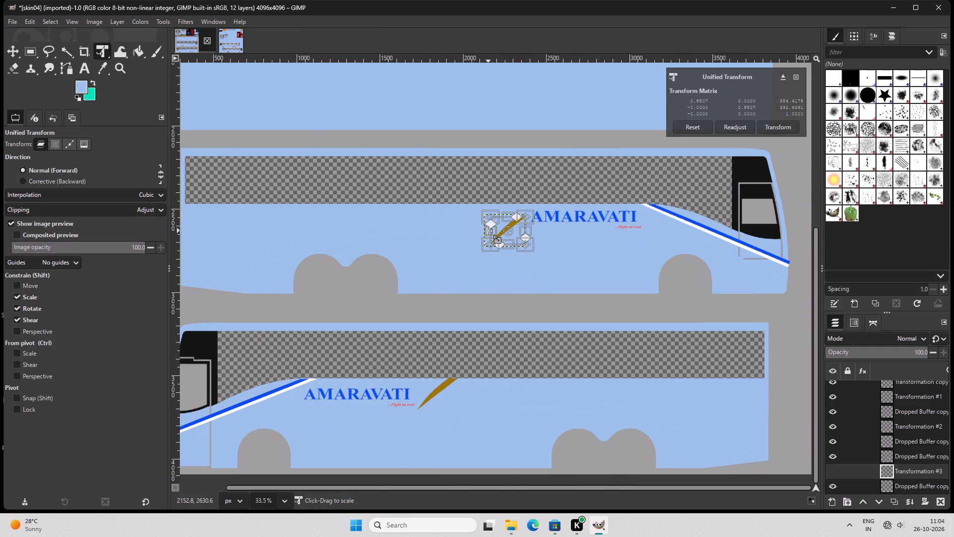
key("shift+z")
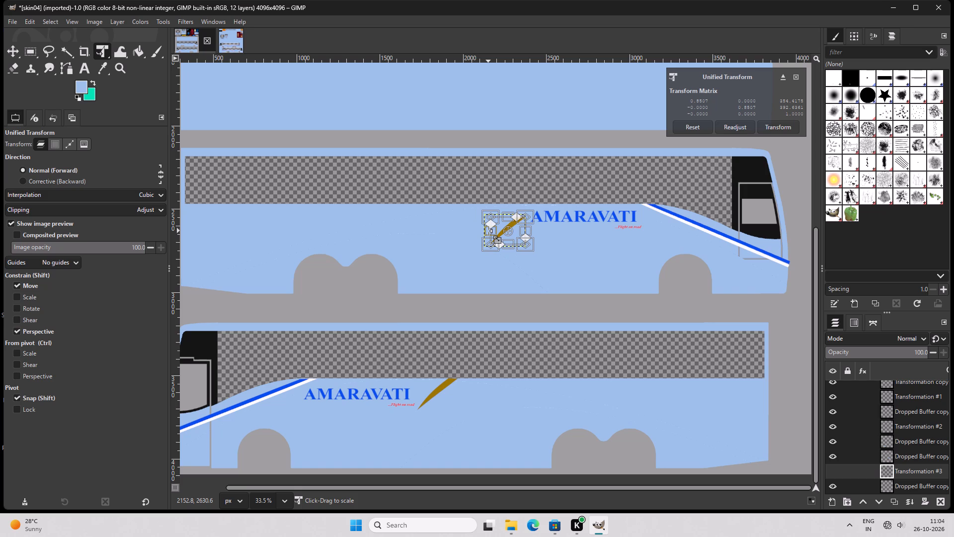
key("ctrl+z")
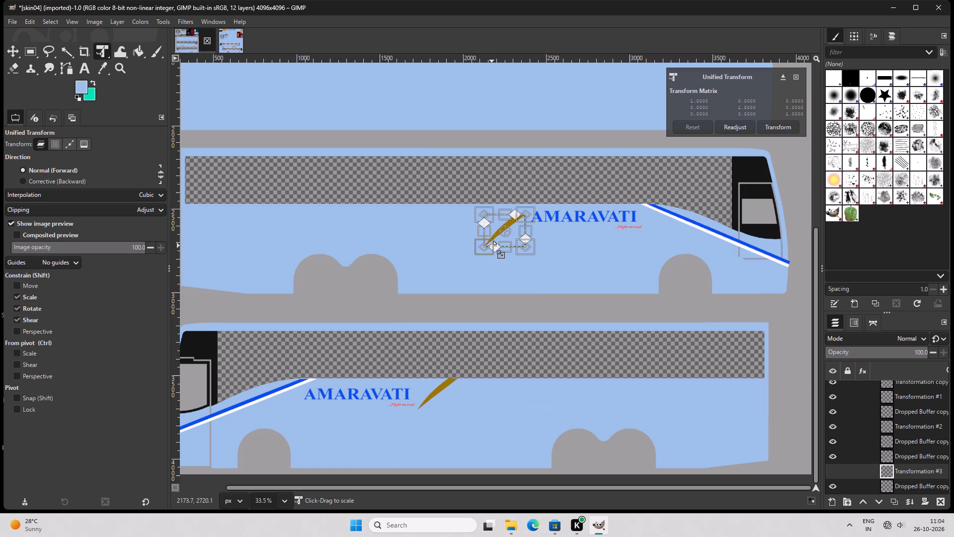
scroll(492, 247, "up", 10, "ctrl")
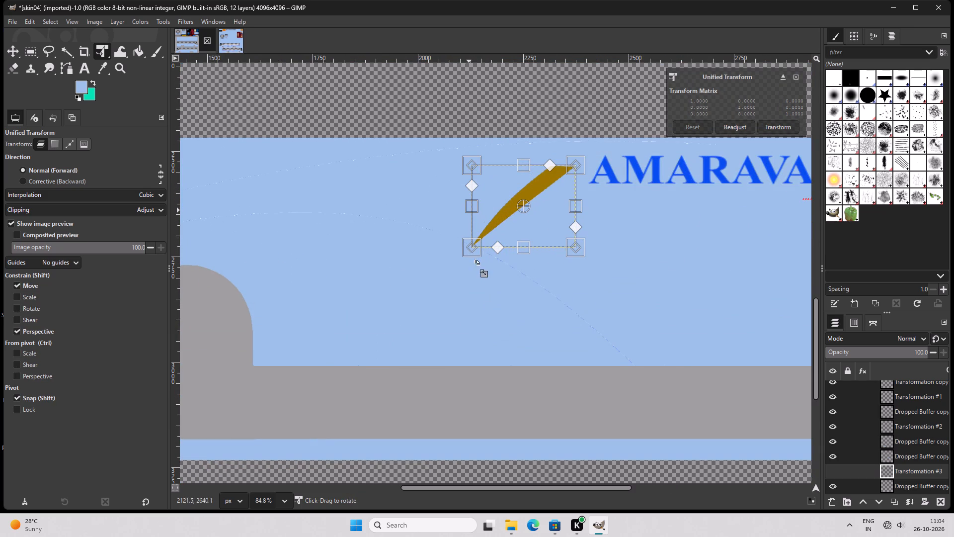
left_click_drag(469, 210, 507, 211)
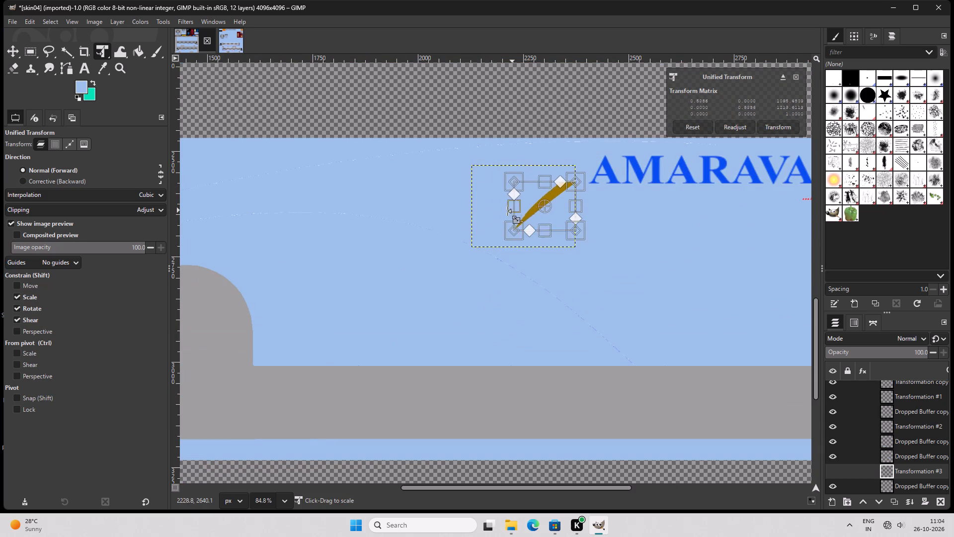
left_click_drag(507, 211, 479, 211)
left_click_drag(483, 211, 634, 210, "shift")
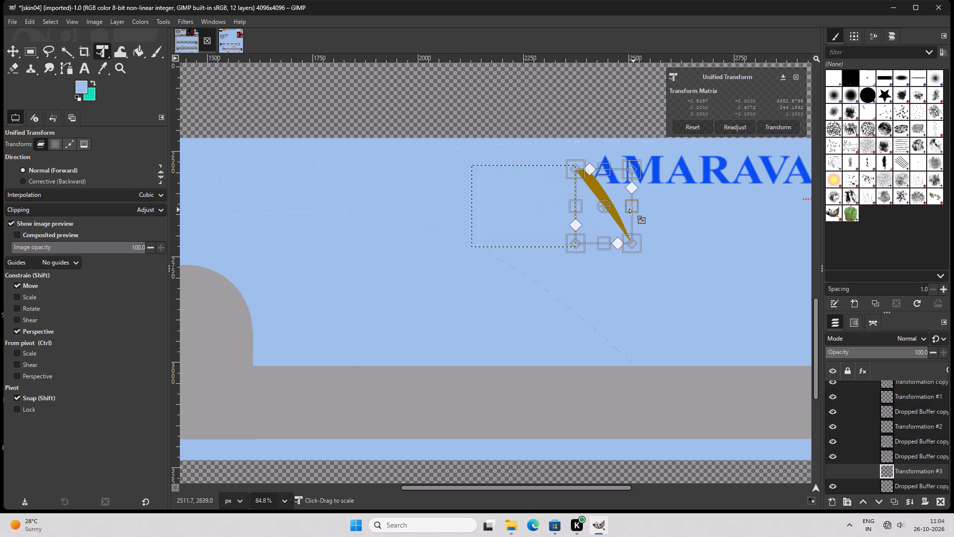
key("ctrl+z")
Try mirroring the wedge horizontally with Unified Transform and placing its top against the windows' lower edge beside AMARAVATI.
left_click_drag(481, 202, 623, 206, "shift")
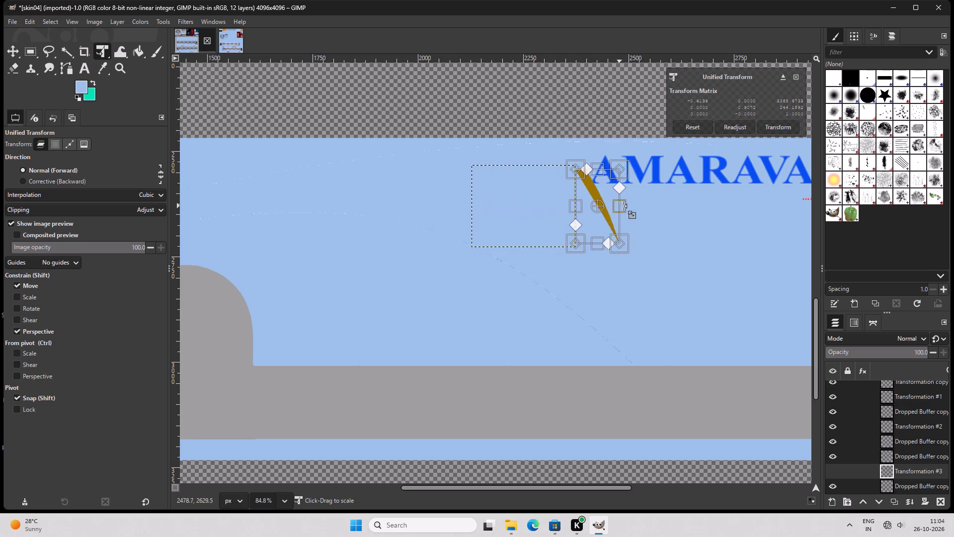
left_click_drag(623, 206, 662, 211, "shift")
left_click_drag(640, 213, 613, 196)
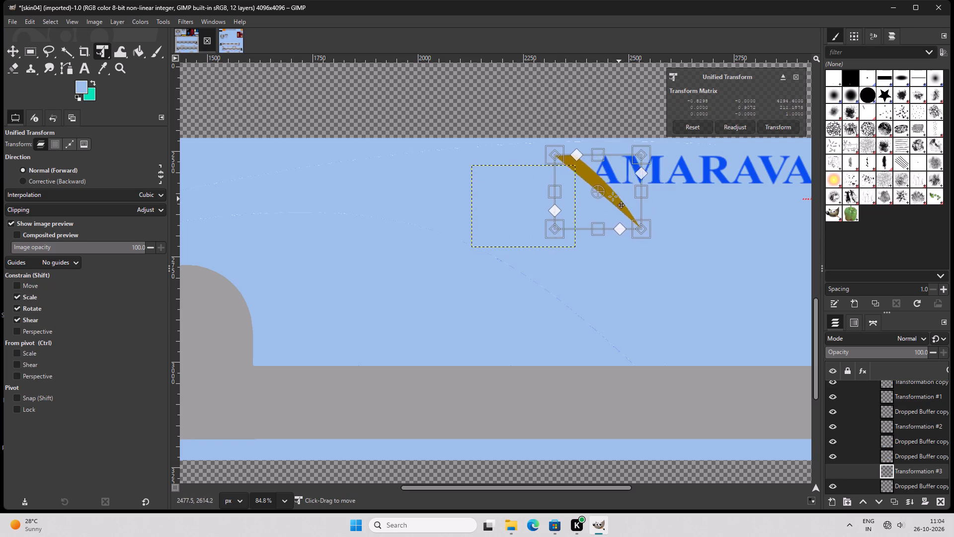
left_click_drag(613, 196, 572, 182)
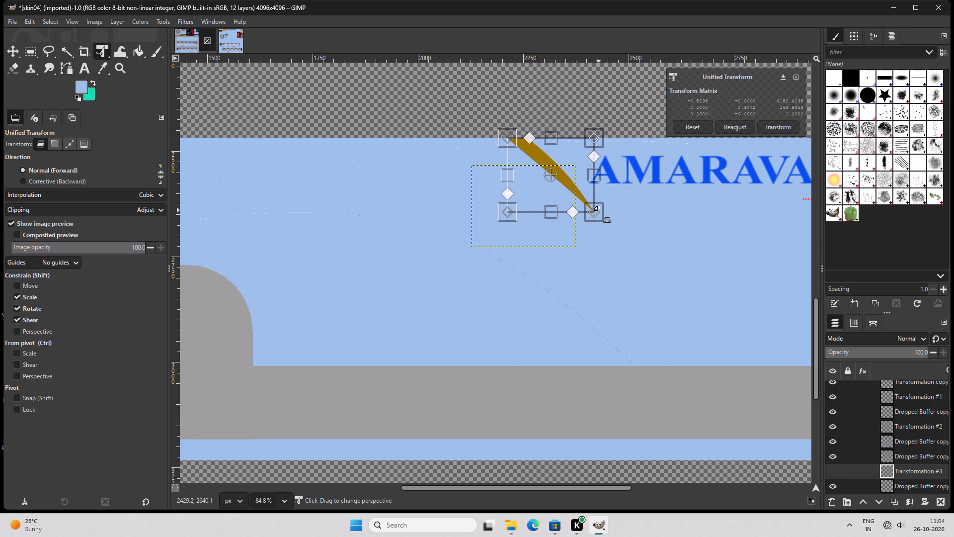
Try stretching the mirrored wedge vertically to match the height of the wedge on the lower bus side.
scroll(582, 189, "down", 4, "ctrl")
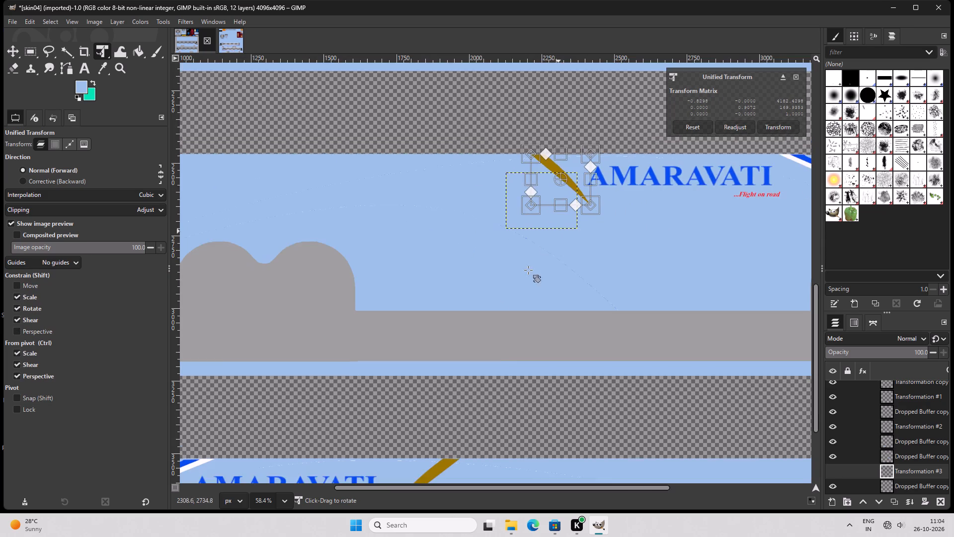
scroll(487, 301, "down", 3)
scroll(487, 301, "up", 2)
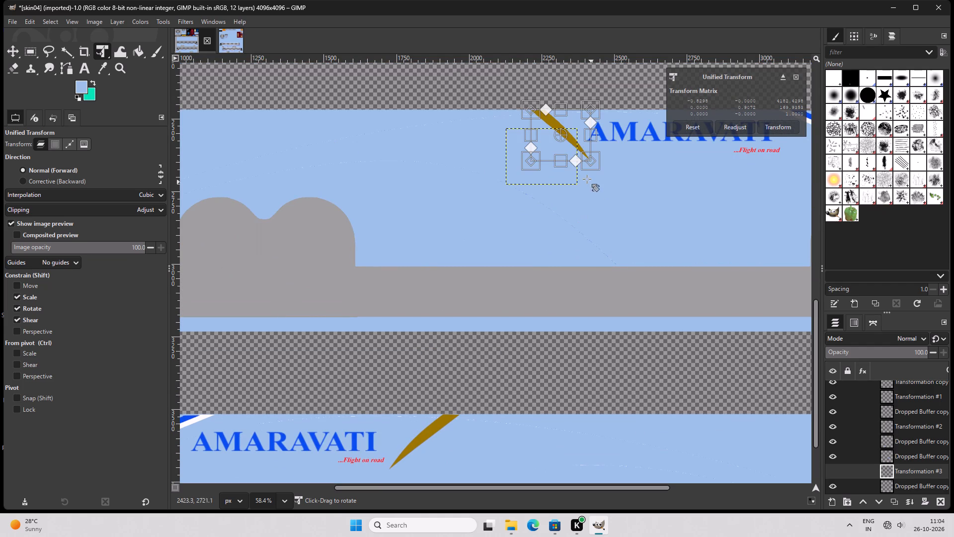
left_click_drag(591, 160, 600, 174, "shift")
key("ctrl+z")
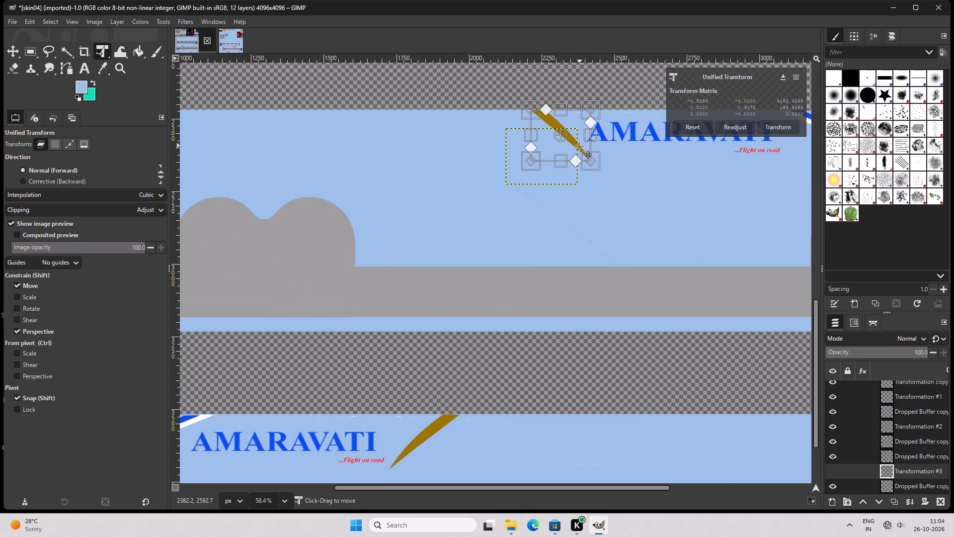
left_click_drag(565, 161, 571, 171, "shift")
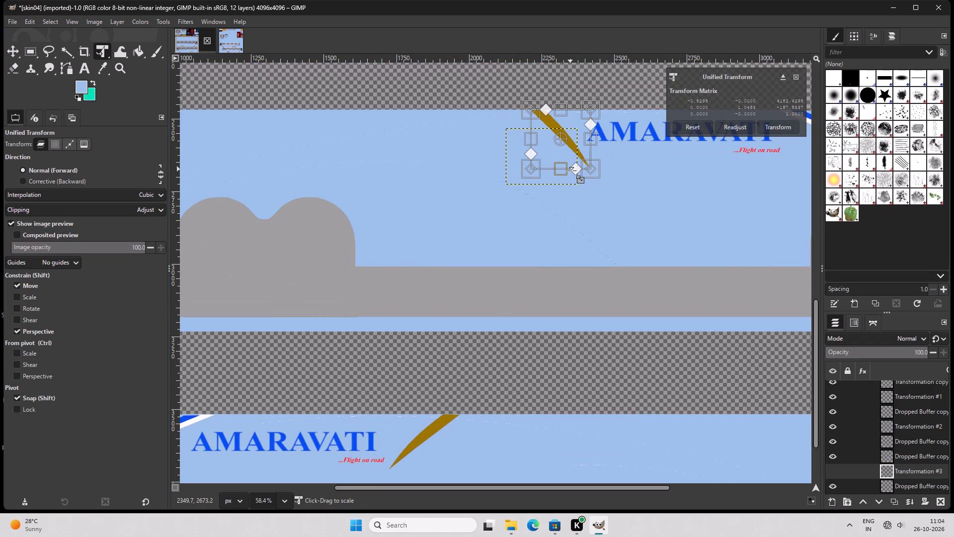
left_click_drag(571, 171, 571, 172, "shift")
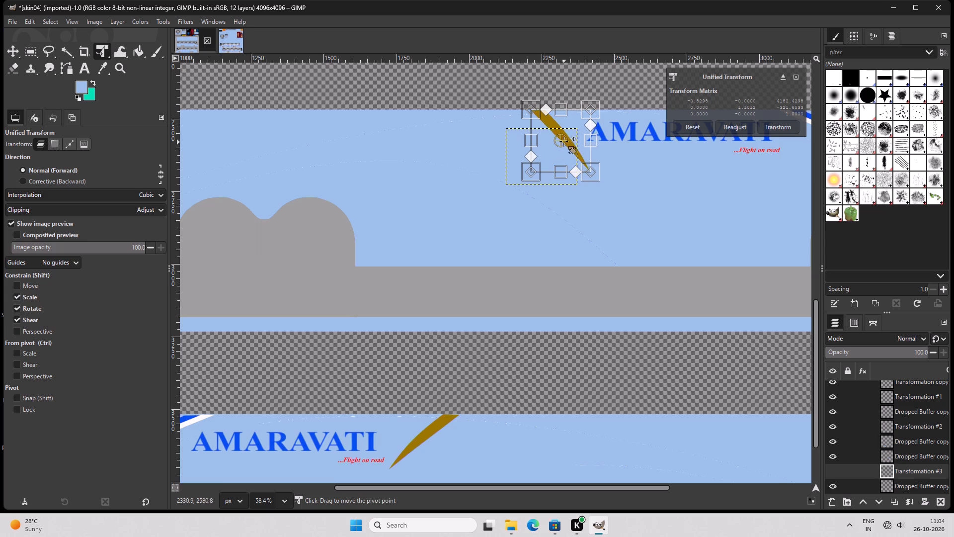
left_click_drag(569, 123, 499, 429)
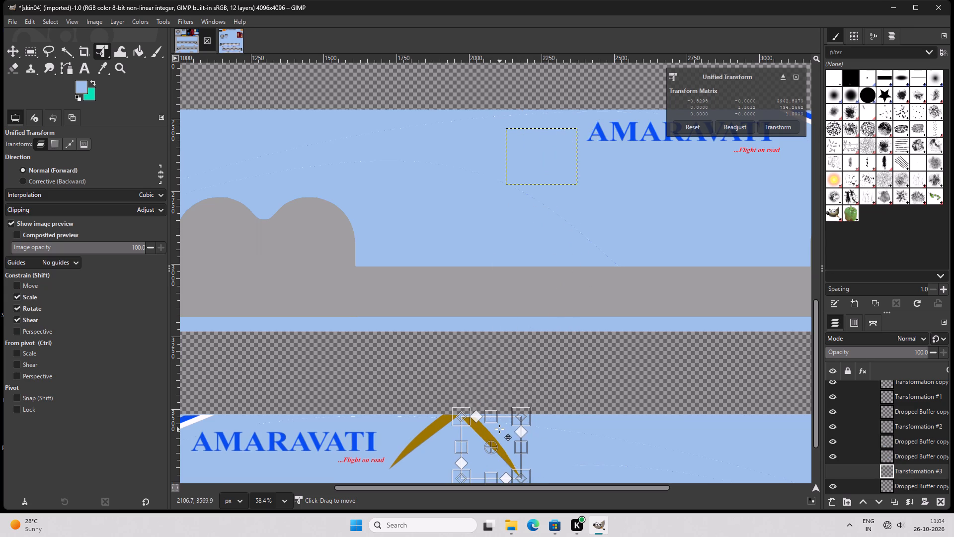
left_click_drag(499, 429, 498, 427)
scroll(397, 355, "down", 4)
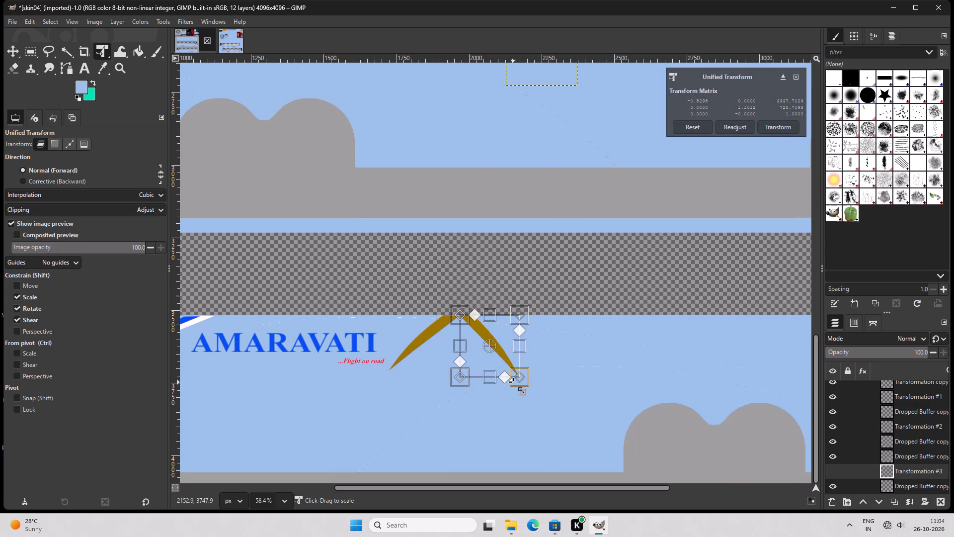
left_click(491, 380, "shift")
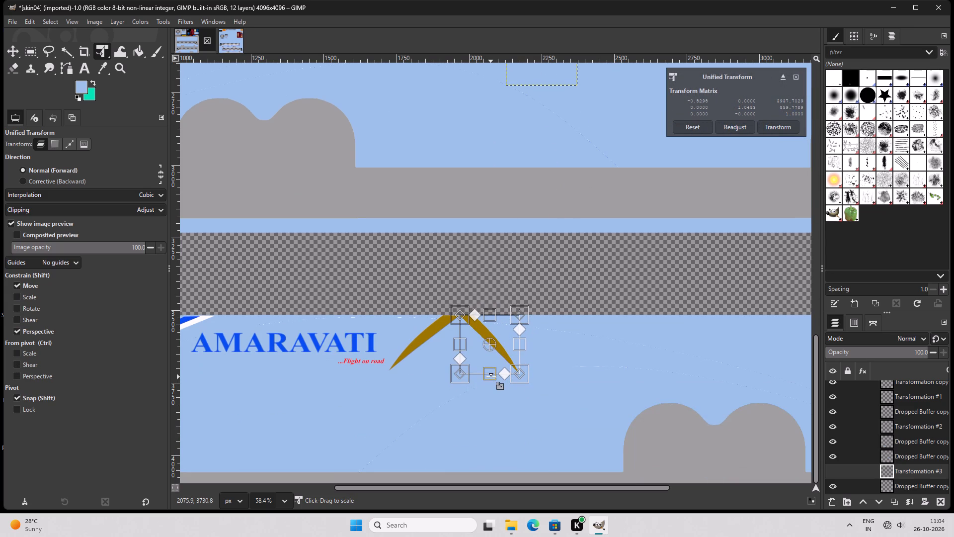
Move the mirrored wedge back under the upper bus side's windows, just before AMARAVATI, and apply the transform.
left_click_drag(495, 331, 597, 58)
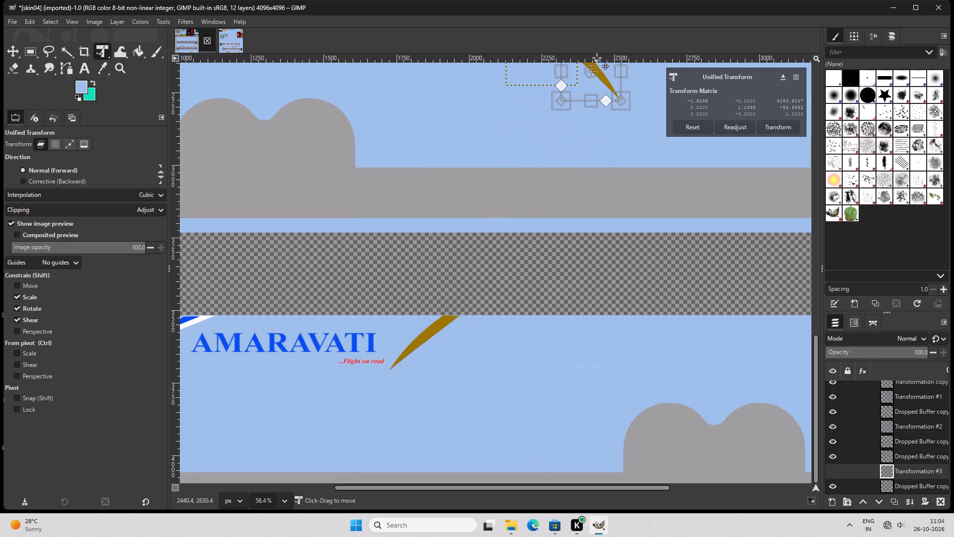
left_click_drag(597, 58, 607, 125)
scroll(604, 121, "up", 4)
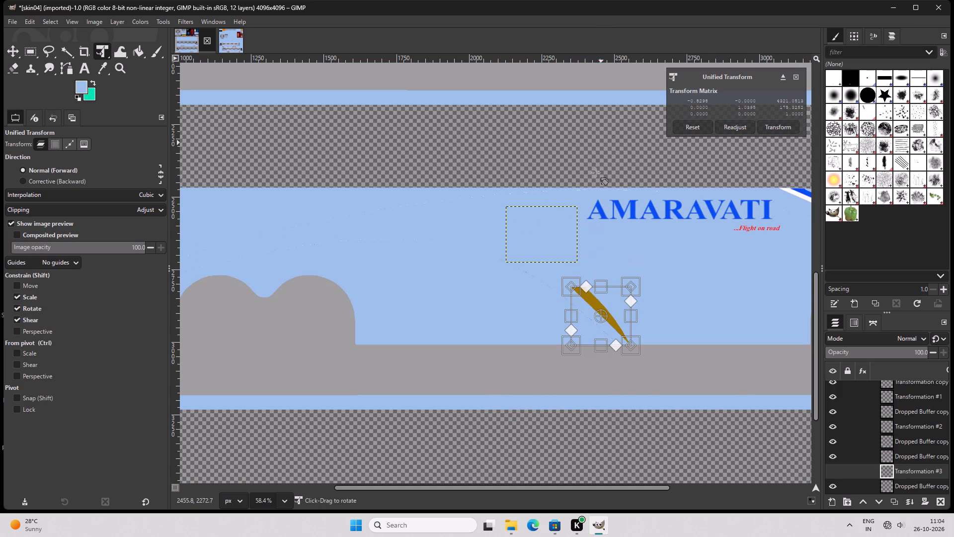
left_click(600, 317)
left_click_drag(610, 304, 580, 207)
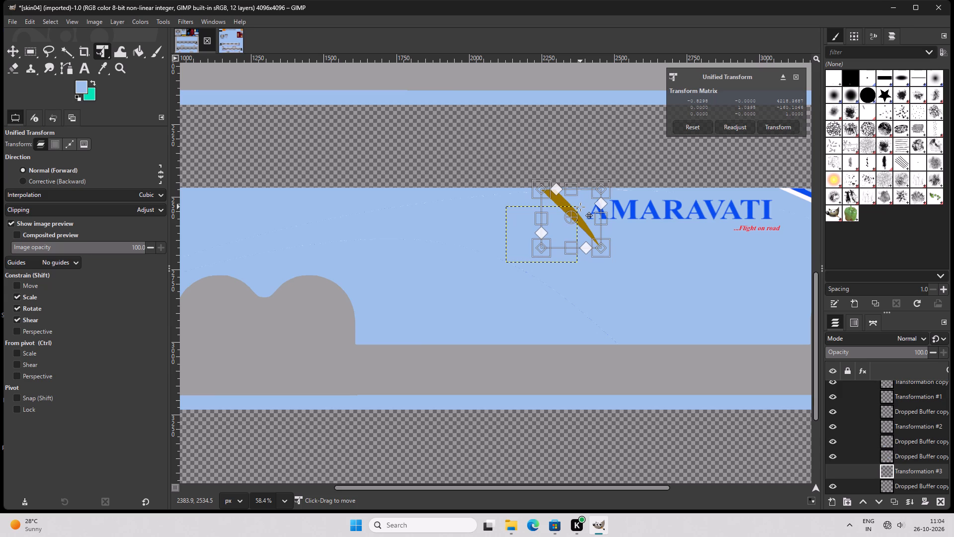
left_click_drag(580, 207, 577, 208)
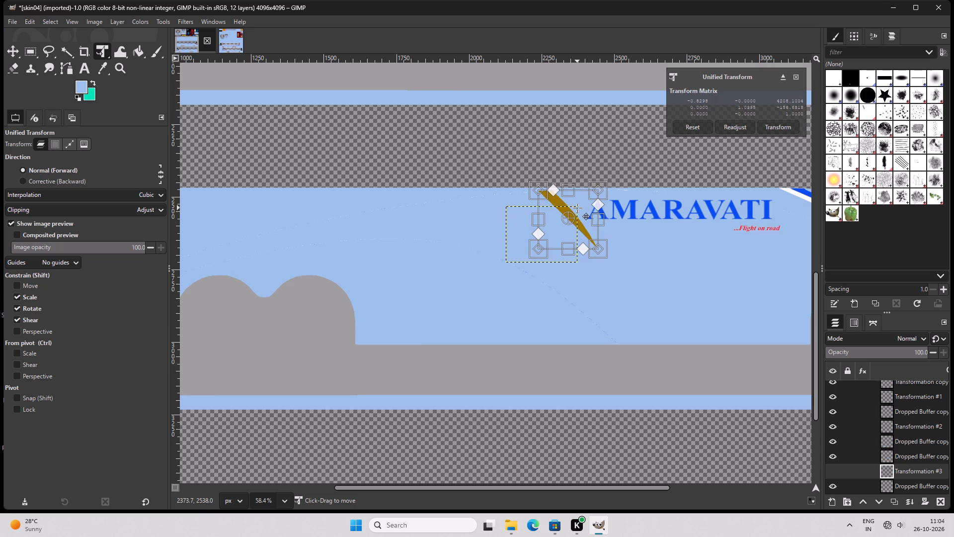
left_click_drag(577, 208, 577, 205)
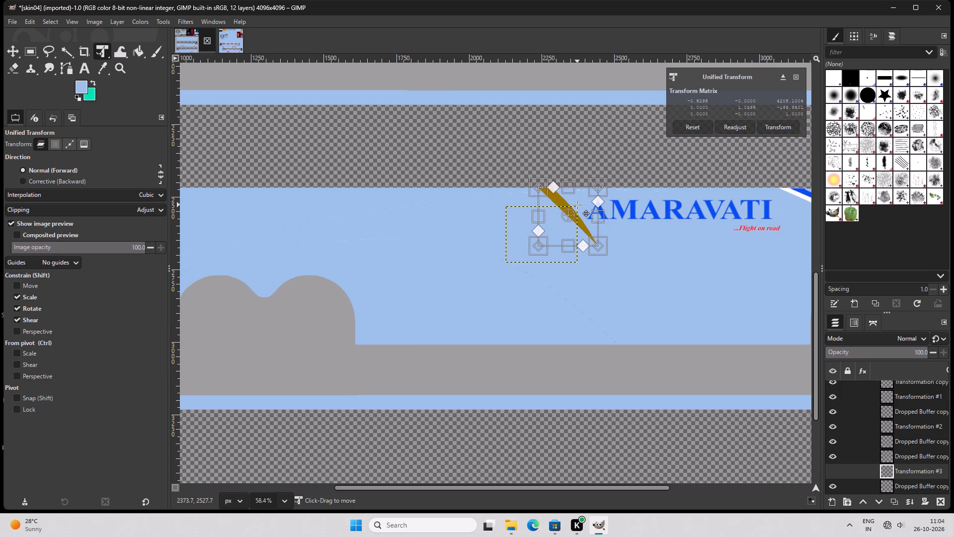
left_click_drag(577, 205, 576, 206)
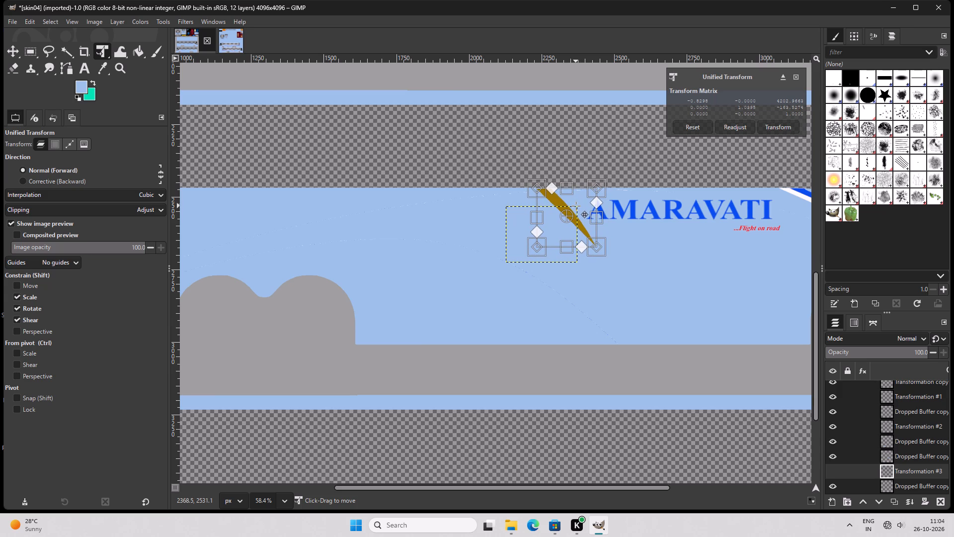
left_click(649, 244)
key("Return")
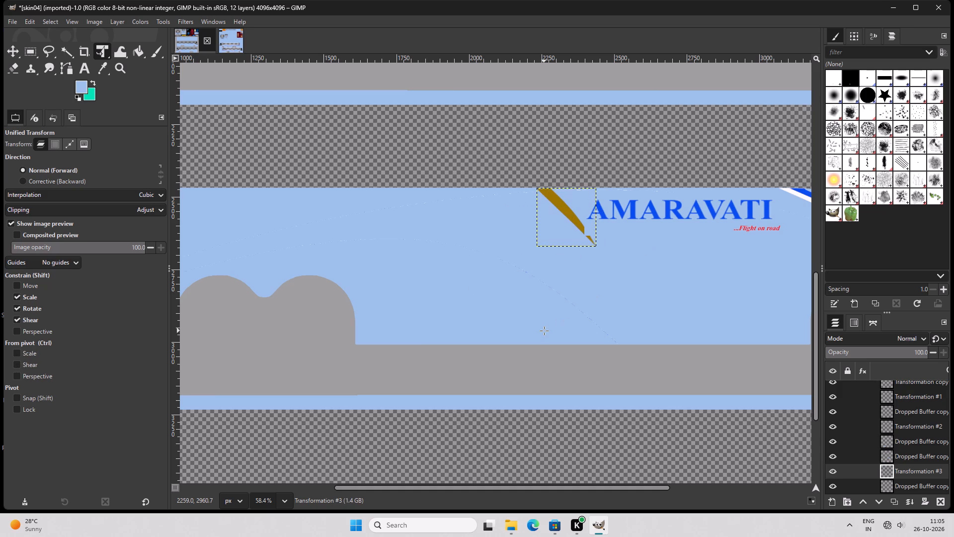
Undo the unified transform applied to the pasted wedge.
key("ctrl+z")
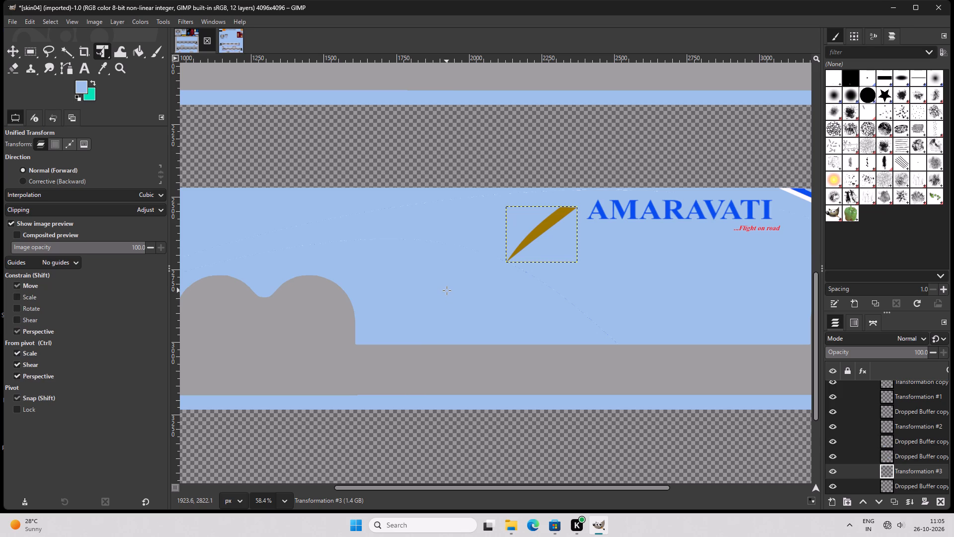
Redo the undone transform of the gold wedge on the upper bus side.
key("ctrl+shift+y")
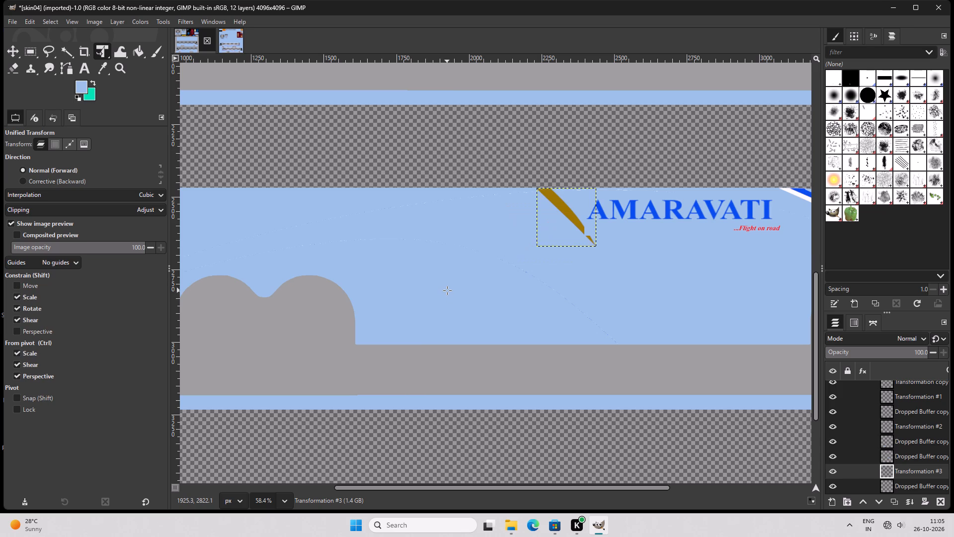
Shift the mirrored gold wedge slightly away from AMARAVATI with Unified Transform so it clears the lettering, and apply the transform.
key("ctrl+t")
key("shift+t")
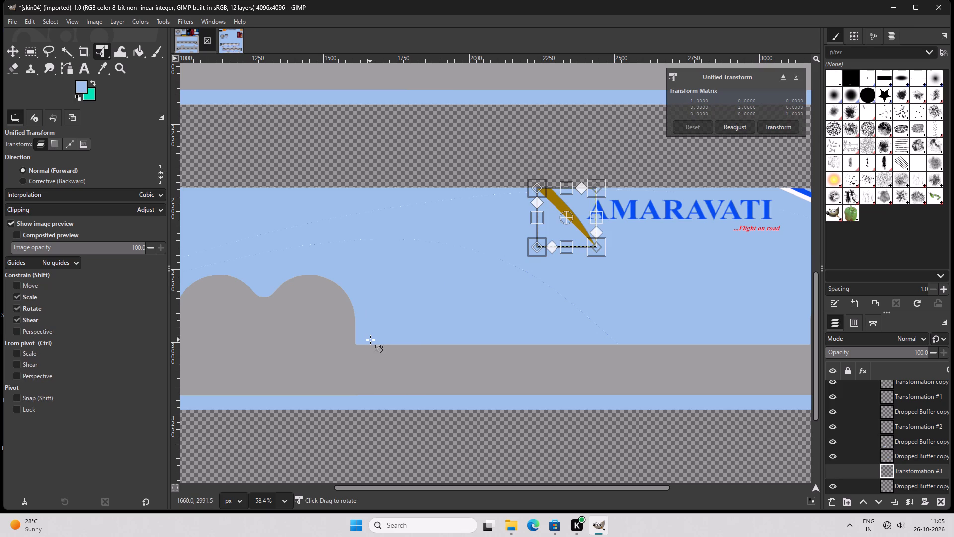
left_click_drag(550, 224, 539, 224)
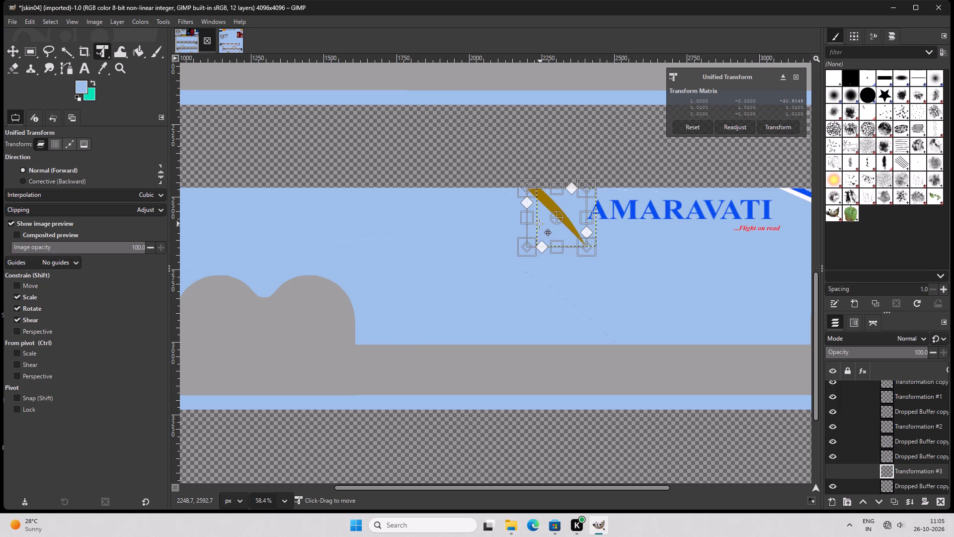
left_click_drag(539, 224, 536, 224)
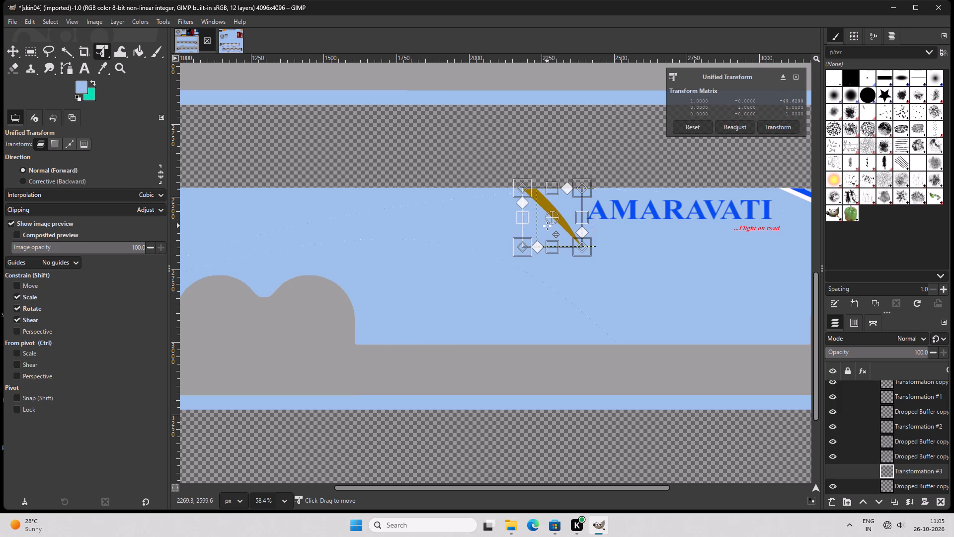
key("Return")
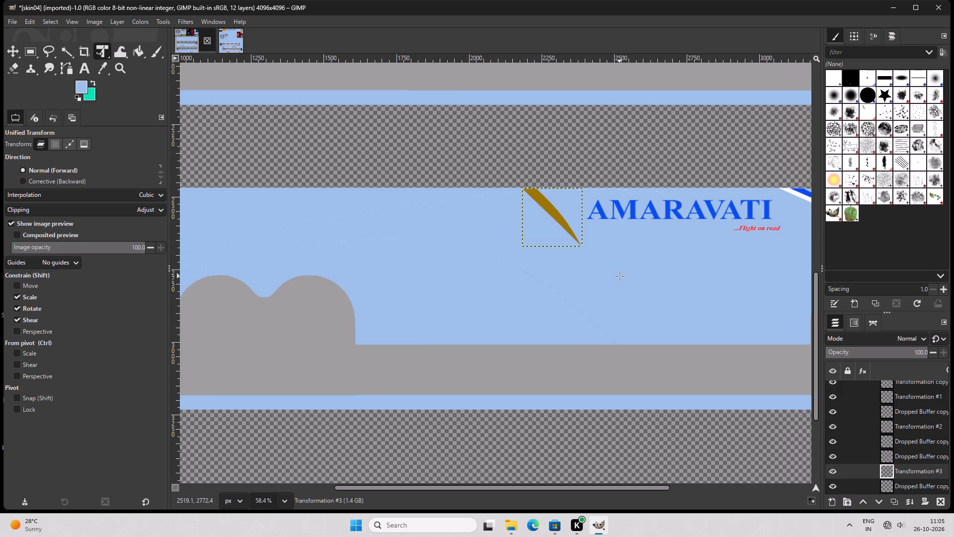
Make the 40% opacity Dropped Buffer reference layer visible over the skin.
scroll(883, 446, "up", 6)
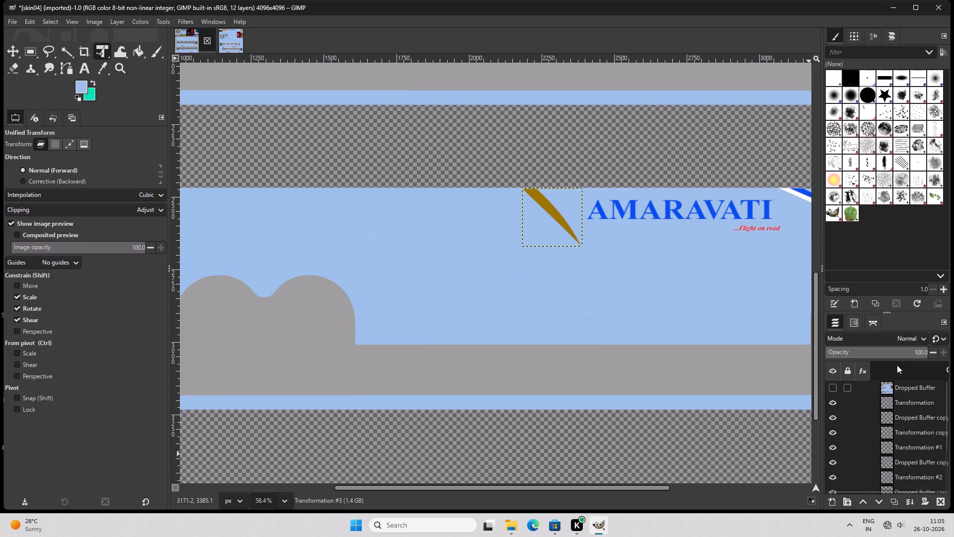
left_click(887, 389)
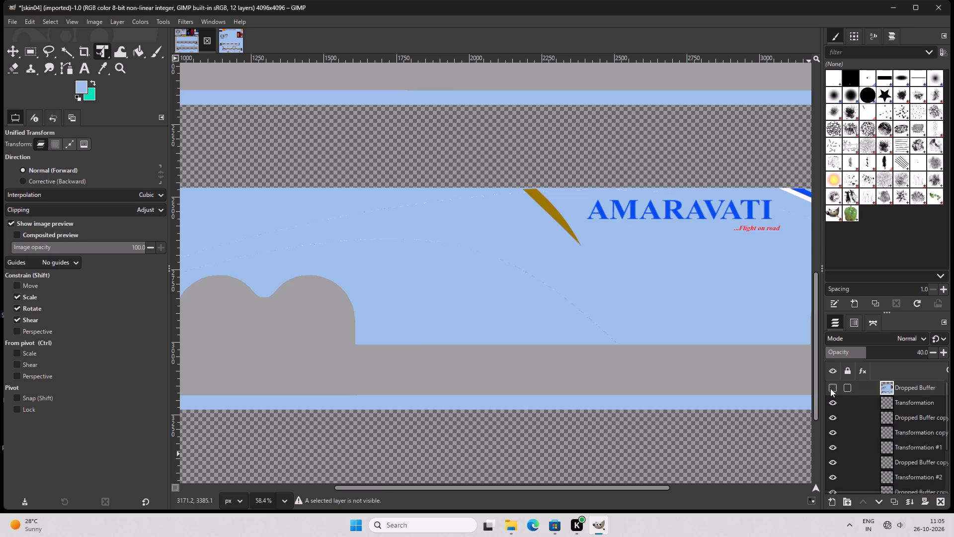
left_click(830, 388)
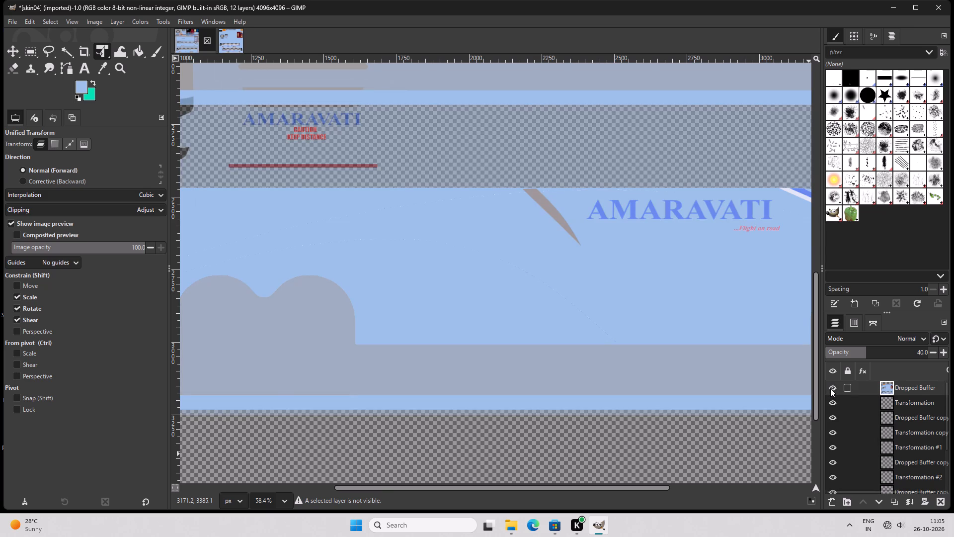
Start a path at the lower bus side's gold wedge and trace the blue stripe's outer edge down around its bend.
scroll(529, 419, "down", 2)
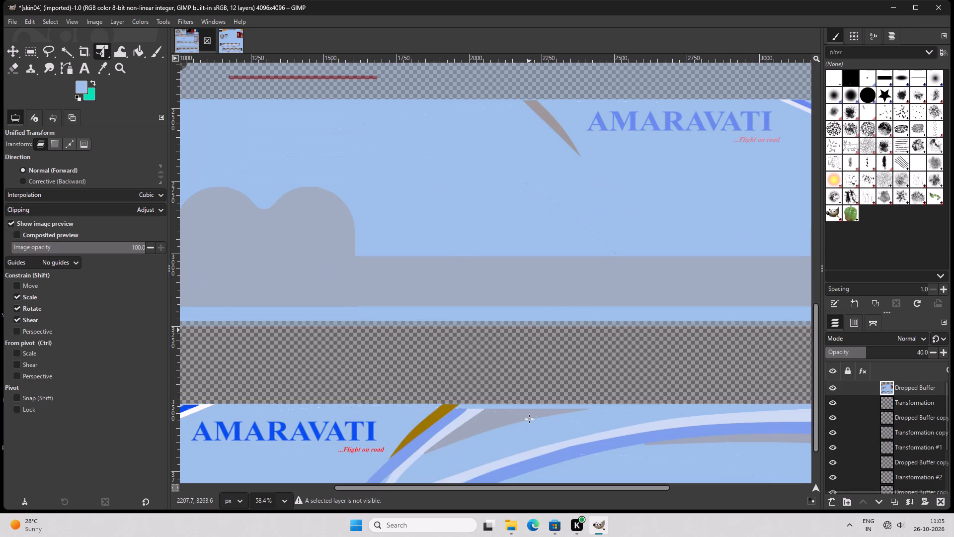
scroll(529, 419, "down", 5)
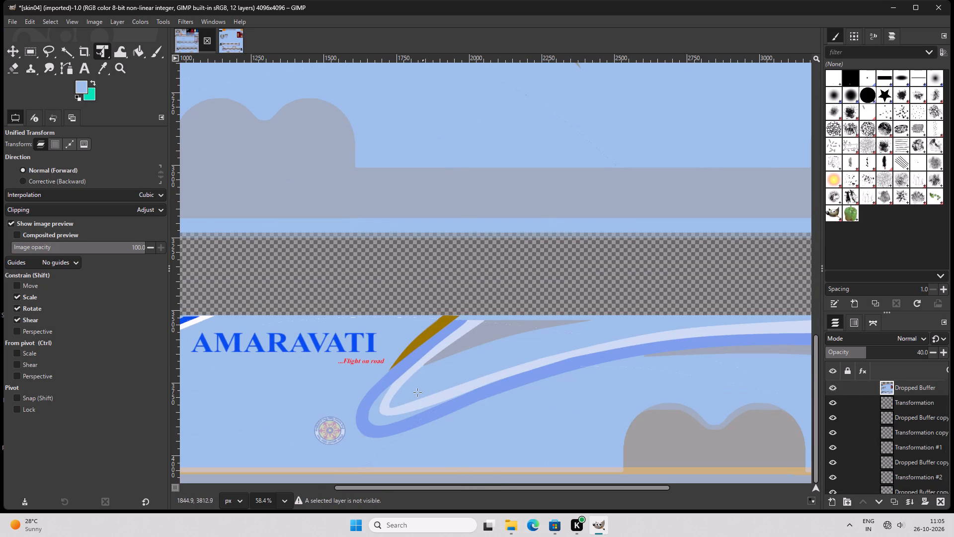
left_click(63, 68)
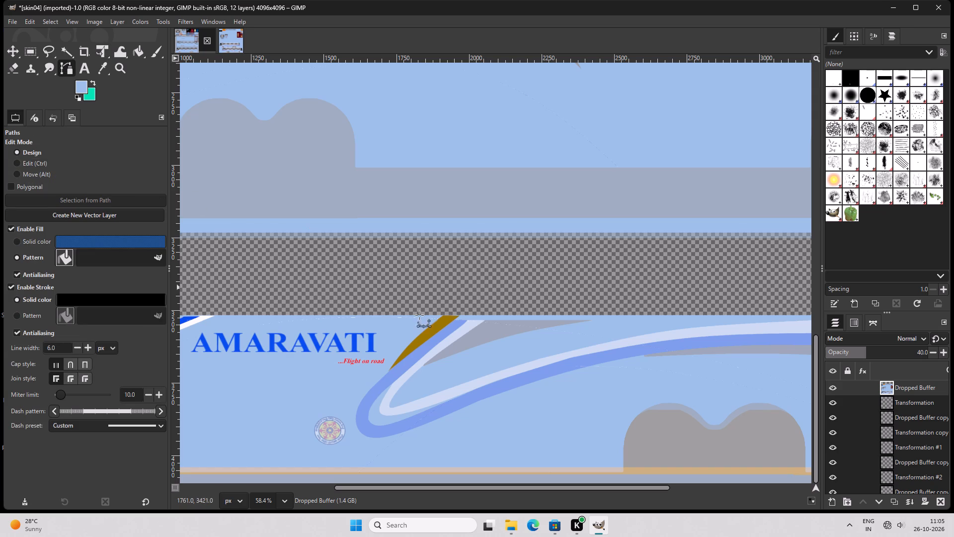
scroll(435, 339, "up", 9, "ctrl")
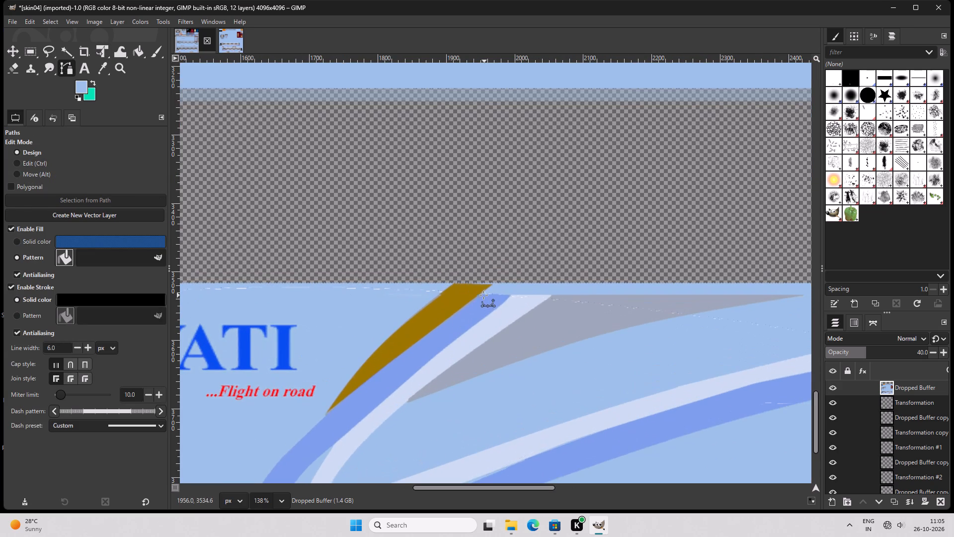
left_click(480, 294)
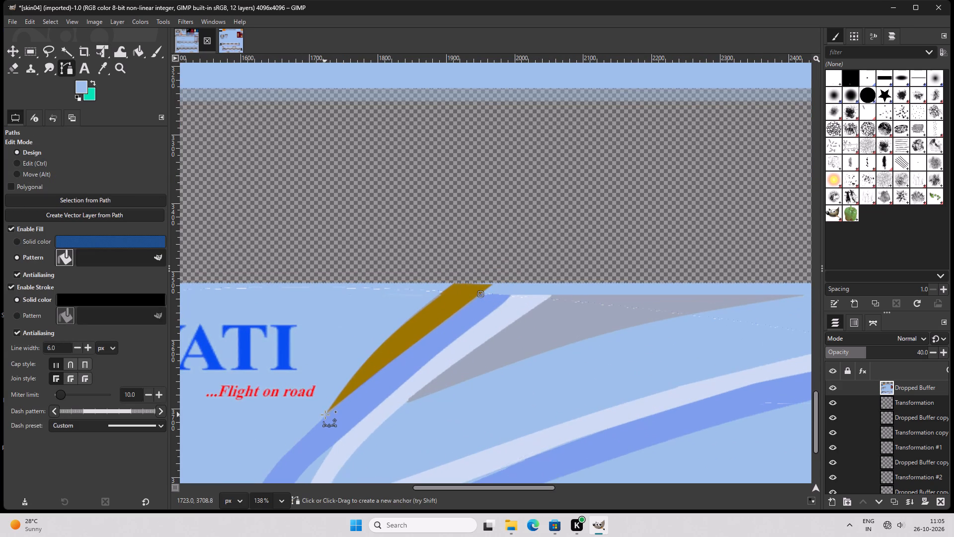
left_click(325, 413)
scroll(325, 409, "down", 5)
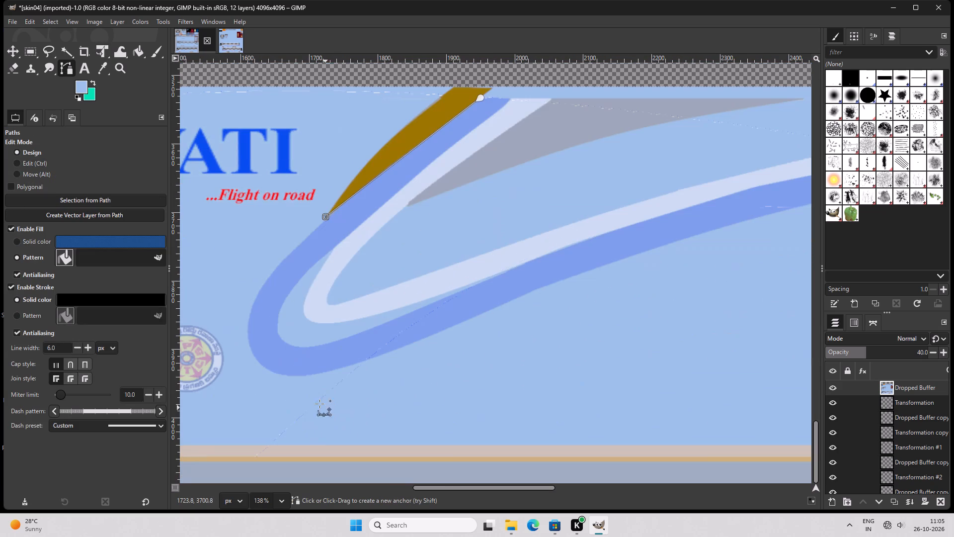
scroll(278, 264, "up", 5, "ctrl")
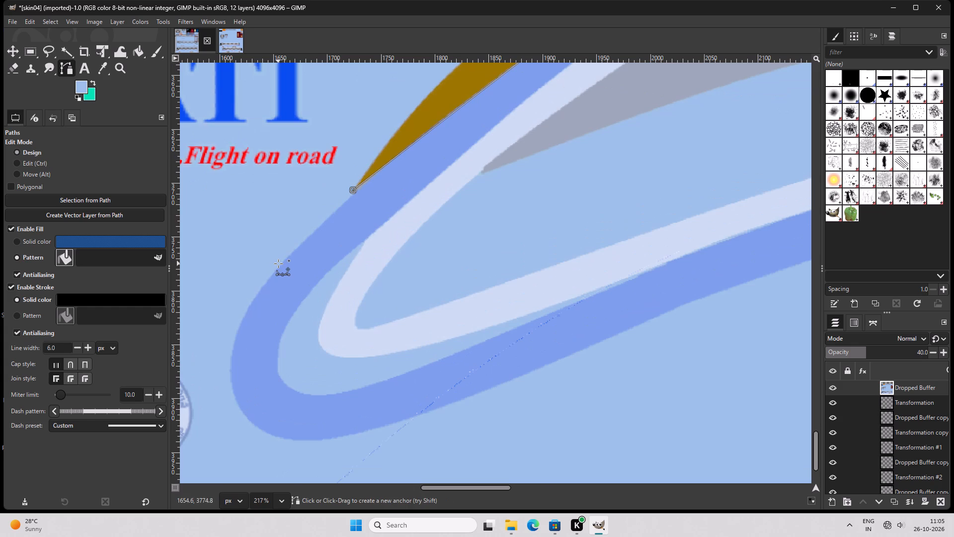
left_click(279, 263)
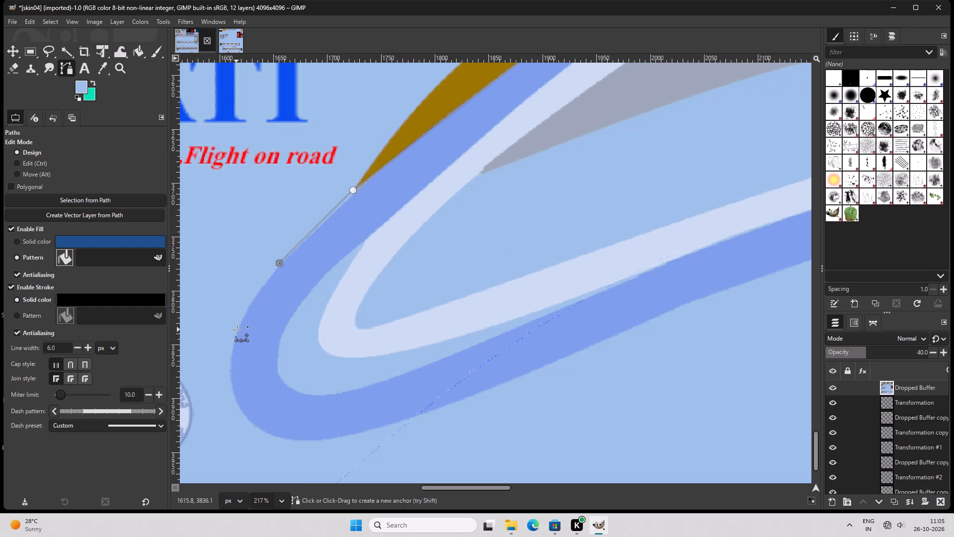
left_click(237, 330)
left_click(234, 387)
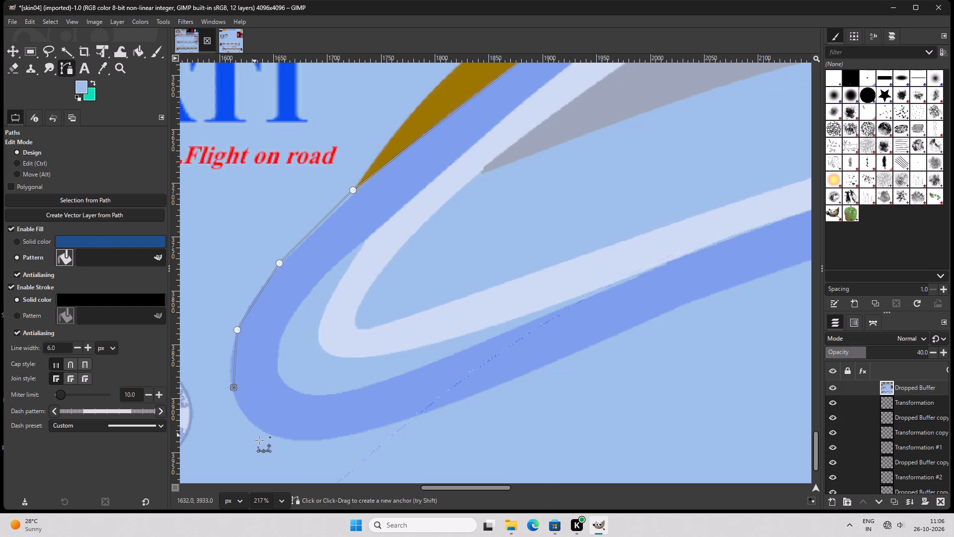
left_click(274, 435)
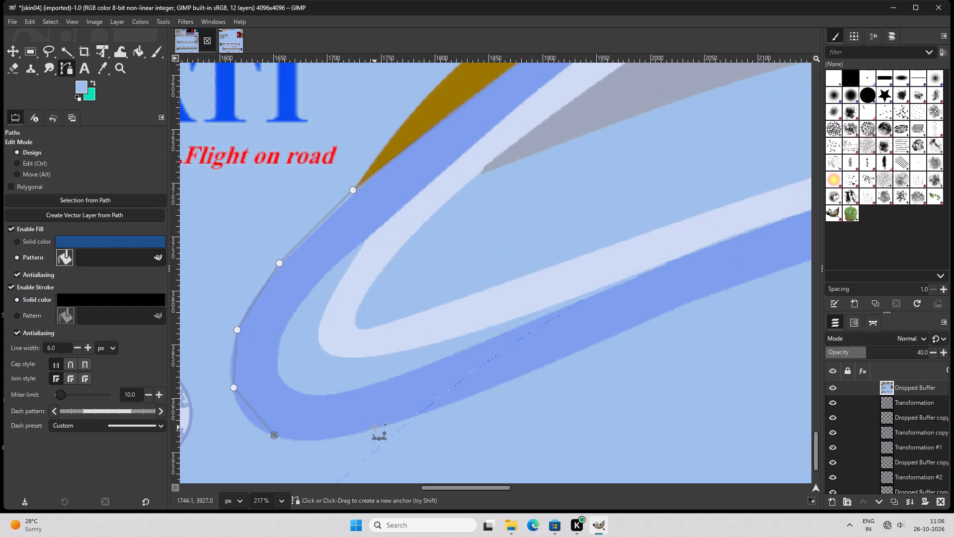
left_click(378, 428)
Extend the path along the blue stripe's lower edge from the bend to above the wheel arches.
left_click(486, 391)
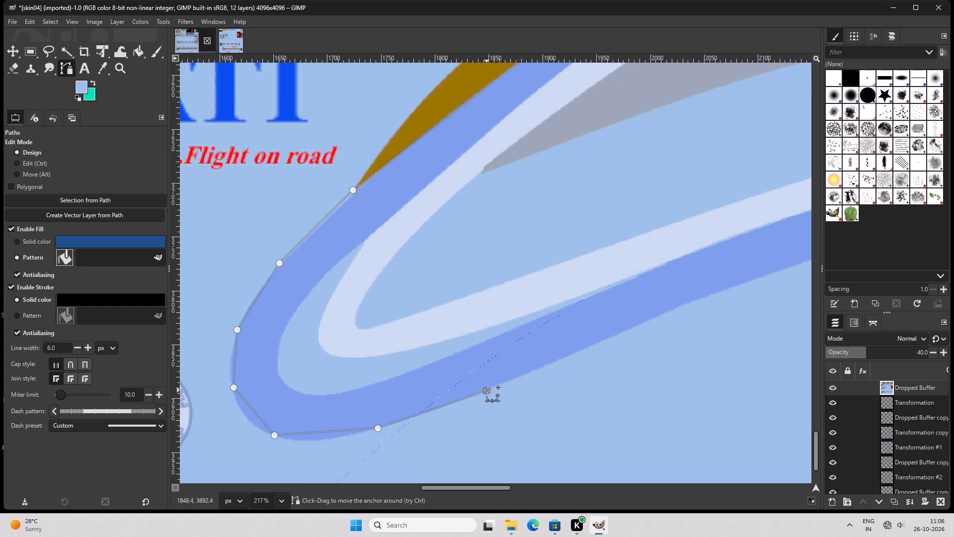
left_click(576, 352)
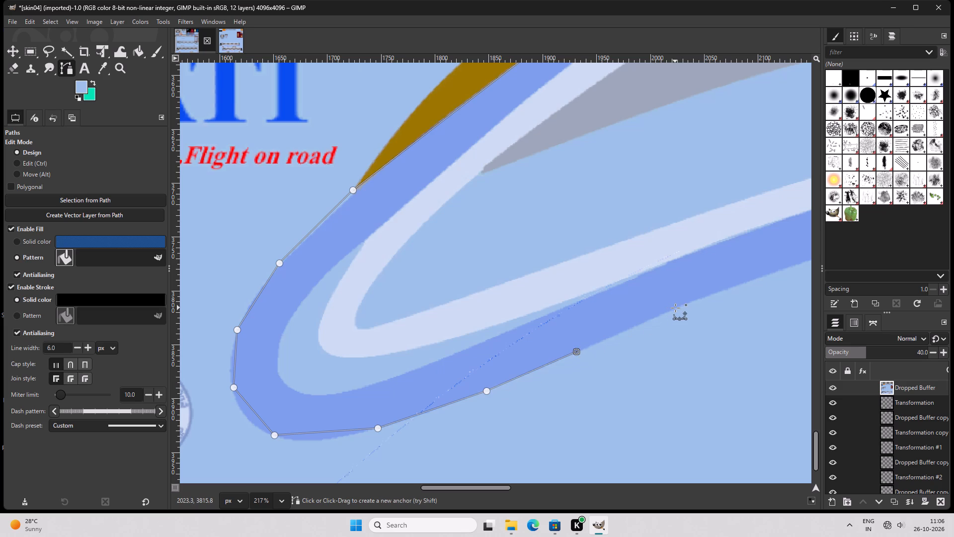
left_click(675, 308)
left_click_drag(498, 486, 540, 483)
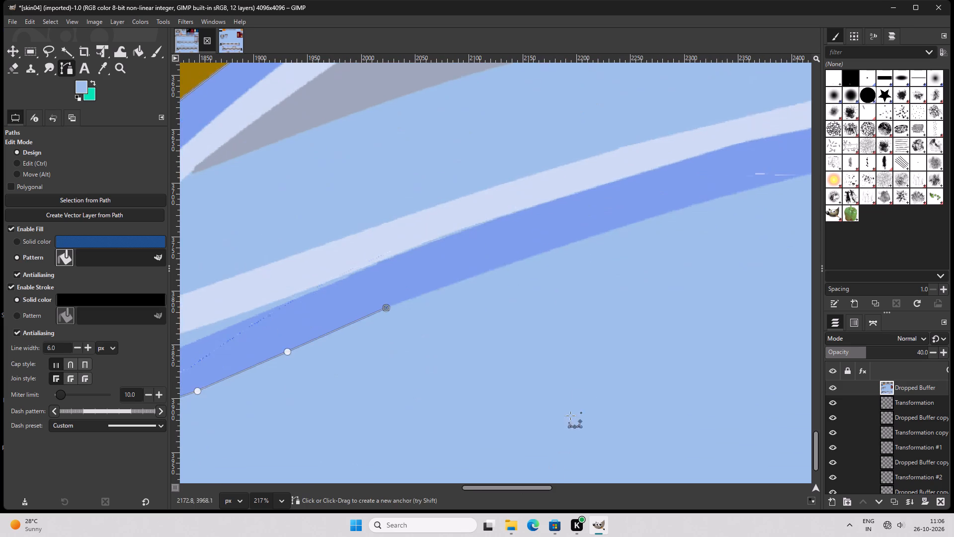
scroll(584, 387, "up", 2)
left_click(641, 310)
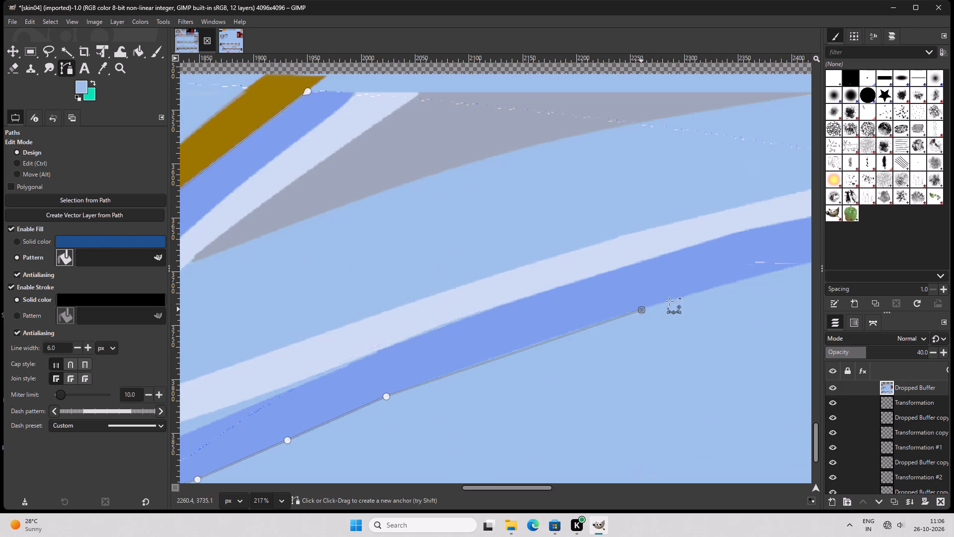
left_click(752, 276)
left_click_drag(545, 488, 564, 485)
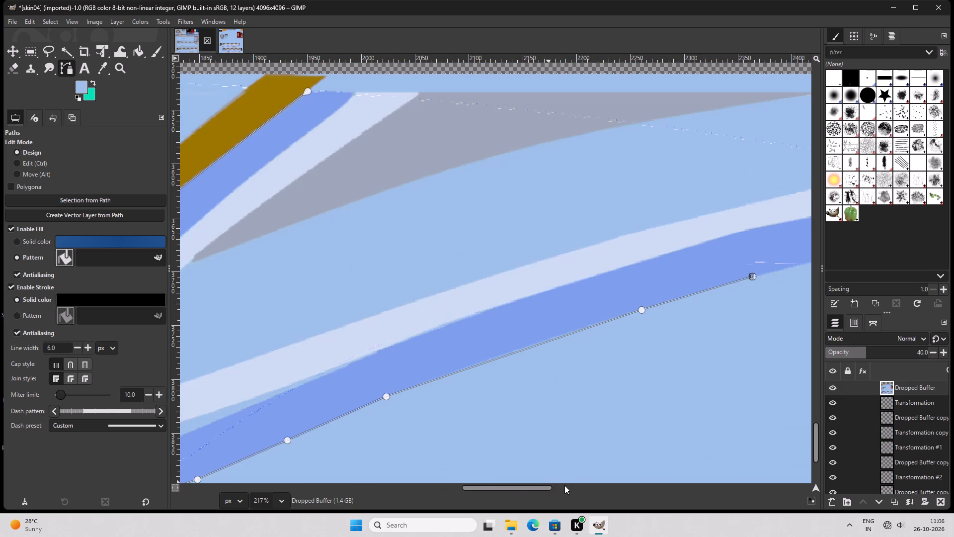
left_click_drag(564, 485, 611, 474)
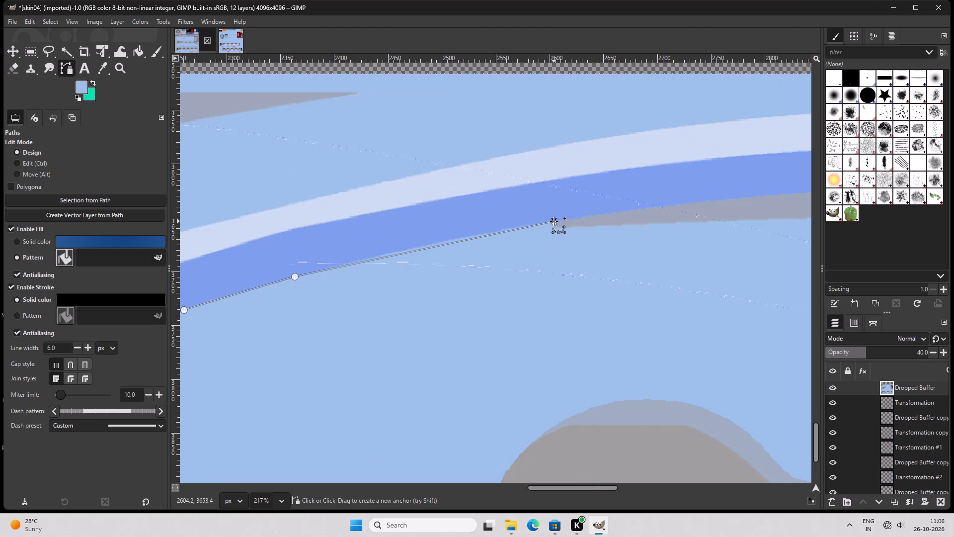
left_click(554, 221)
left_click(673, 205)
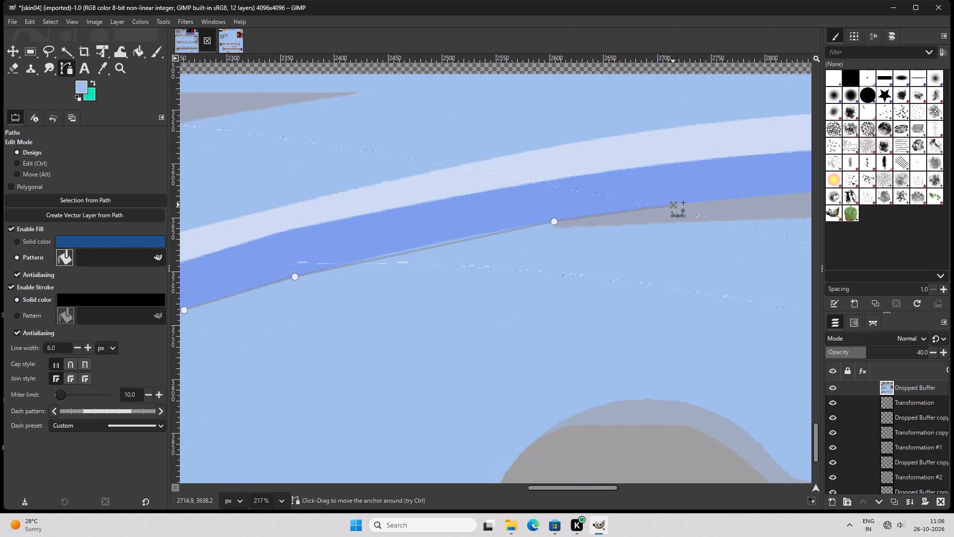
left_click(753, 196)
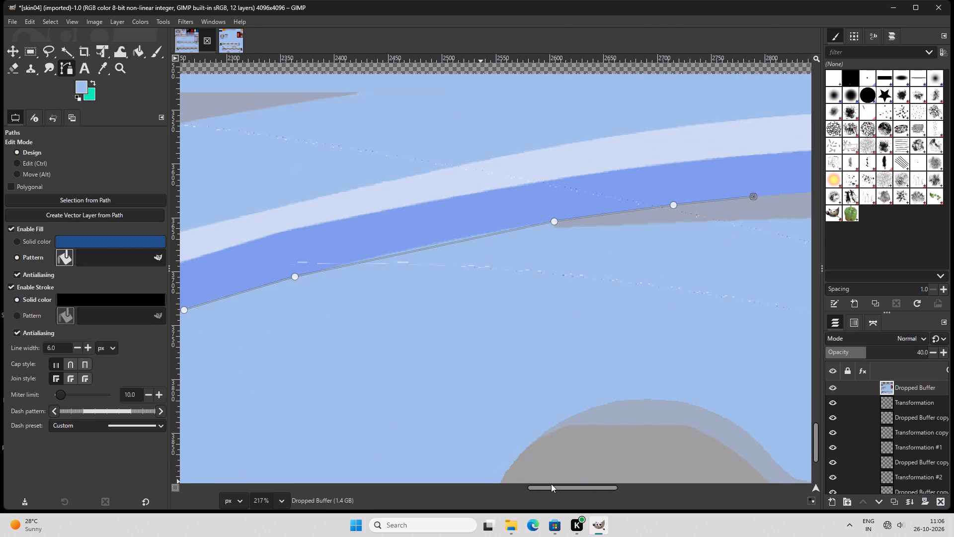
Extend the path along the blue stripe's lower edge, past the wheel arches to just beyond the stripe's far end.
left_click_drag(560, 488, 707, 469)
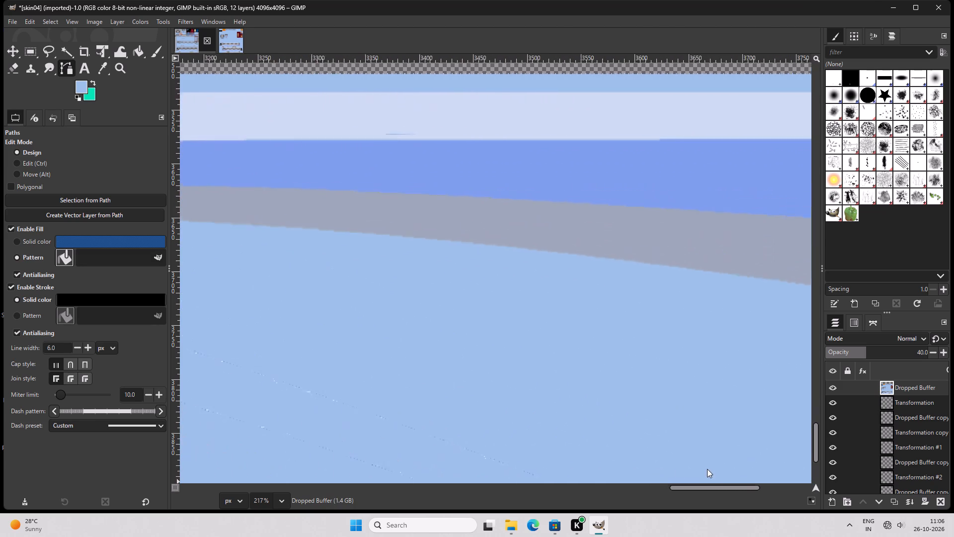
left_click_drag(707, 469, 626, 464)
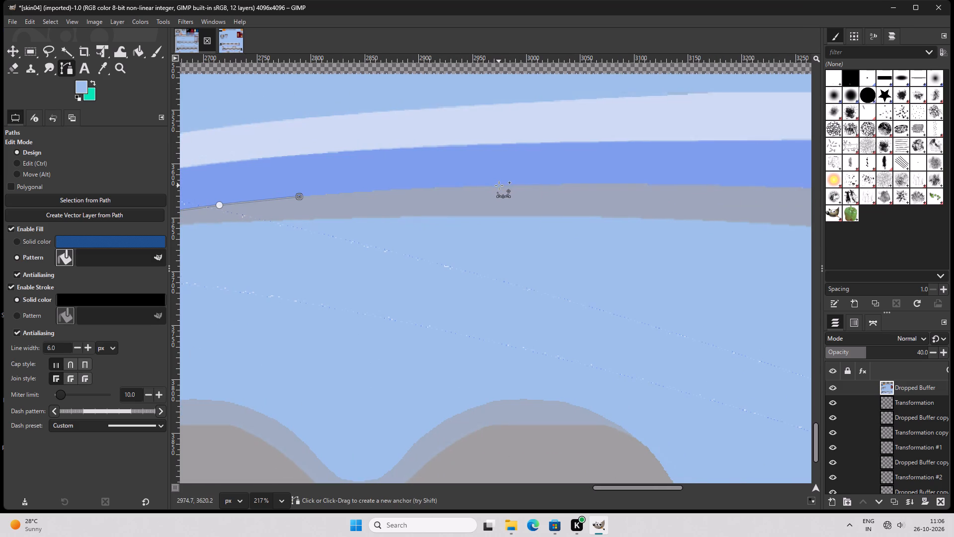
left_click(499, 185)
left_click(646, 182)
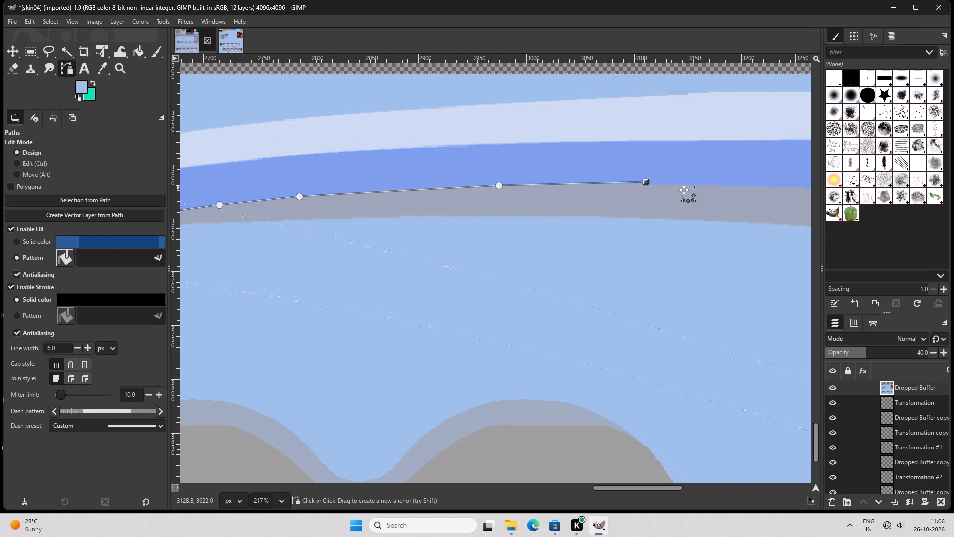
left_click(741, 185)
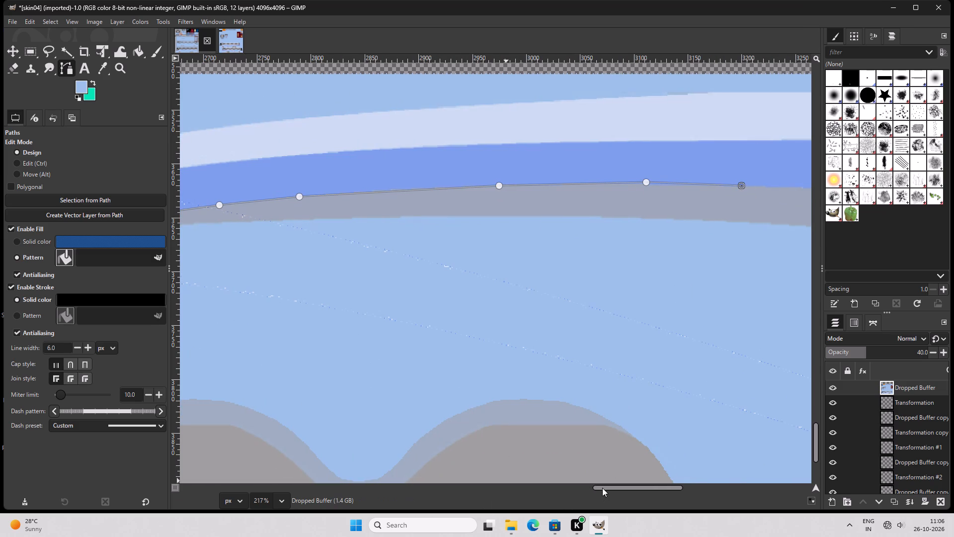
left_click_drag(603, 487, 682, 479)
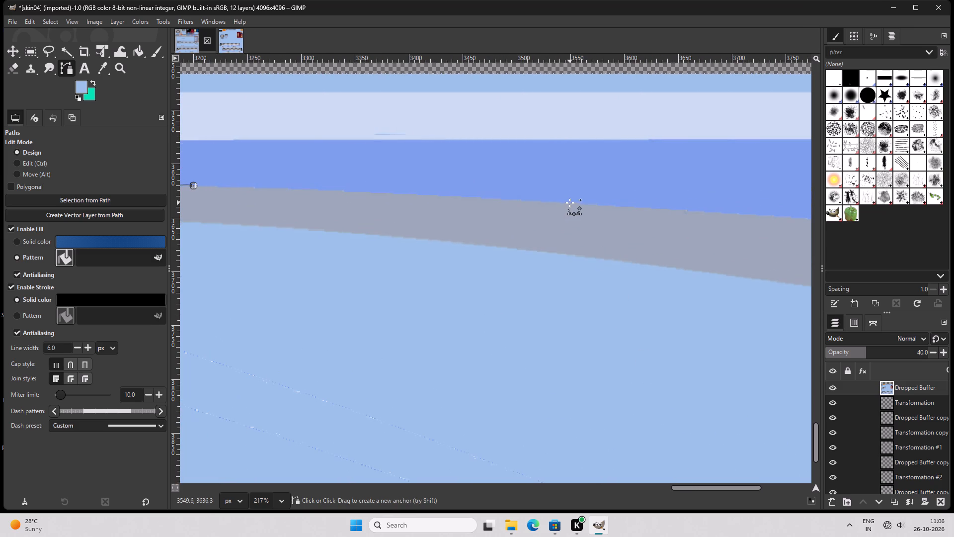
left_click(570, 203)
left_click(708, 211)
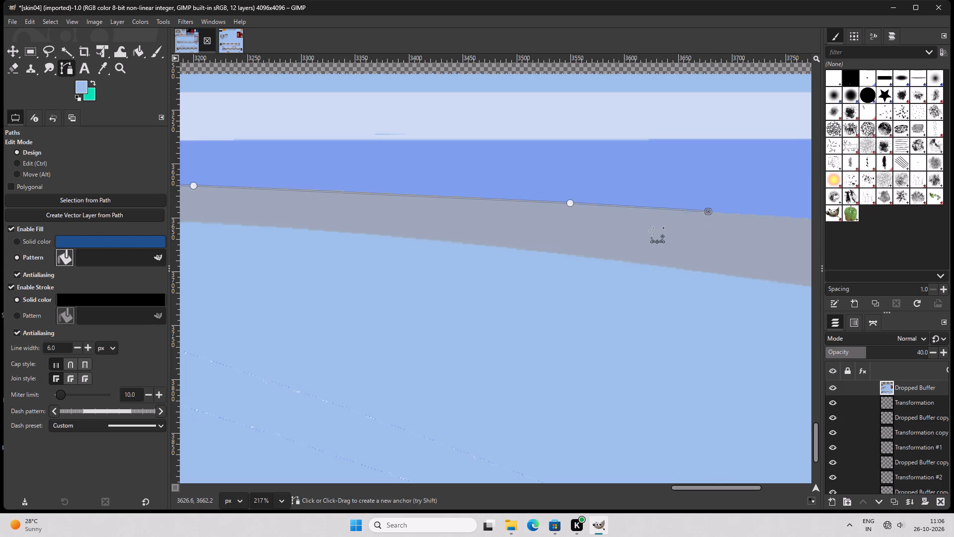
left_click_drag(710, 484, 772, 484)
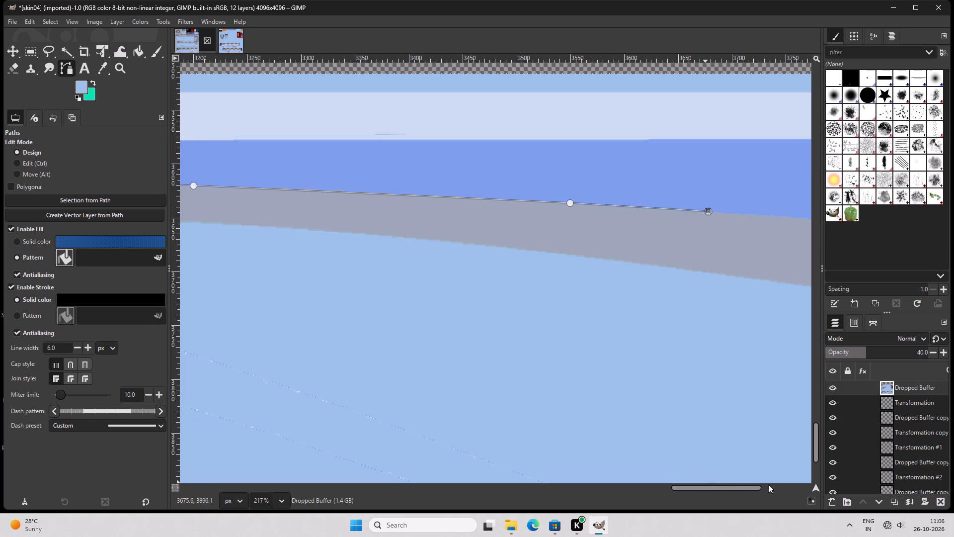
left_click_drag(758, 488, 794, 487)
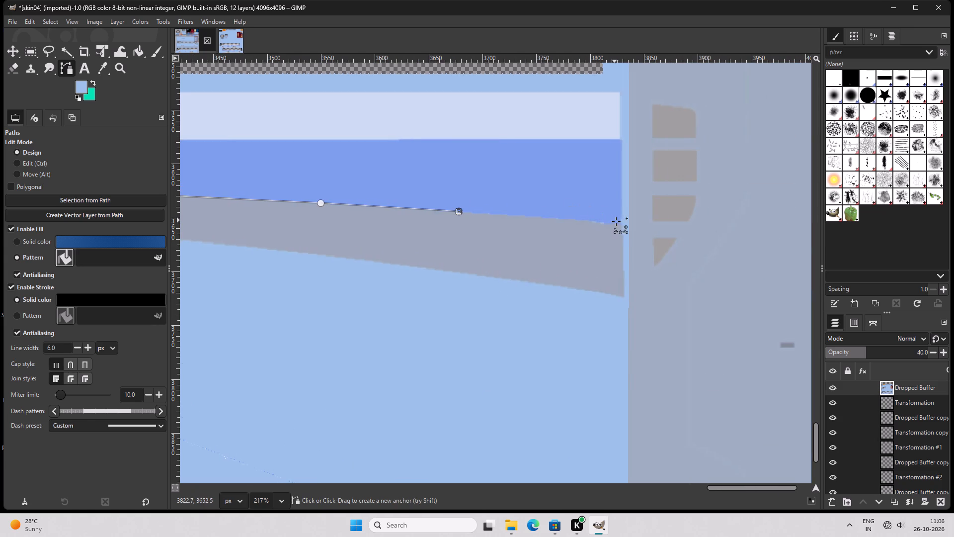
left_click(621, 223)
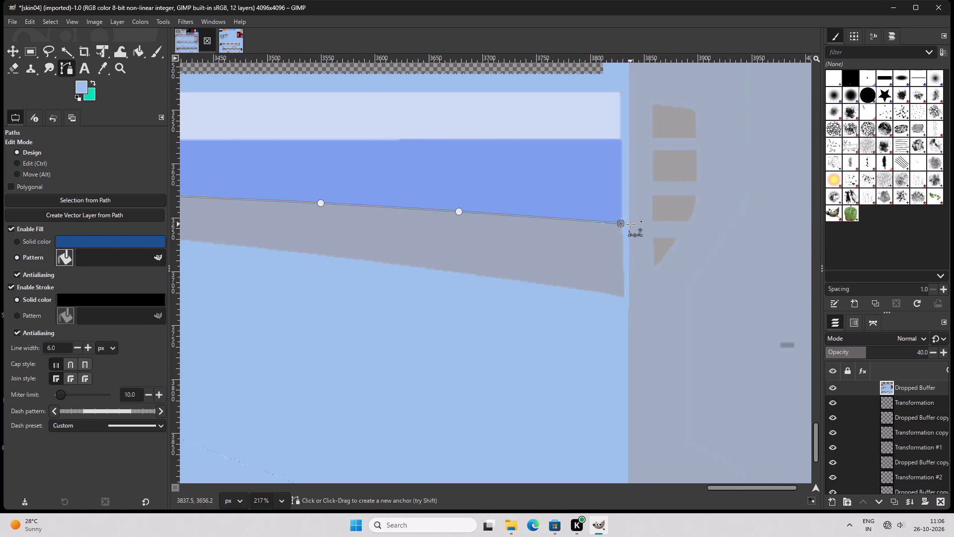
left_click(631, 224)
Carry the path up across the blue stripe's far end and back along its upper edge to above the wheel arches.
left_click(630, 140)
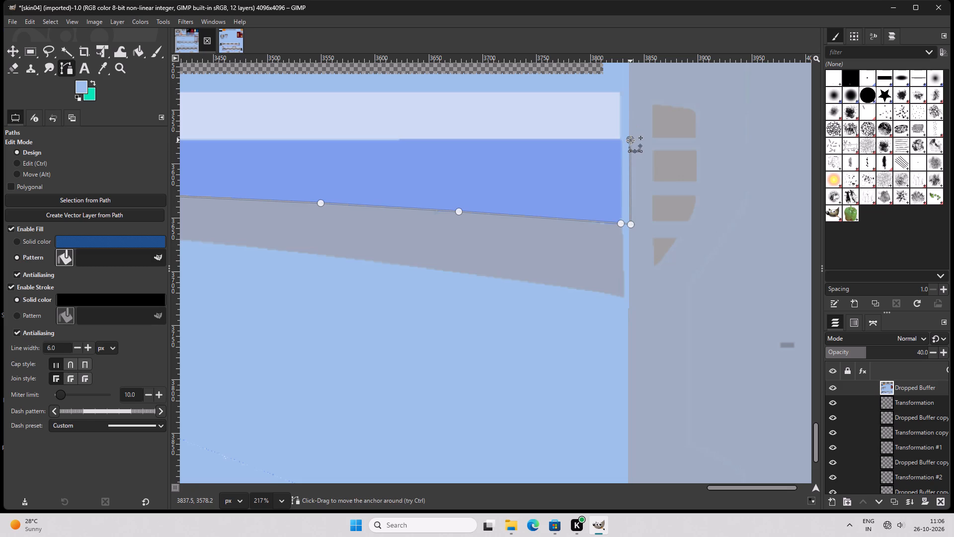
left_click(570, 138)
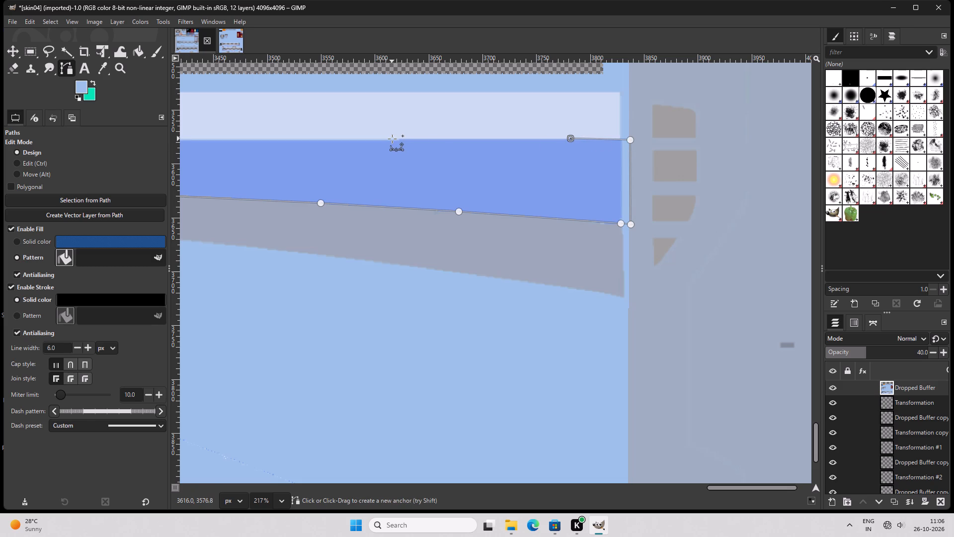
left_click(392, 140)
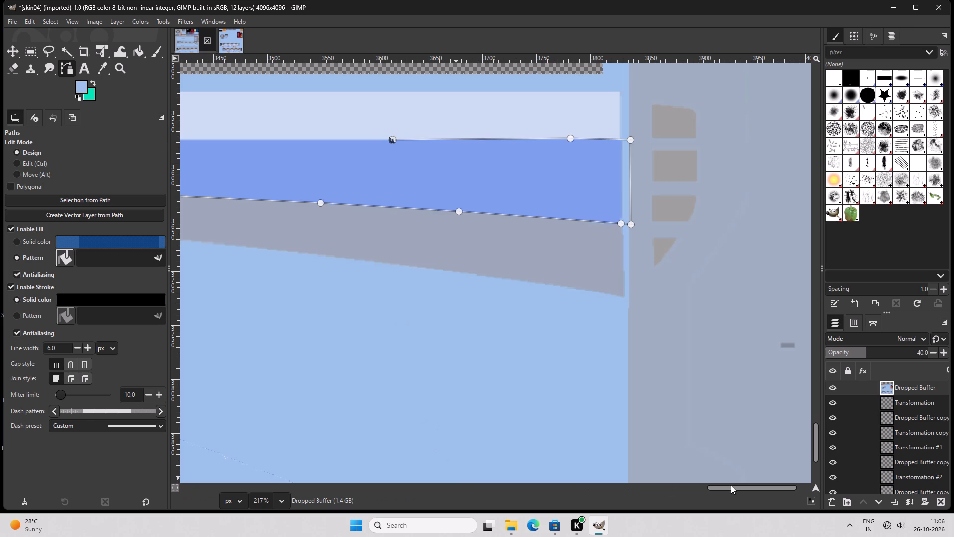
left_click_drag(731, 485, 652, 482)
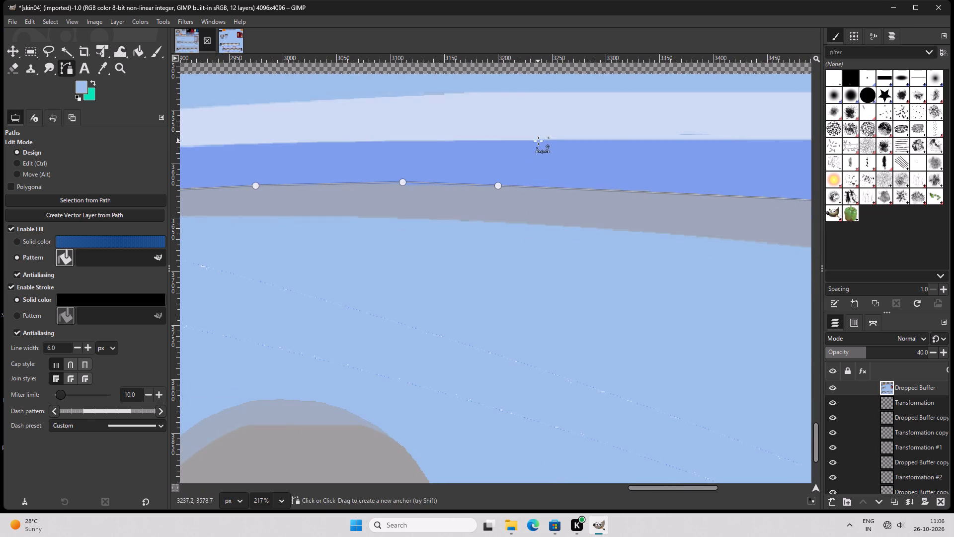
left_click(538, 140)
left_click(378, 142)
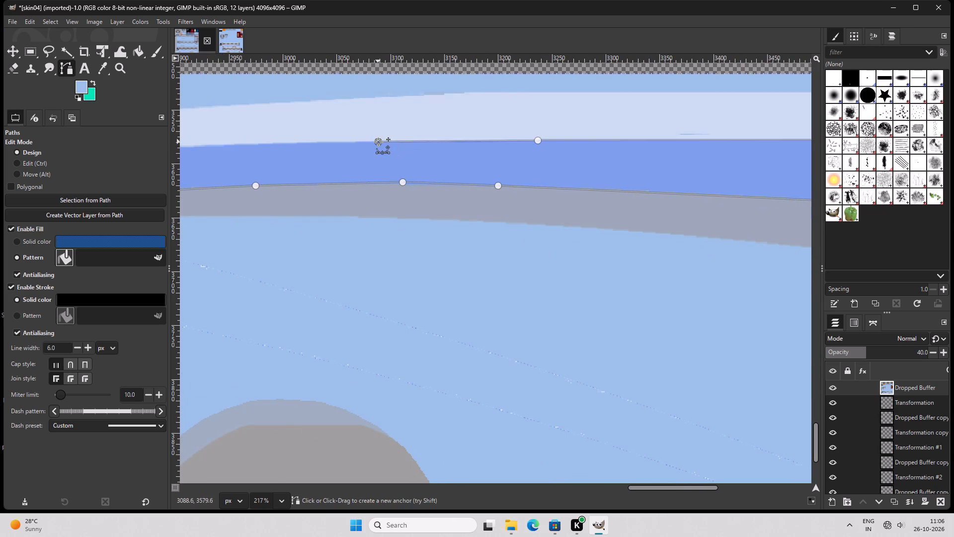
left_click(265, 143)
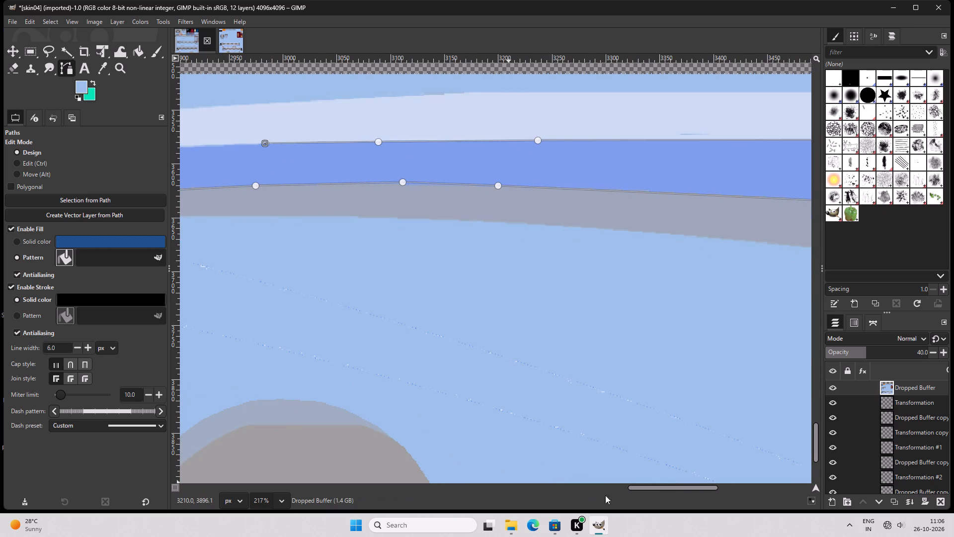
Continue the path along the blue stripe's upper edge, from above the wheel arches down toward the bend.
left_click_drag(645, 488, 546, 485)
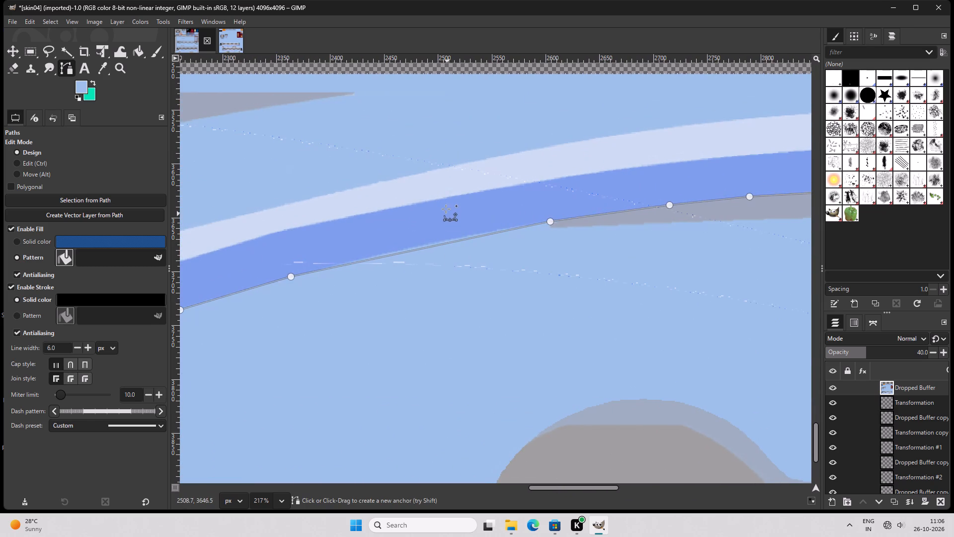
left_click(442, 198)
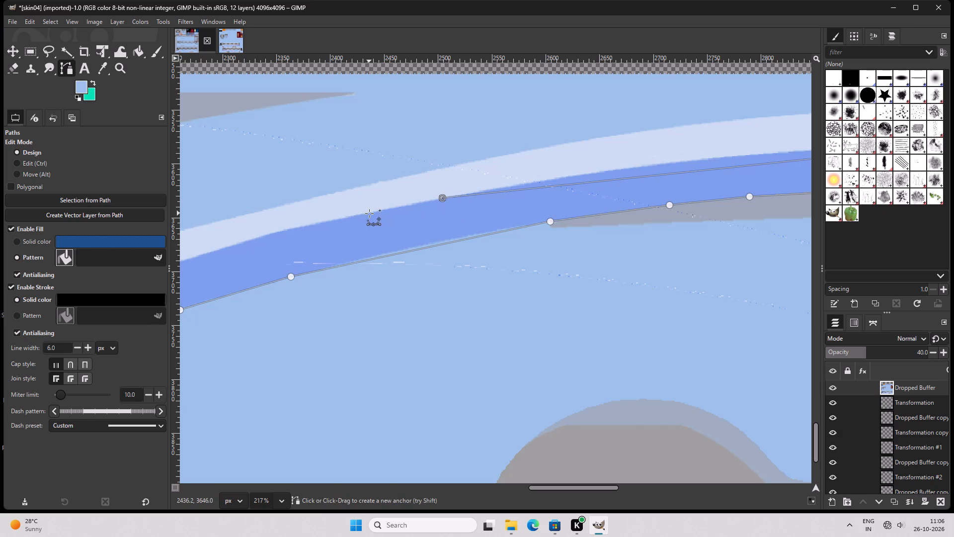
left_click(299, 227)
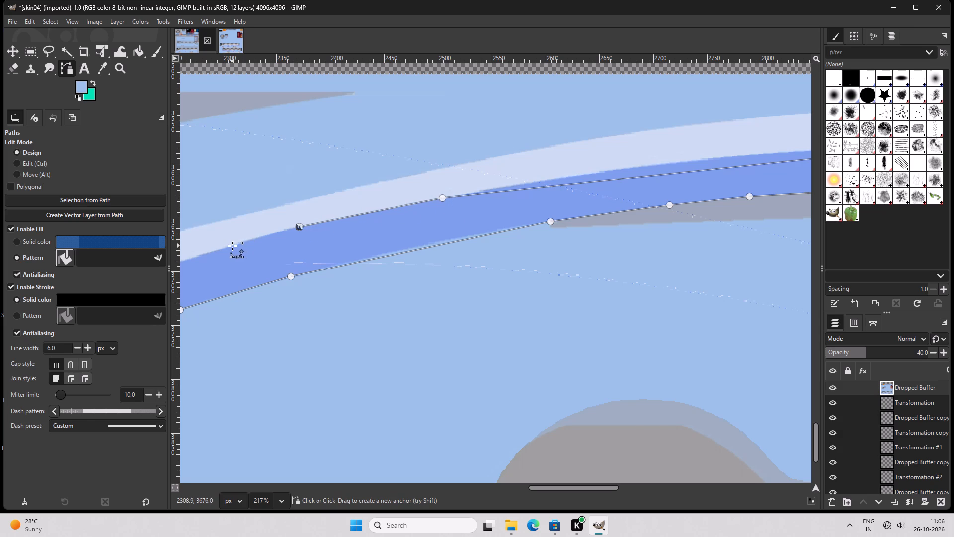
left_click(231, 246)
left_click_drag(570, 489, 520, 489)
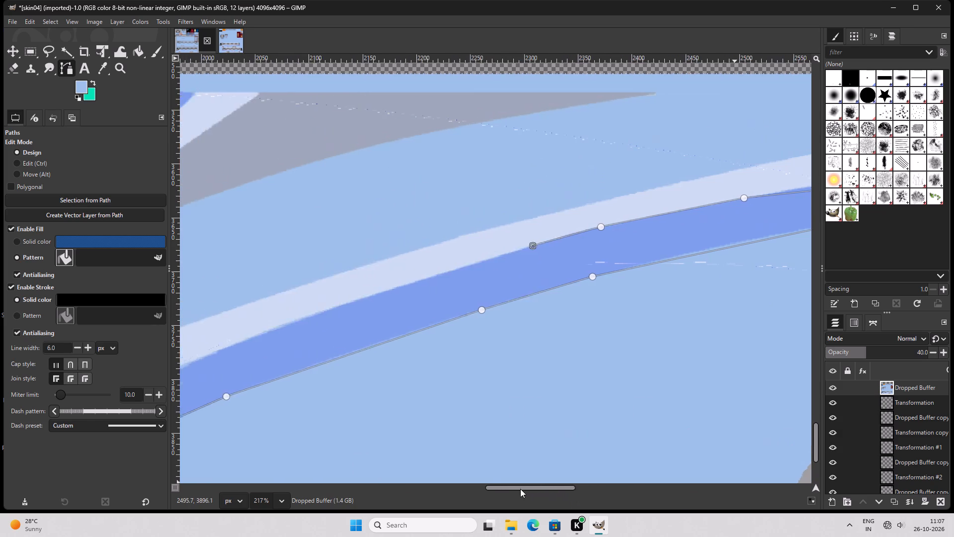
left_click_drag(520, 489, 495, 489)
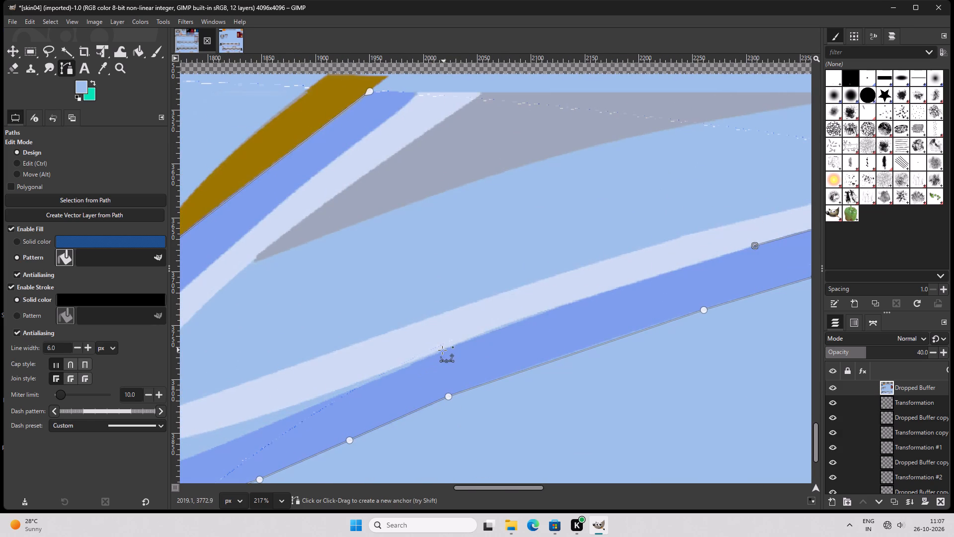
left_click(441, 351)
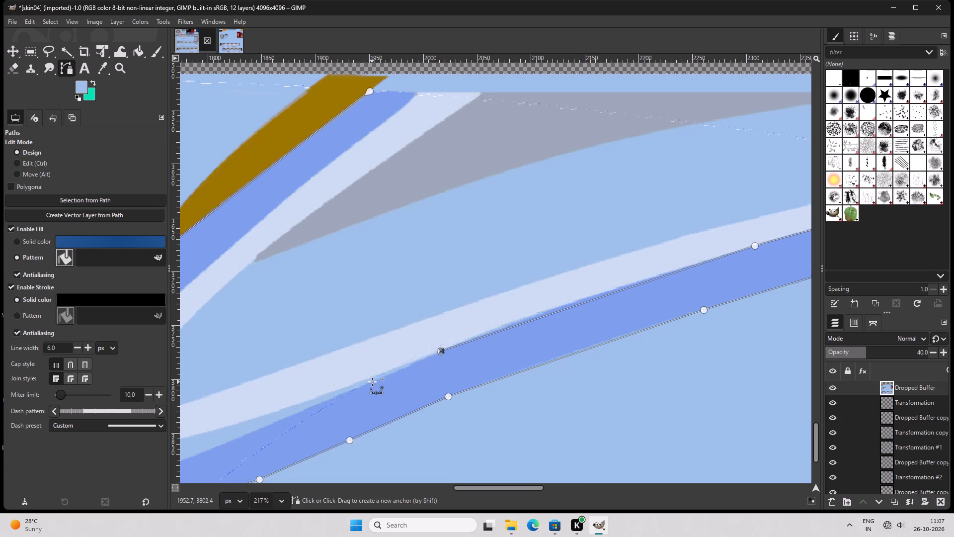
left_click(371, 382)
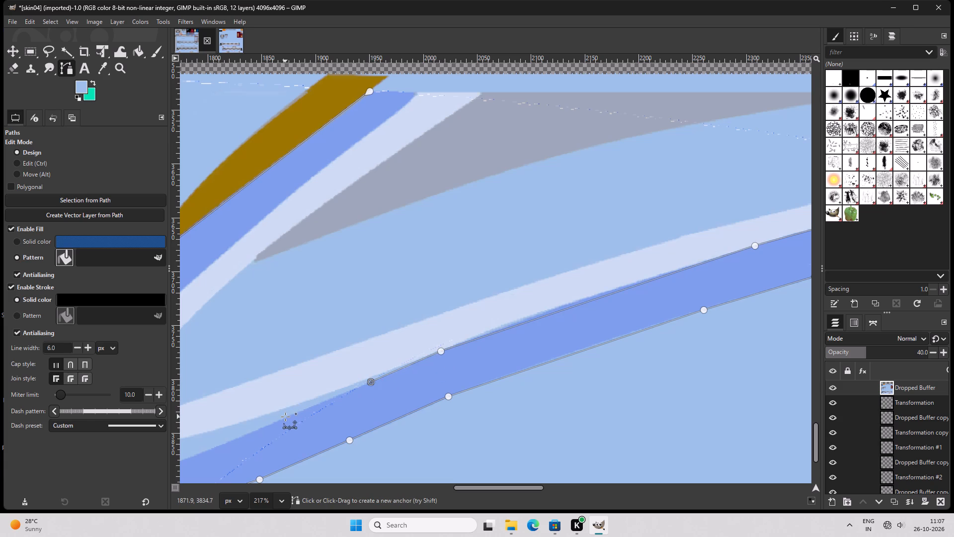
left_click(285, 417)
Trace the blue stripe's inner edge around the bend and up beside the gold wedge, closing the path at its starting anchor.
left_click_drag(498, 485, 451, 491)
scroll(441, 460, "down", 2)
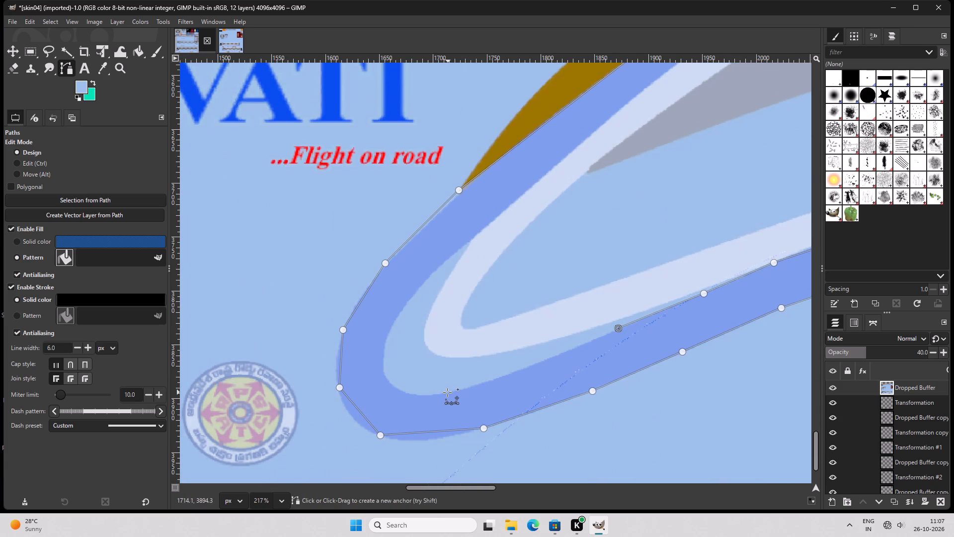
left_click(446, 392)
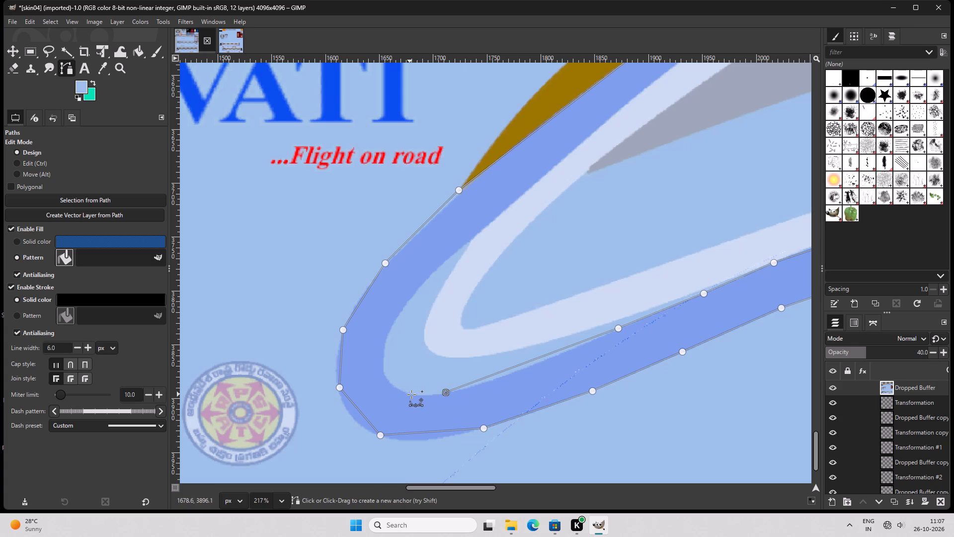
left_click(410, 394)
left_click(385, 350)
left_click(402, 311)
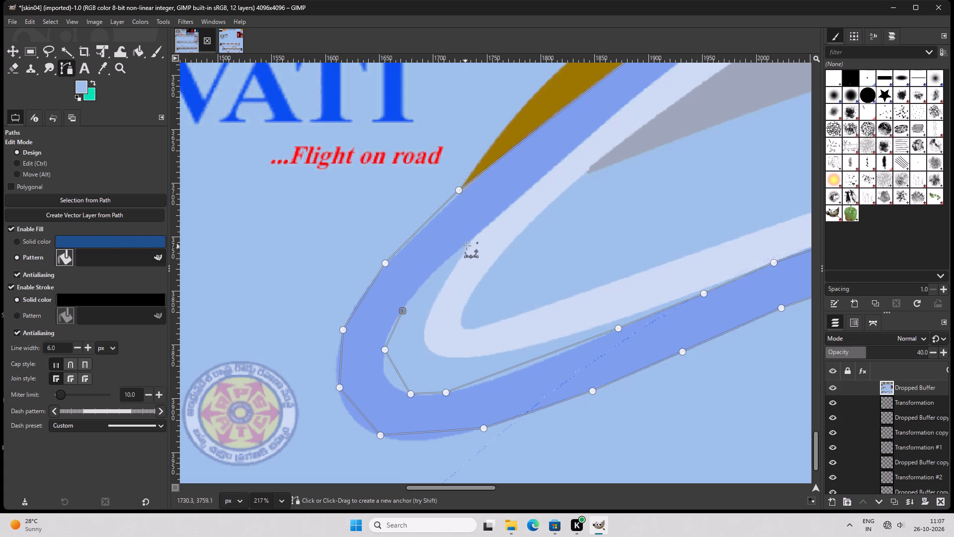
left_click(470, 241)
scroll(470, 241, "up", 3)
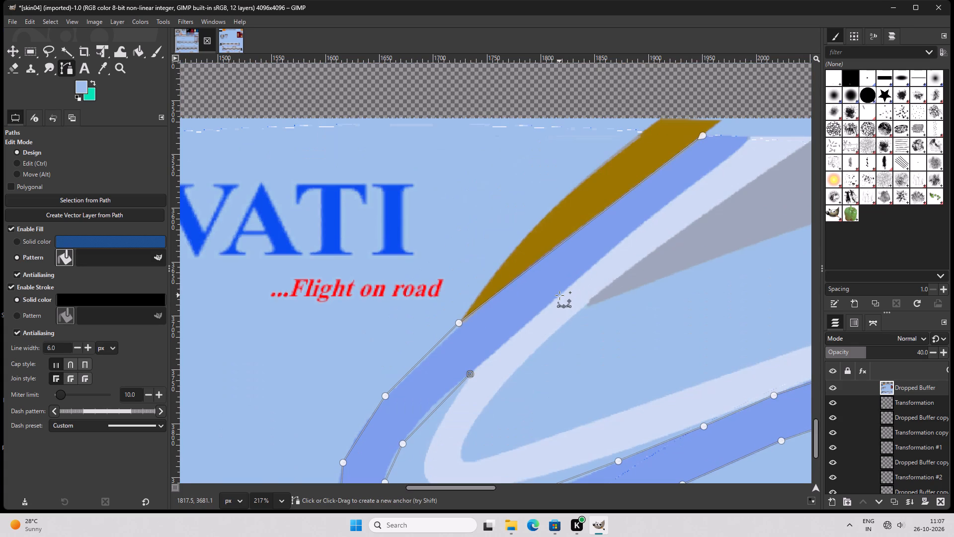
left_click(559, 295)
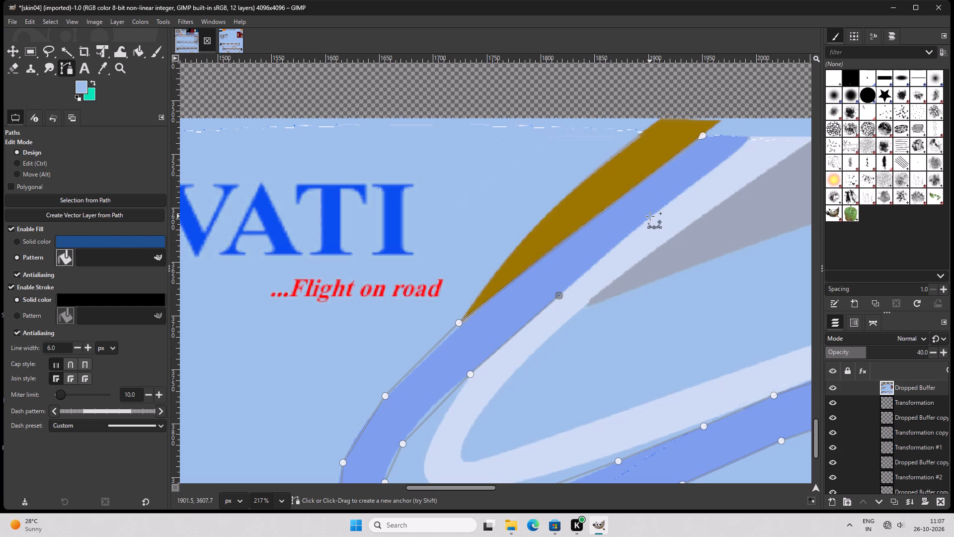
left_click(650, 216)
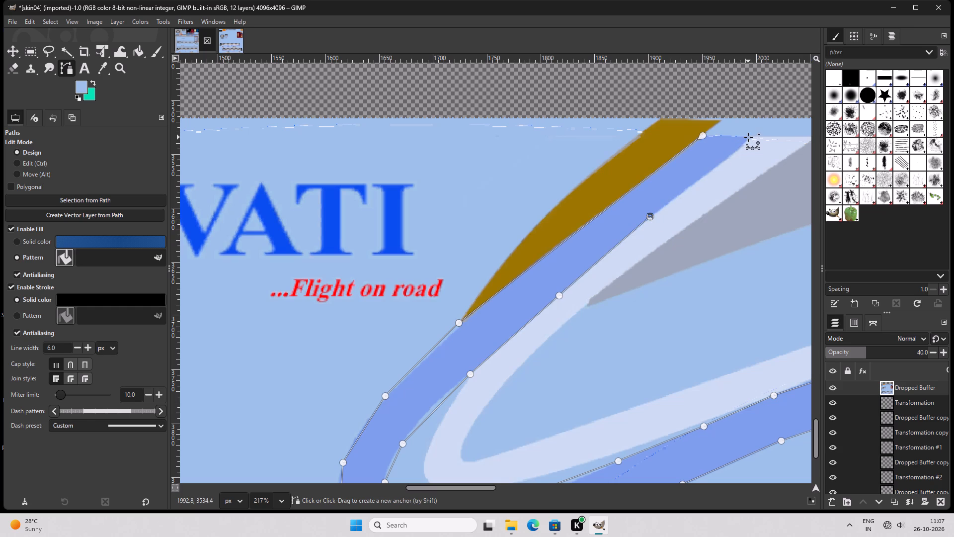
left_click(748, 137)
left_click(704, 135)
Insert an anchor near the top end of the blue stripe's inner edge and pull the path onto the edge.
scroll(757, 183, "up", 2, "ctrl")
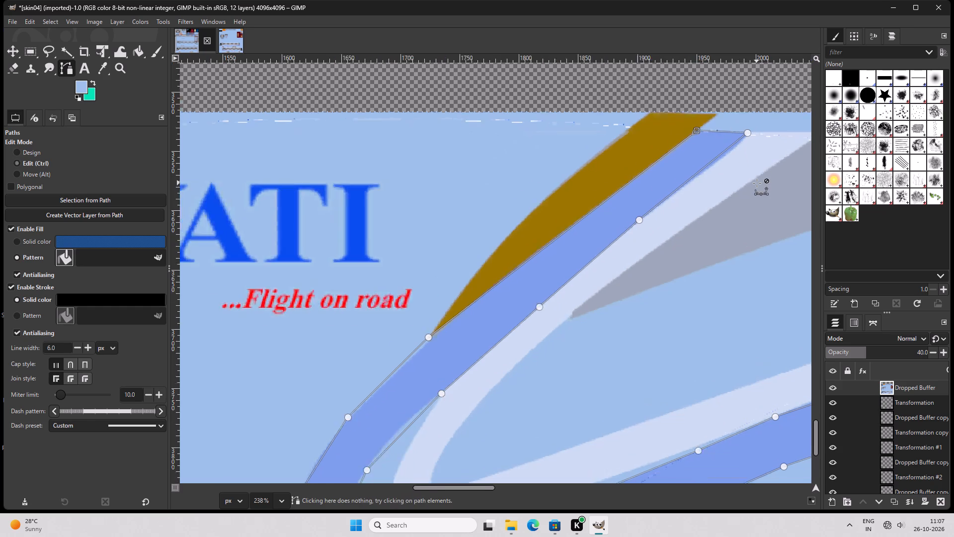
scroll(757, 183, "up", 6, "ctrl")
left_click_drag(651, 155, 657, 158, "ctrl")
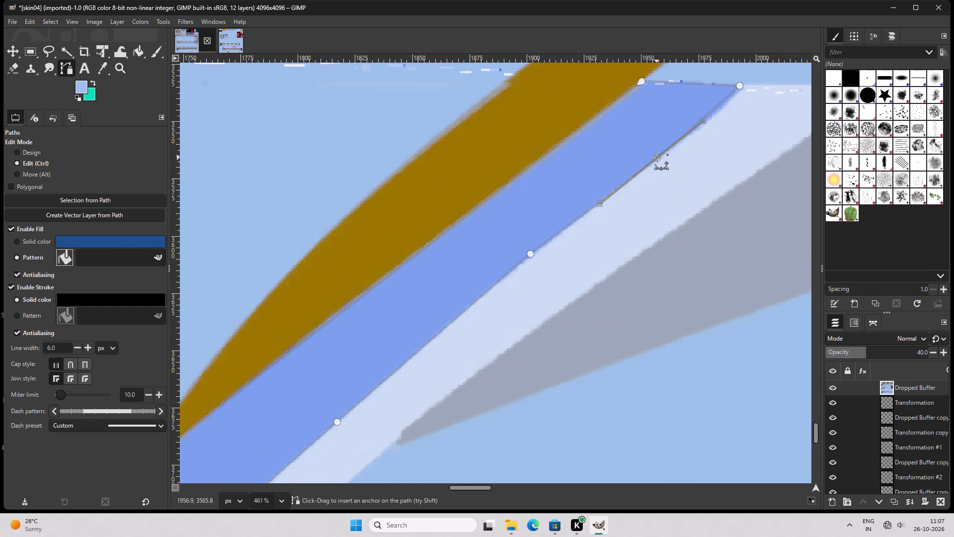
left_click_drag(657, 158, 657, 158, "ctrl")
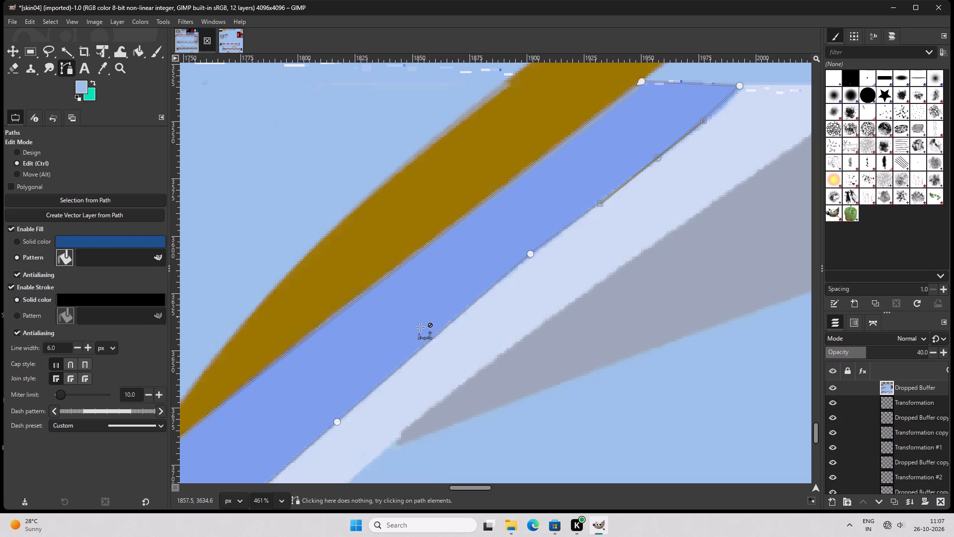
Add anchors along the upper edge of the blue stripe's lower arm, pulling the path onto the edge toward the bend.
scroll(415, 340, "down", 5)
scroll(419, 426, "down", 5)
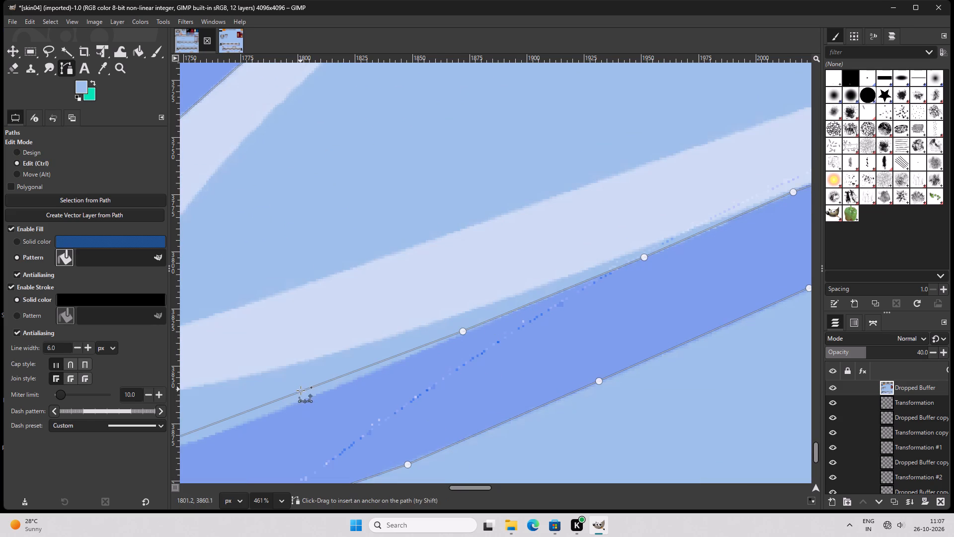
left_click_drag(301, 391, 306, 397, "ctrl")
left_click_drag(468, 487, 441, 491)
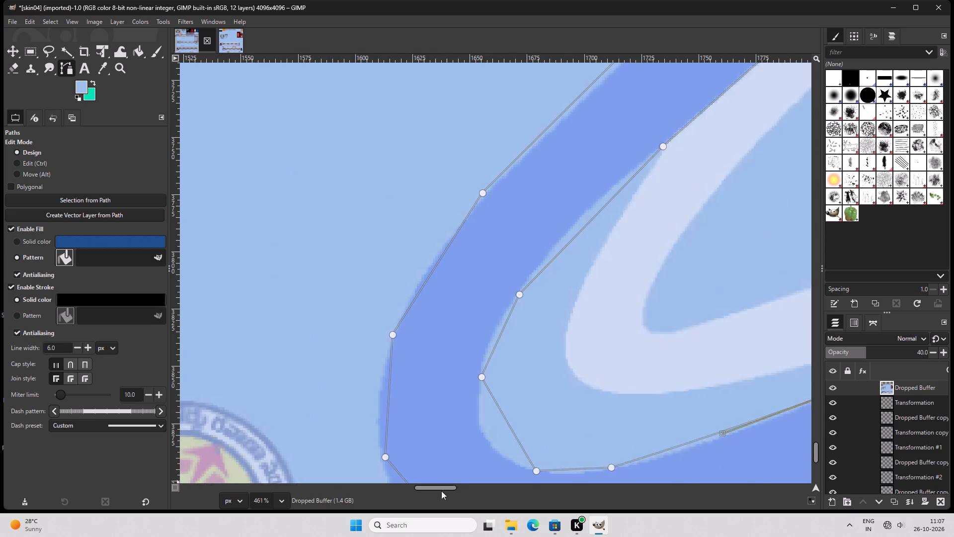
left_click_drag(441, 491, 446, 492)
scroll(452, 406, "down", 2)
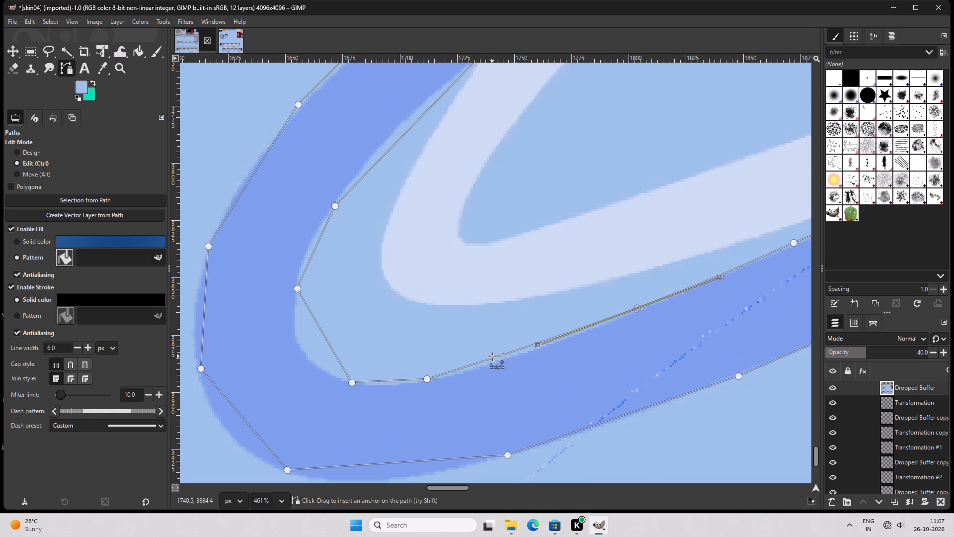
left_click_drag(491, 357, 497, 361, "ctrl")
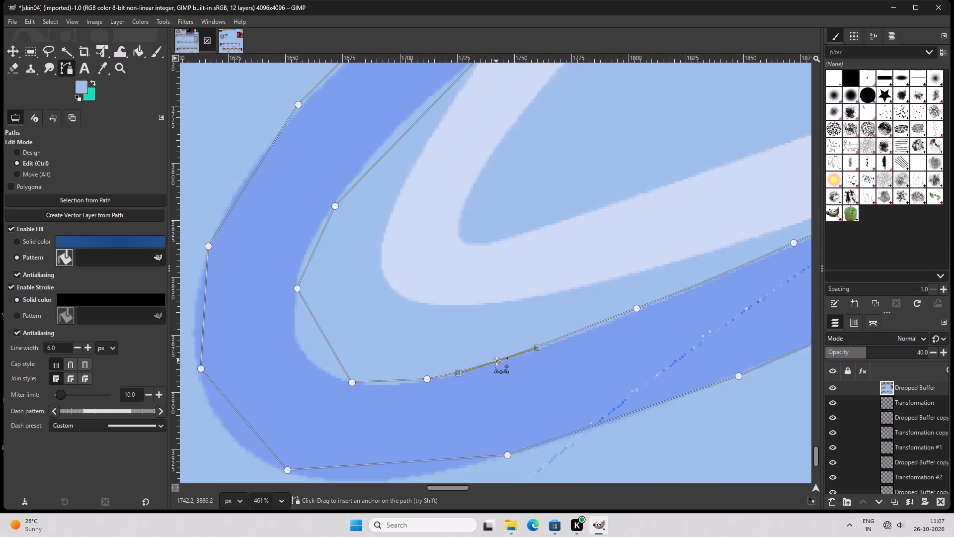
left_click_drag(497, 361, 497, 361, "ctrl")
left_click(570, 333, "ctrl")
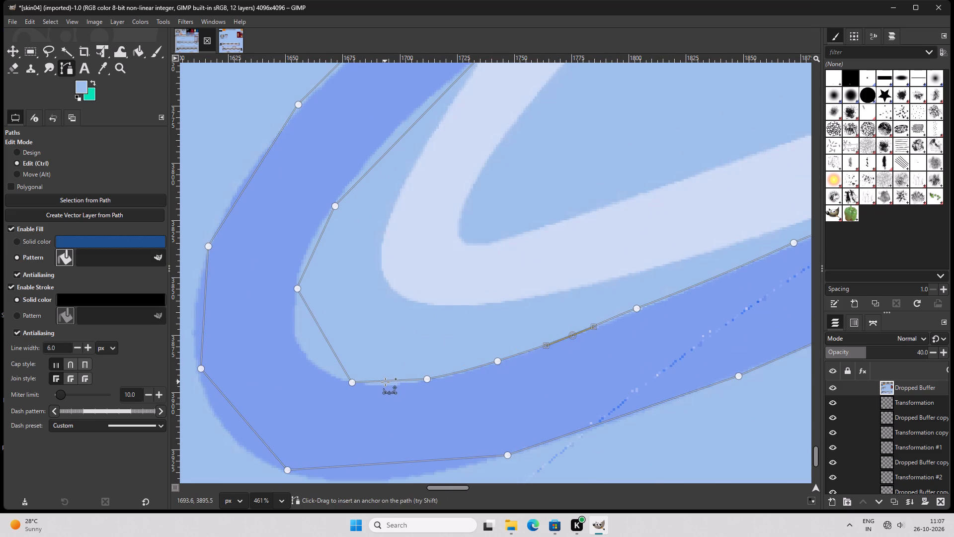
Curve the path around the inside of the blue stripe's bend and up its inner edge by inserting and shifting anchors.
left_click_drag(383, 380, 384, 384, "ctrl")
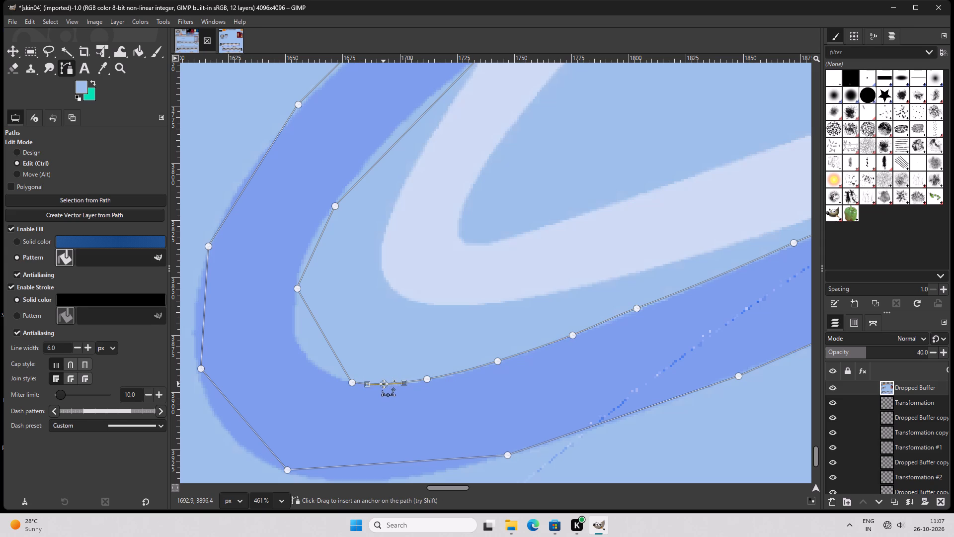
left_click_drag(384, 384, 384, 385, "ctrl")
left_click_drag(323, 337, 302, 351, "ctrl")
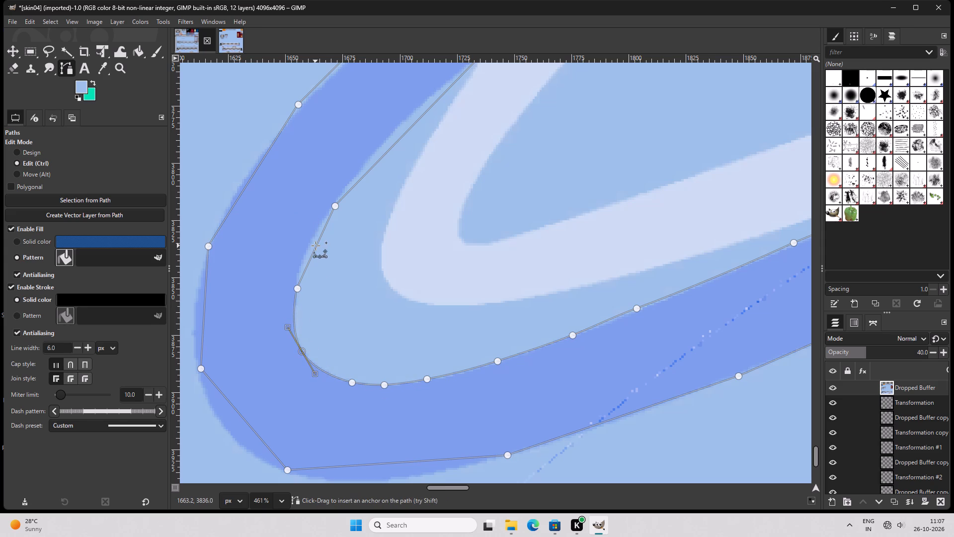
left_click_drag(316, 246, 311, 241, "ctrl")
scroll(386, 195, "up", 3)
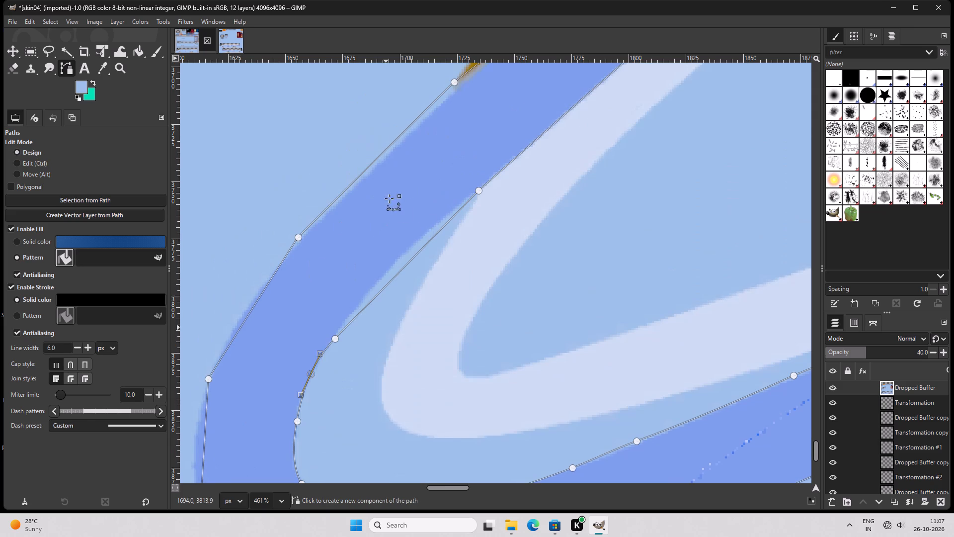
left_click_drag(408, 263, 403, 256, "ctrl")
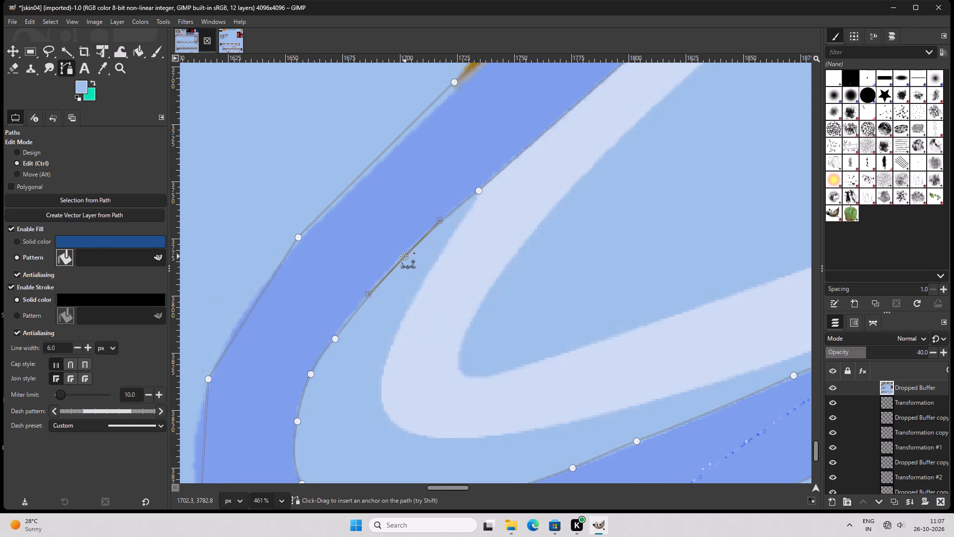
left_click_drag(403, 256, 402, 256, "ctrl")
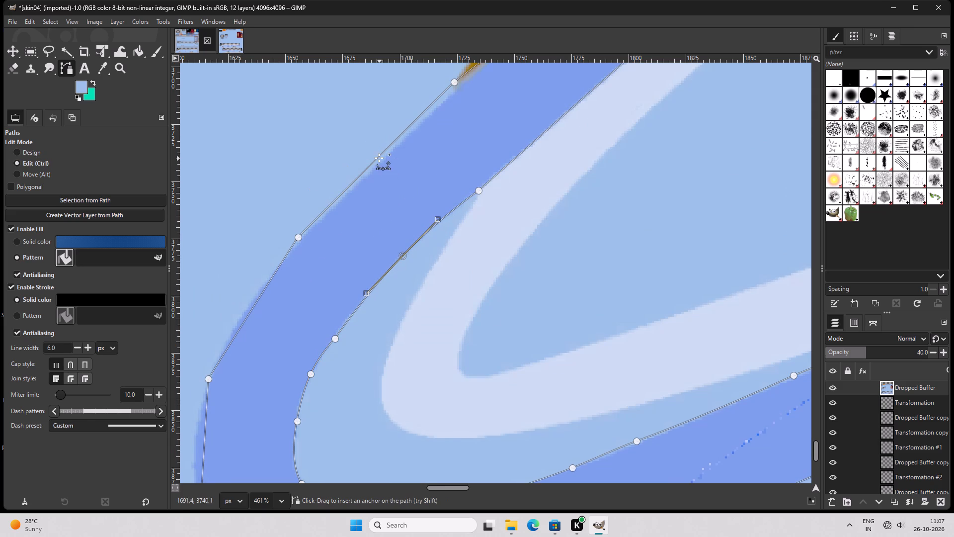
Insert an anchor on the blue stripe's outer edge below the gold wedge's tip and pull the path onto the edge.
left_click_drag(377, 157, 382, 159, "ctrl")
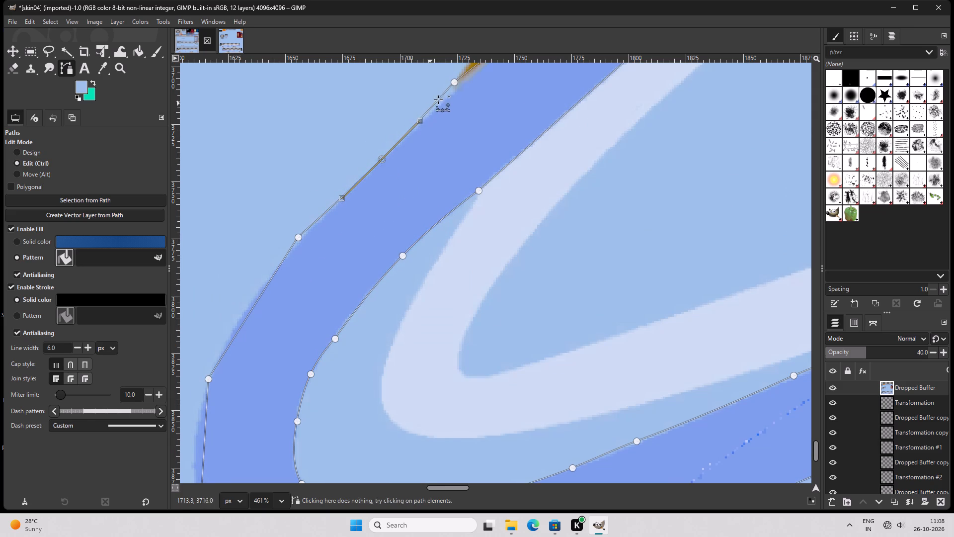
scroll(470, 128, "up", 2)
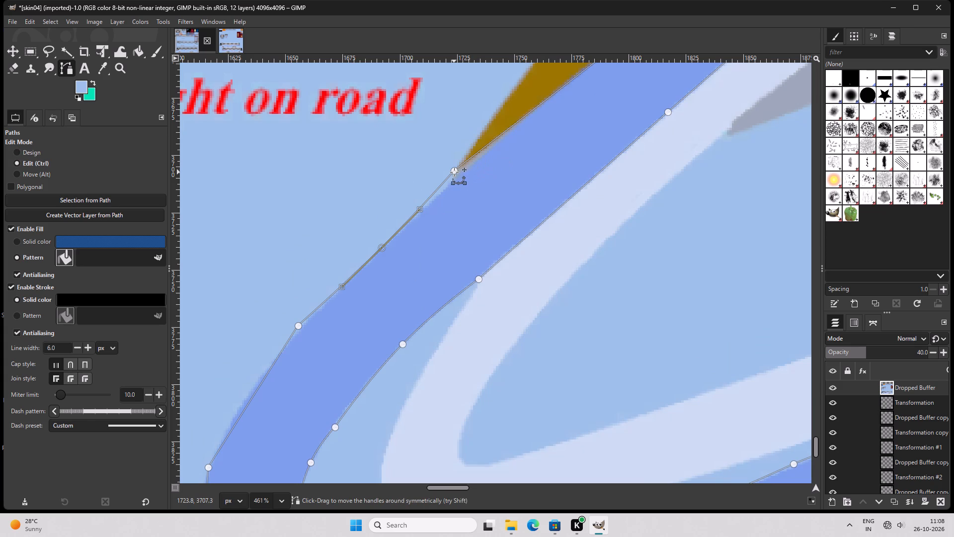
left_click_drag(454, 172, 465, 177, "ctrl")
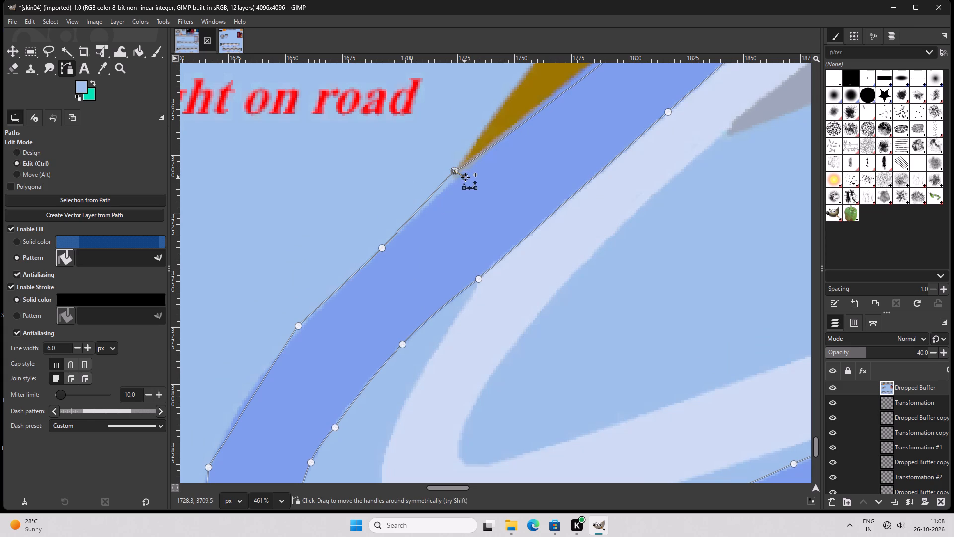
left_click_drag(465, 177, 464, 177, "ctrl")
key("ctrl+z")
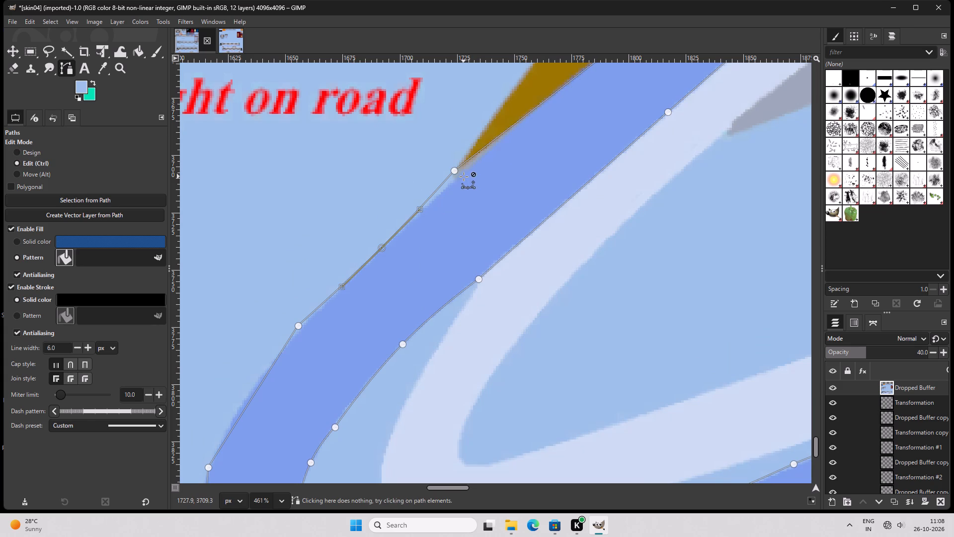
Move the anchor at the gold wedge's tip onto the blue stripe's corner and fit the path segment along the wedge.
left_click_drag(456, 170, 461, 173)
scroll(497, 167, "up", 3)
left_click_drag(608, 192, 608, 186, "ctrl")
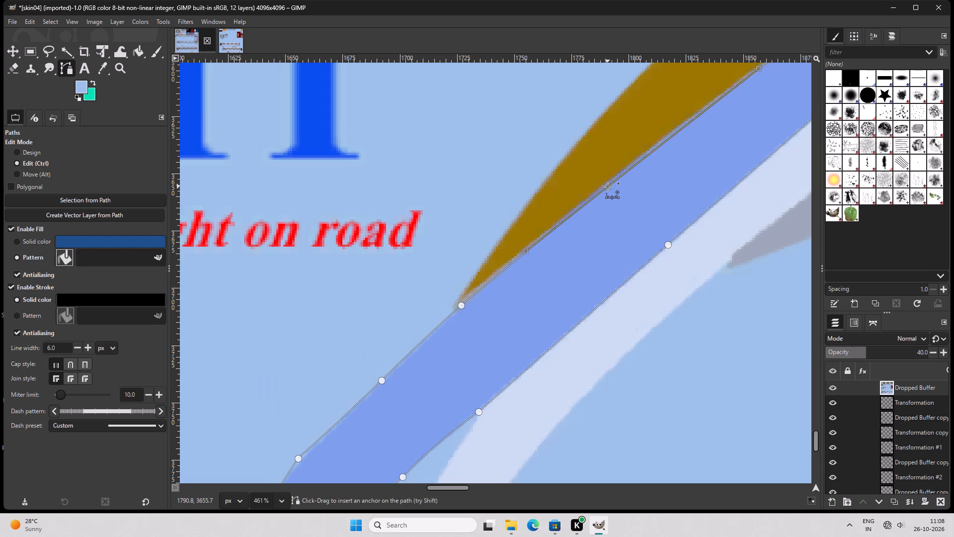
left_click_drag(608, 186, 606, 184, "ctrl")
scroll(652, 181, "up", 3)
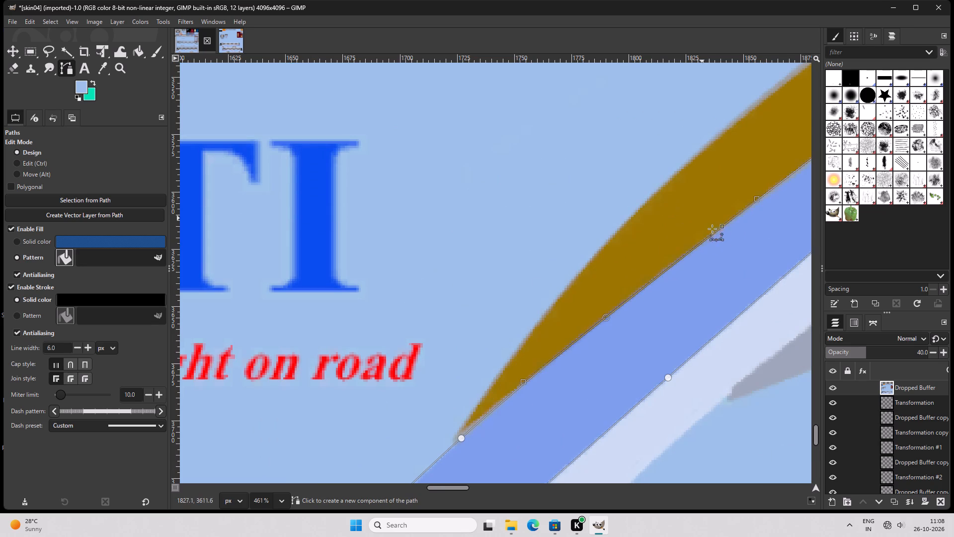
Fit the path to the outer edge above the blue stripe's bend by adding two anchors and shifting the existing one.
scroll(534, 333, "down", 5, "ctrl")
scroll(504, 303, "down", 1, "ctrl")
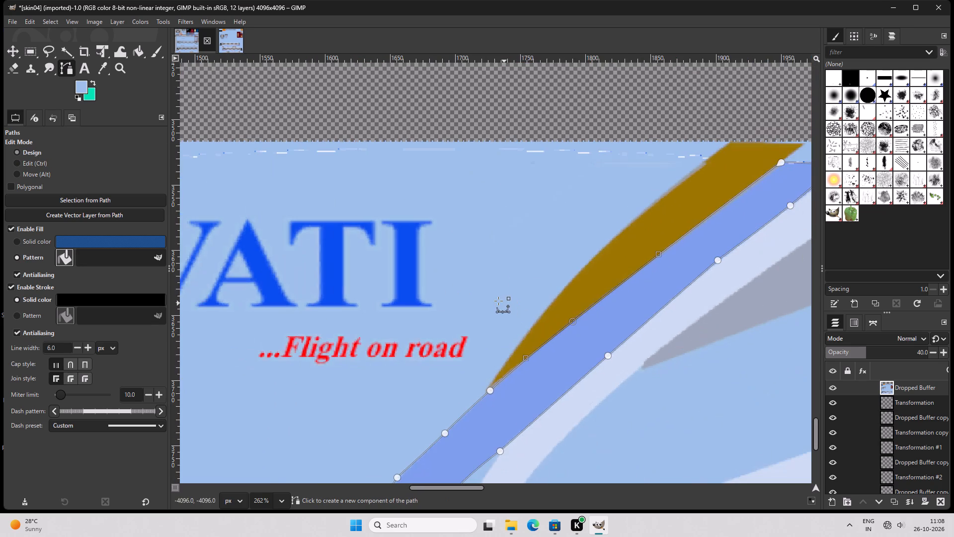
scroll(422, 295, "down", 4)
scroll(306, 398, "up", 6, "ctrl")
scroll(442, 291, "up", 2, "ctrl")
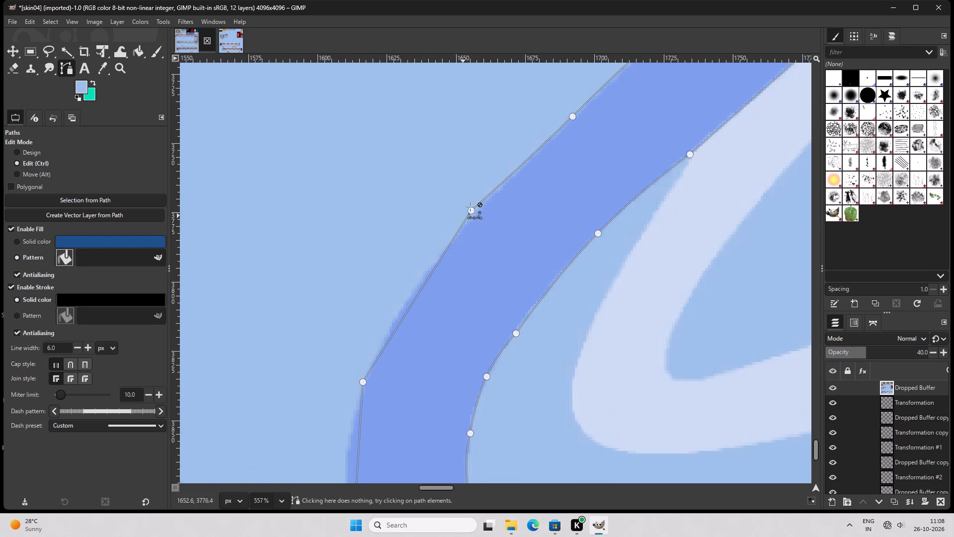
left_click_drag(420, 291, 414, 288, "ctrl")
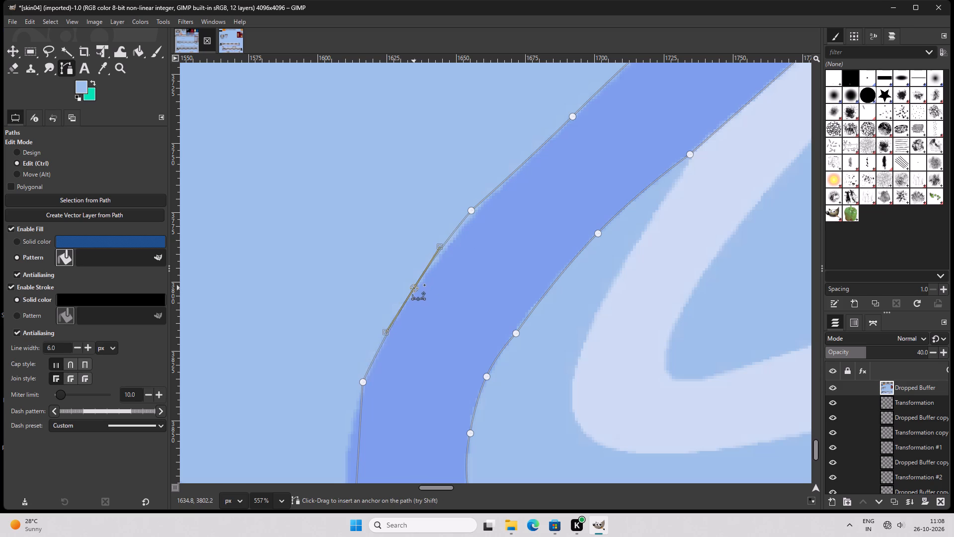
left_click_drag(414, 288, 415, 288, "ctrl")
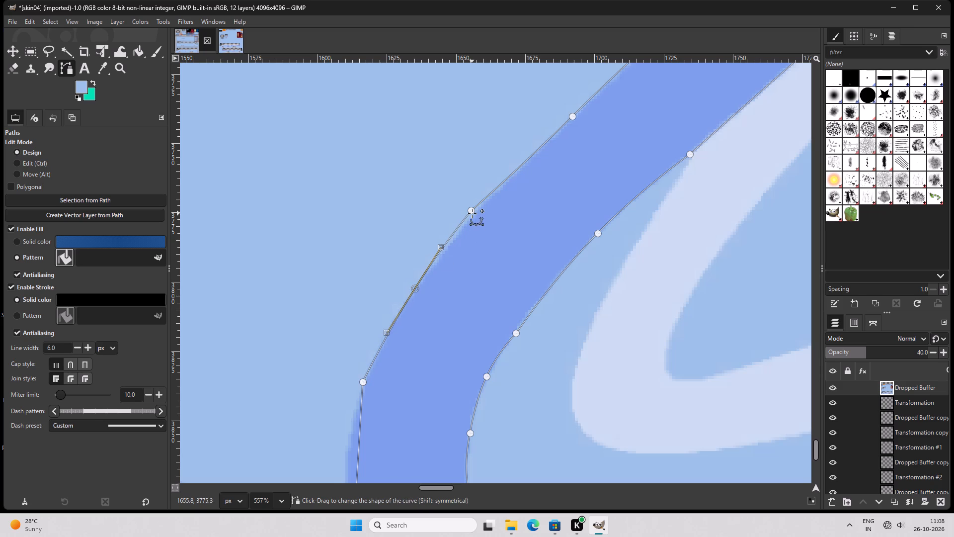
left_click(472, 213)
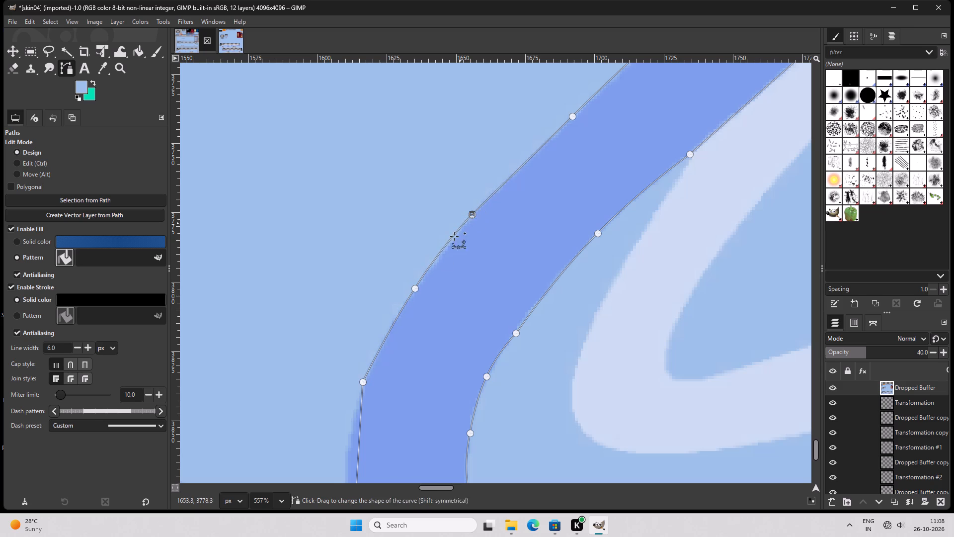
left_click(448, 241, "ctrl")
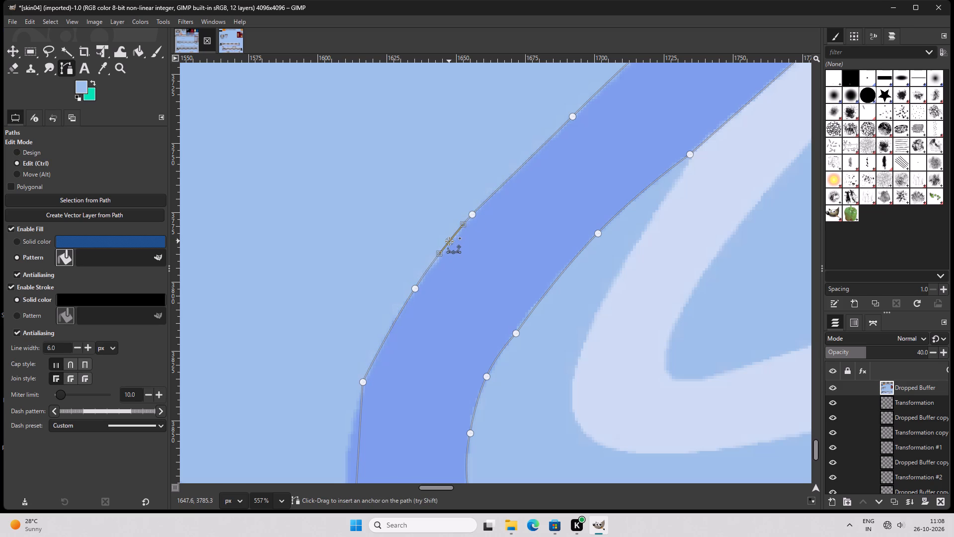
Curve the path around the outside and bottom of the blue stripe's bend by adding anchors and repositioning the existing ones.
scroll(358, 276, "down", 5)
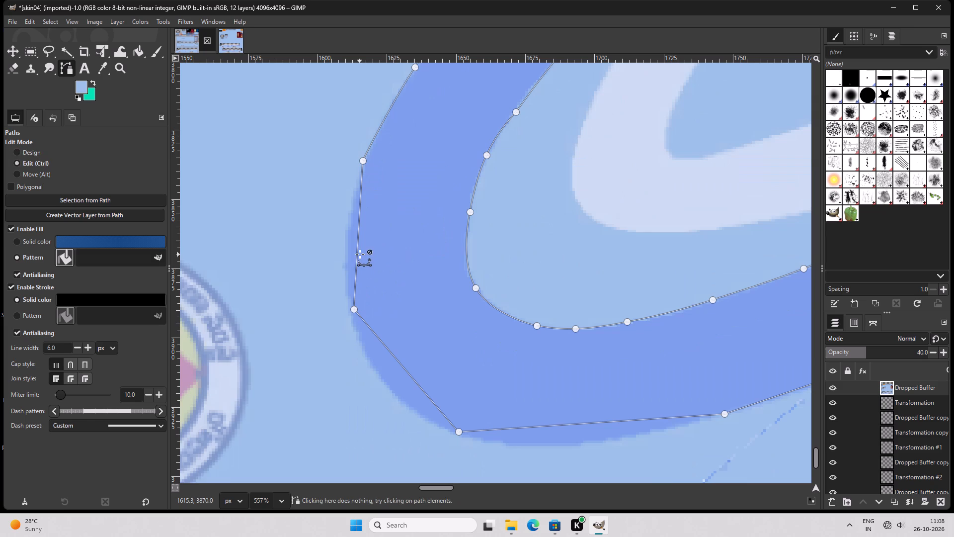
left_click_drag(358, 245, 345, 244, "ctrl")
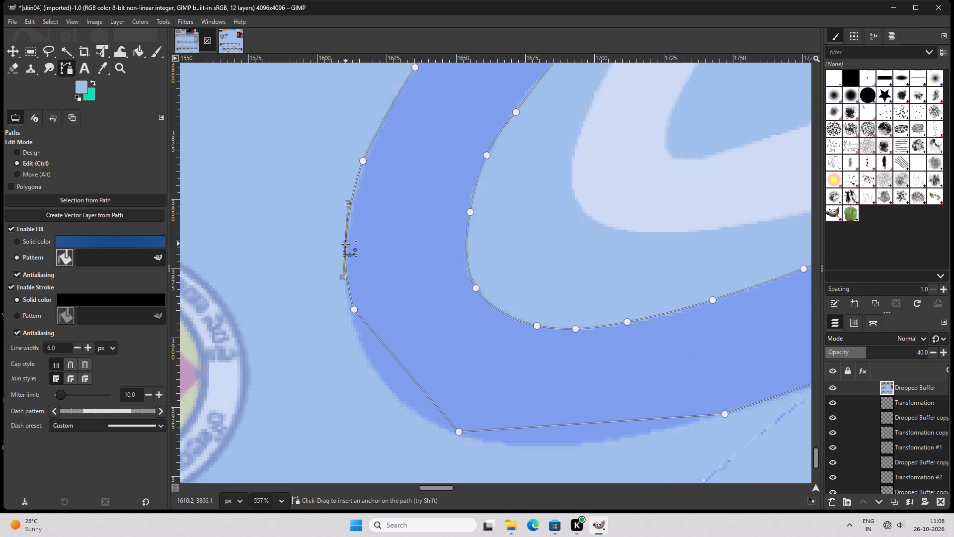
left_click_drag(345, 244, 347, 245, "ctrl")
scroll(347, 245, "down", 5)
scroll(375, 186, "up", 3)
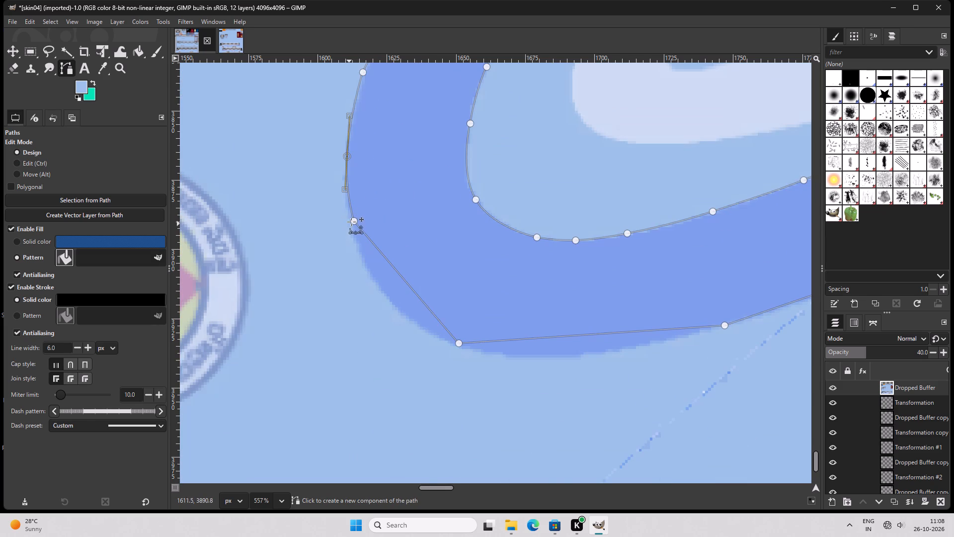
left_click(352, 221)
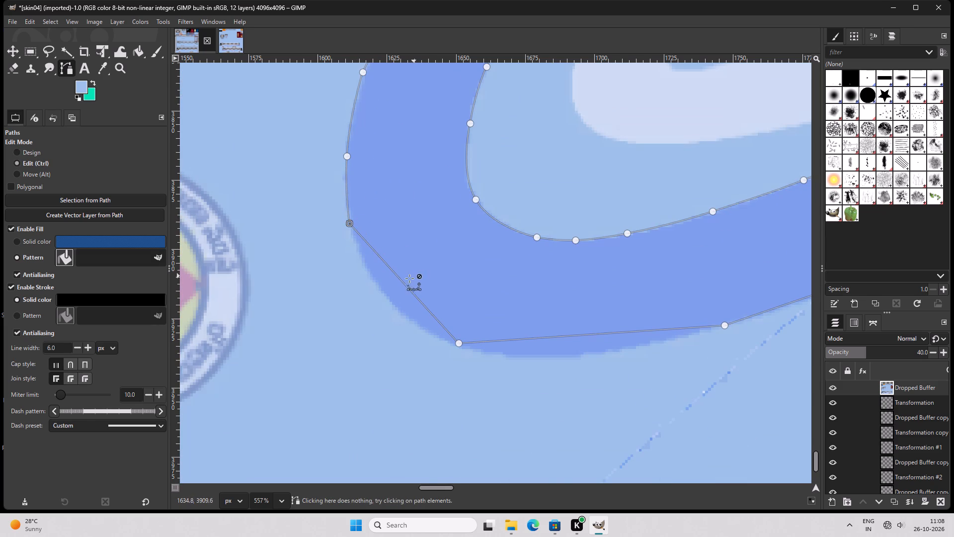
left_click_drag(400, 278, 392, 300, "ctrl")
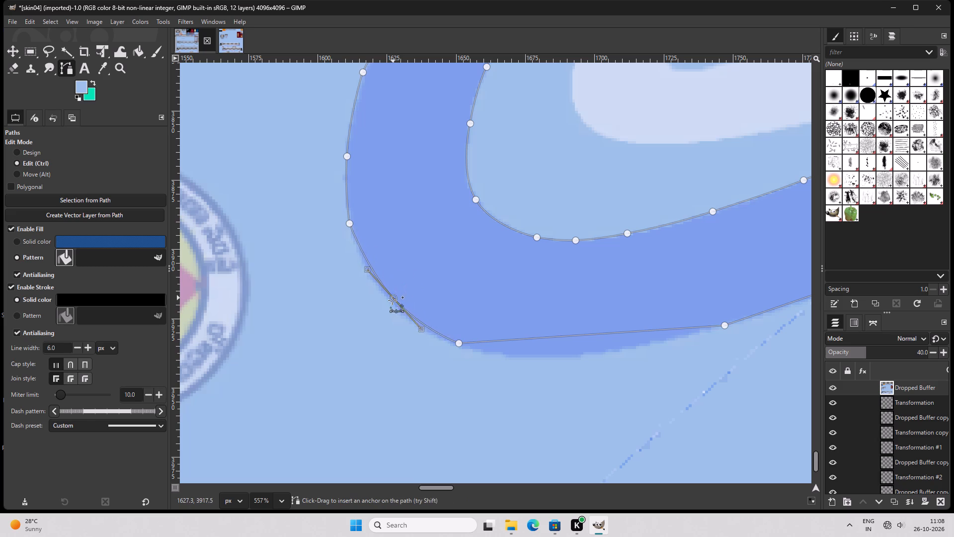
left_click_drag(392, 300, 391, 301, "ctrl")
left_click(460, 343)
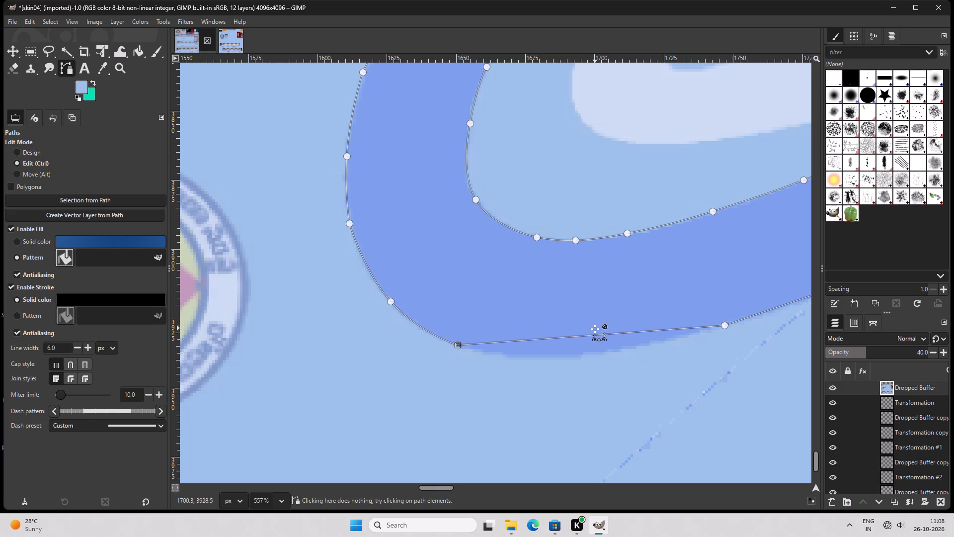
left_click_drag(578, 336, 574, 353, "ctrl")
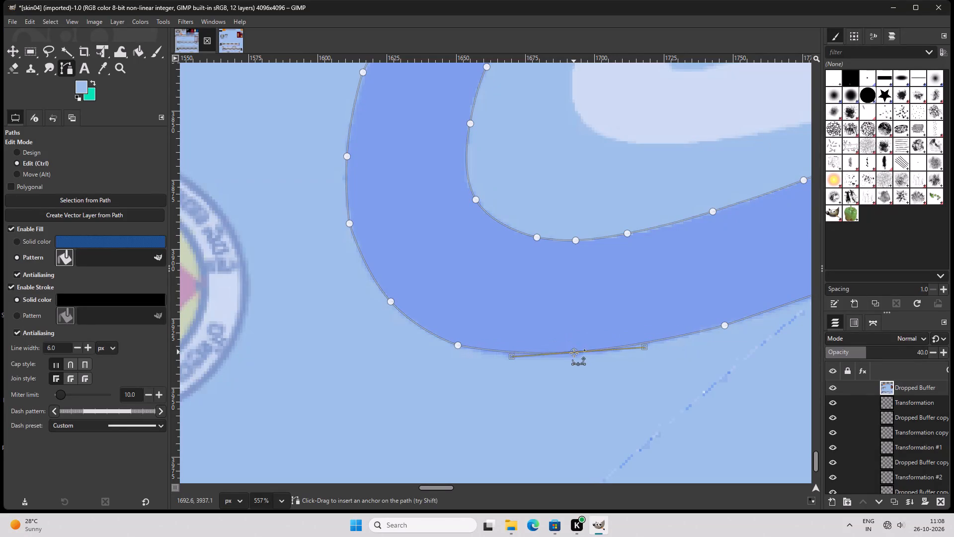
left_click_drag(574, 353, 576, 355, "ctrl")
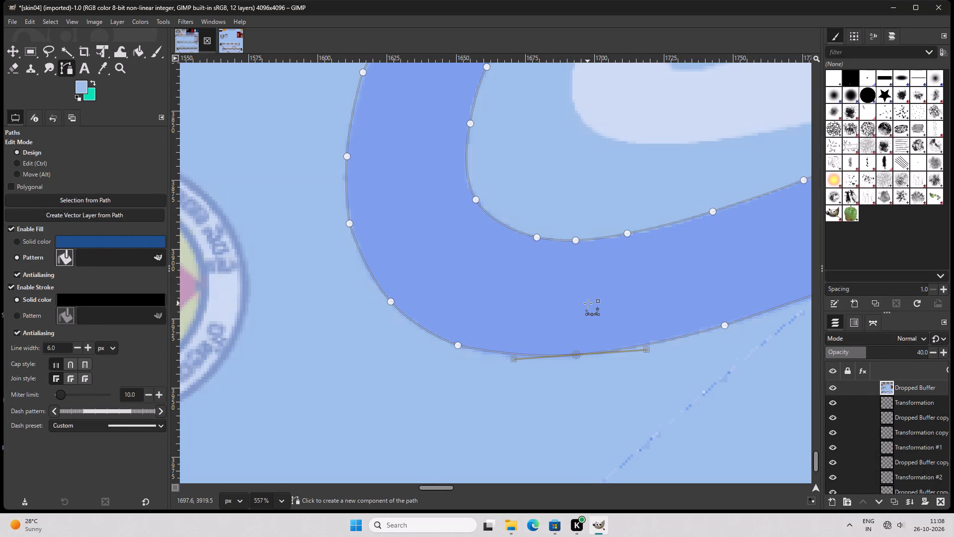
Add an anchor on the blue stripe's lower edge, just before the grey band begins, and pull the path onto the edge.
left_click_drag(429, 489, 472, 487)
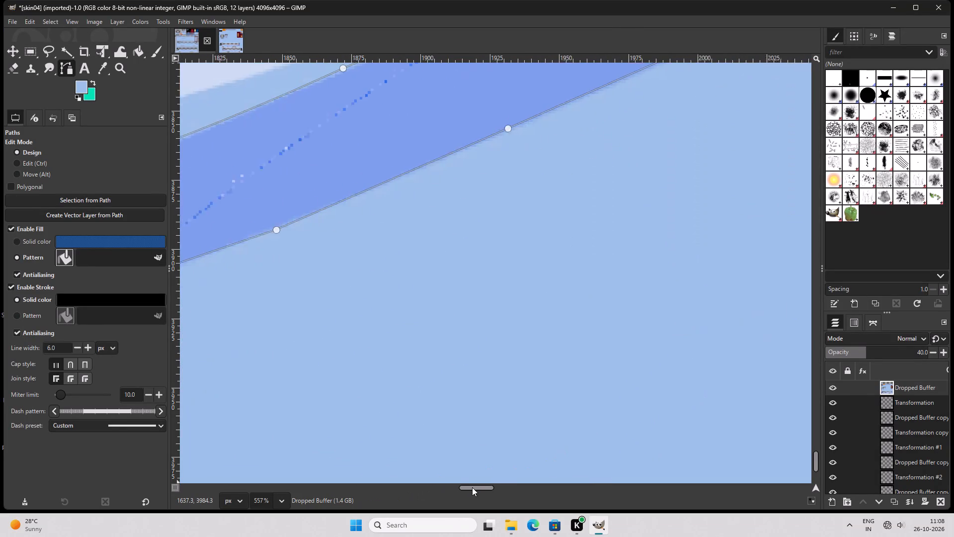
left_click_drag(472, 487, 469, 485)
scroll(423, 336, "down", 12, "ctrl")
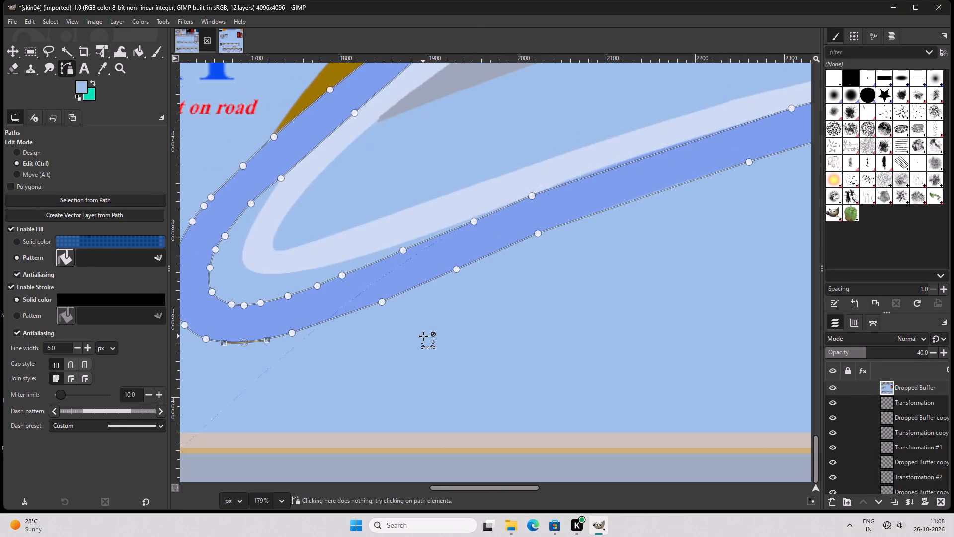
scroll(423, 336, "down", 5, "ctrl")
left_click_drag(478, 486, 520, 487)
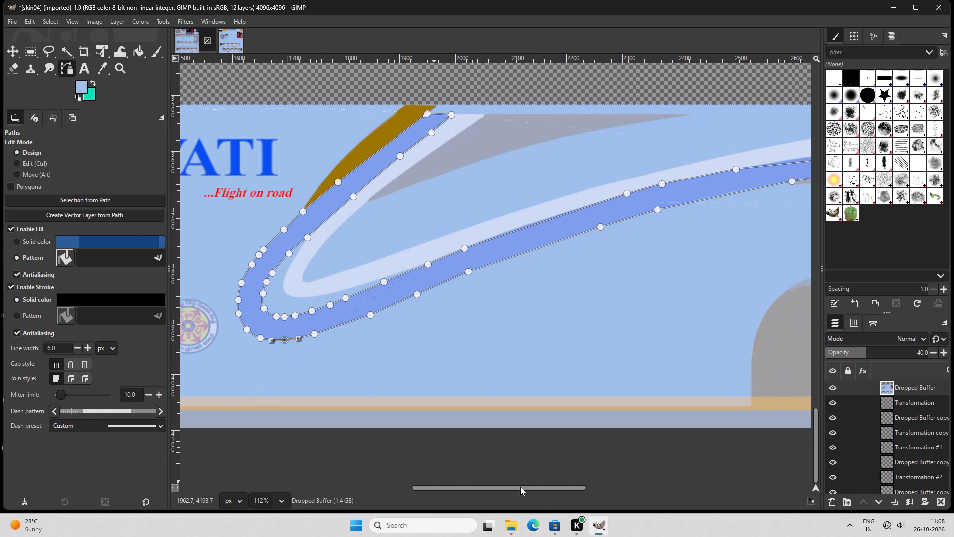
left_click_drag(520, 487, 575, 471)
scroll(439, 184, "up", 15, "ctrl")
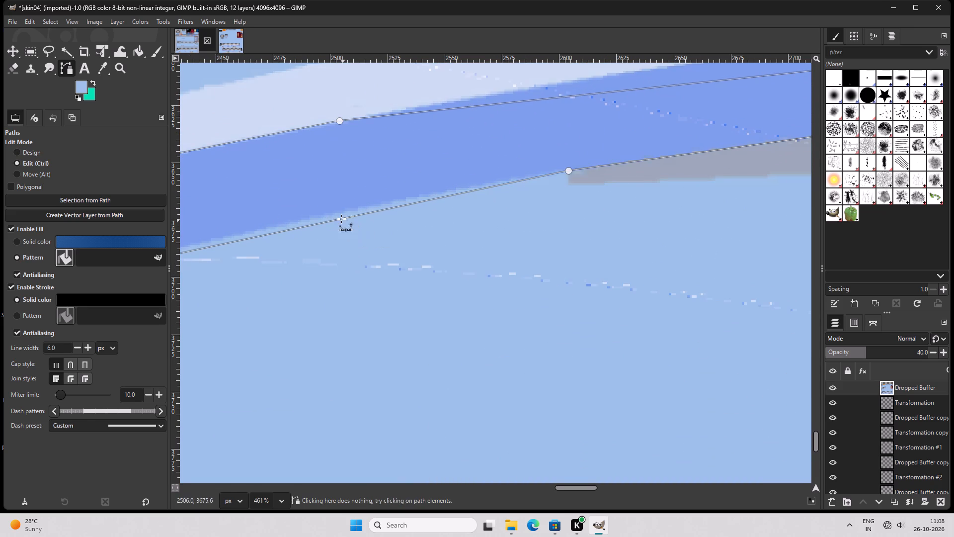
left_click_drag(323, 222, 320, 217, "ctrl")
Add an anchor on the blue stripe's upper edge above the grey band and lift the path onto the pale stripe's border.
scroll(466, 161, "up", 2)
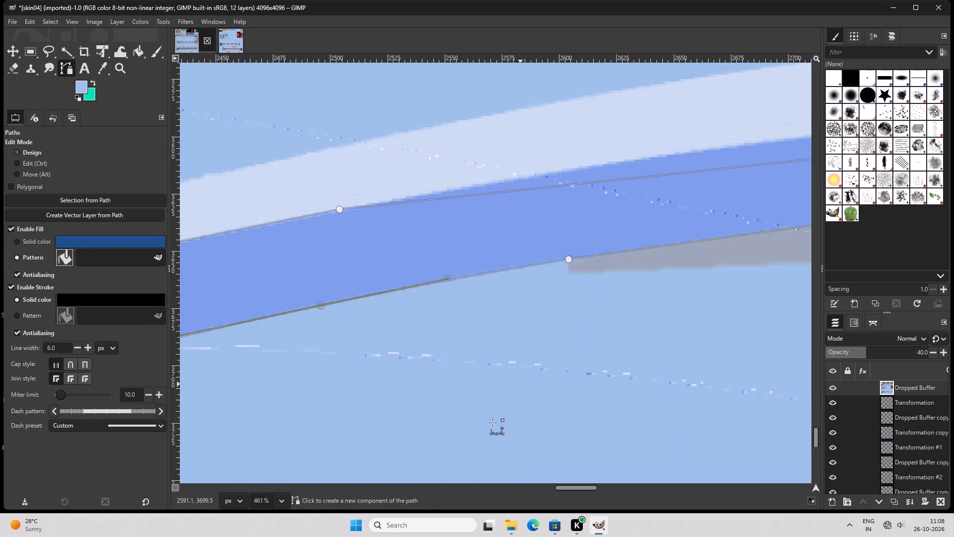
left_click_drag(570, 487, 598, 486)
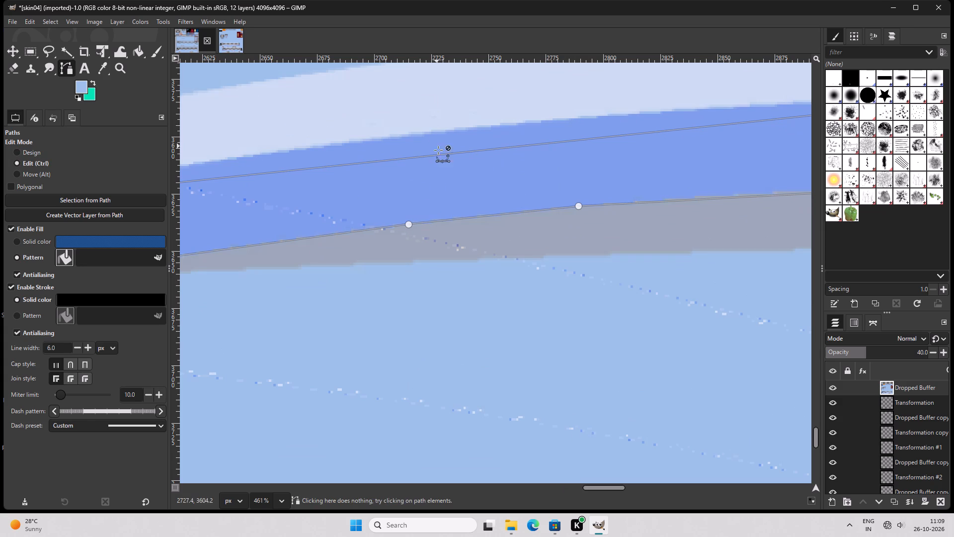
left_click_drag(441, 155, 439, 132, "ctrl")
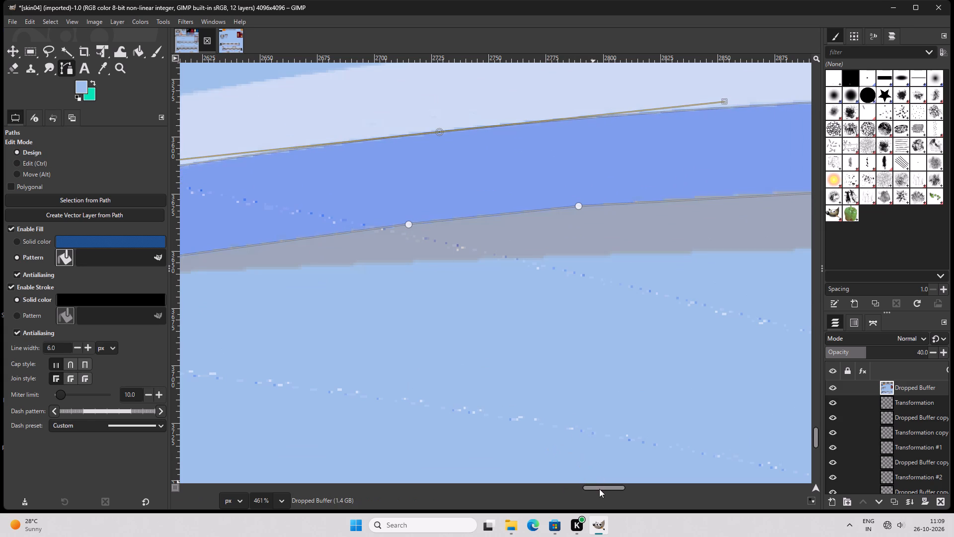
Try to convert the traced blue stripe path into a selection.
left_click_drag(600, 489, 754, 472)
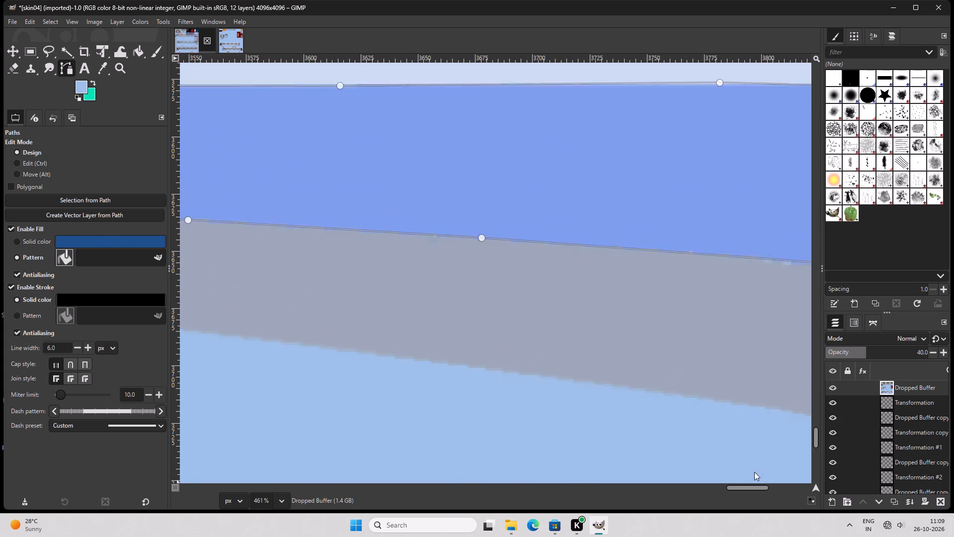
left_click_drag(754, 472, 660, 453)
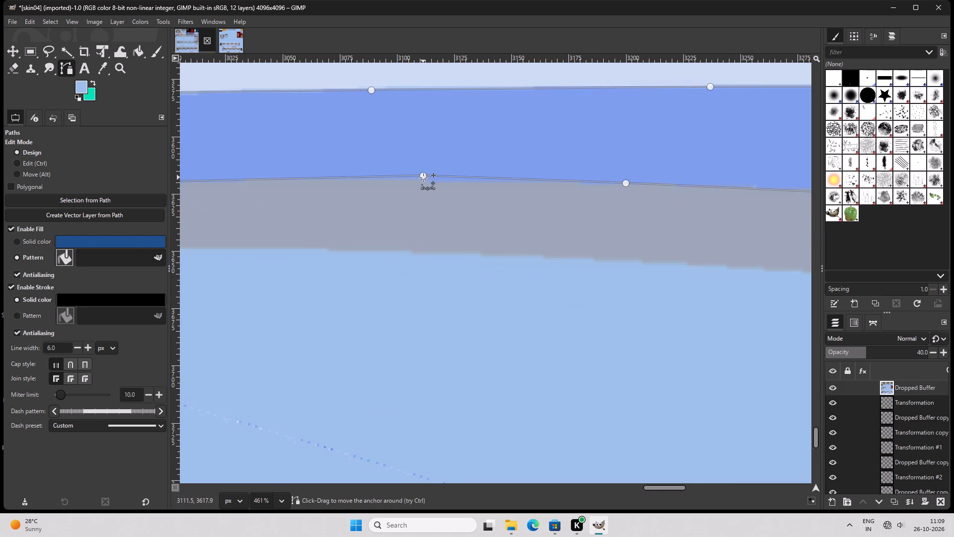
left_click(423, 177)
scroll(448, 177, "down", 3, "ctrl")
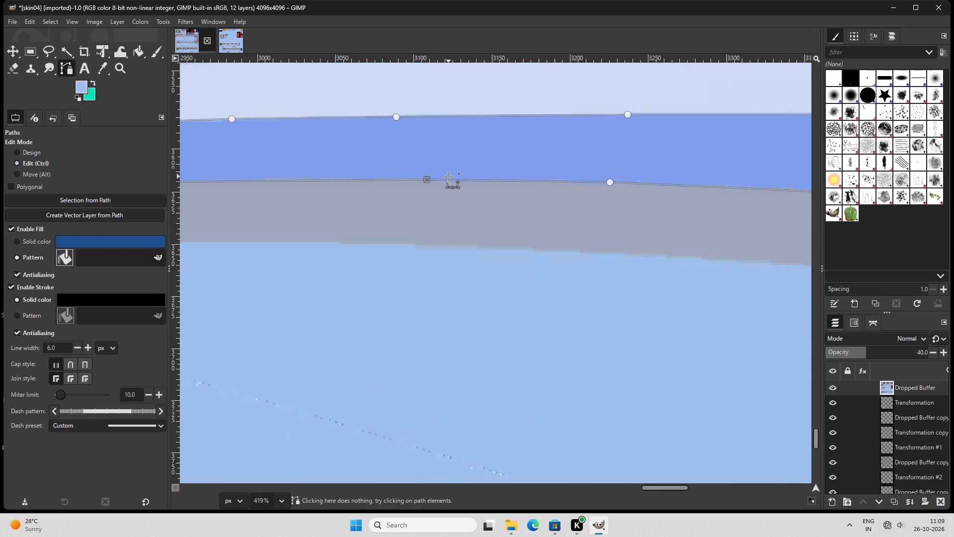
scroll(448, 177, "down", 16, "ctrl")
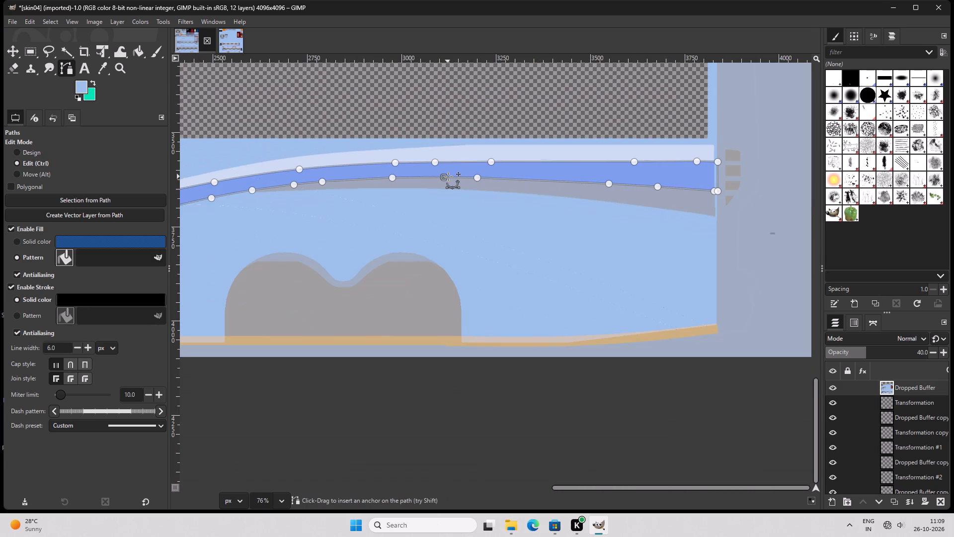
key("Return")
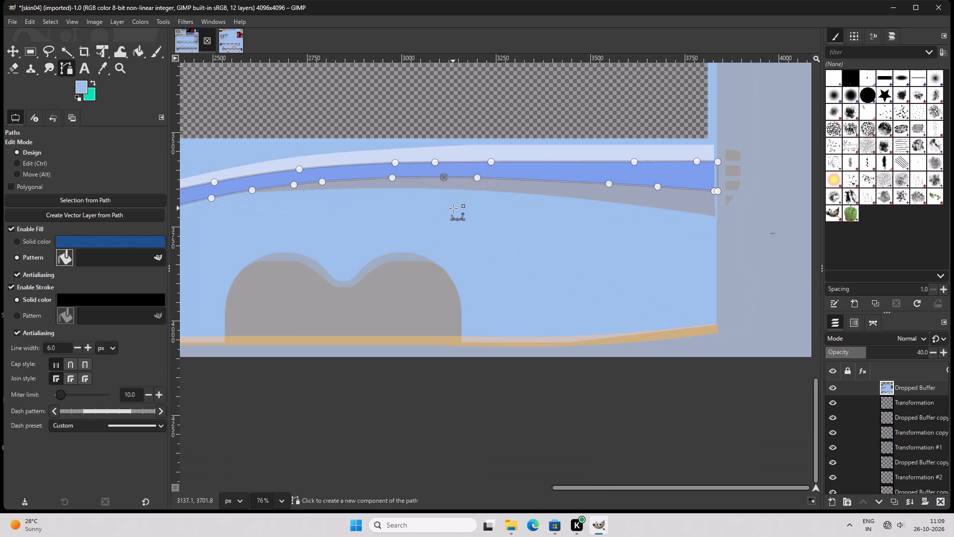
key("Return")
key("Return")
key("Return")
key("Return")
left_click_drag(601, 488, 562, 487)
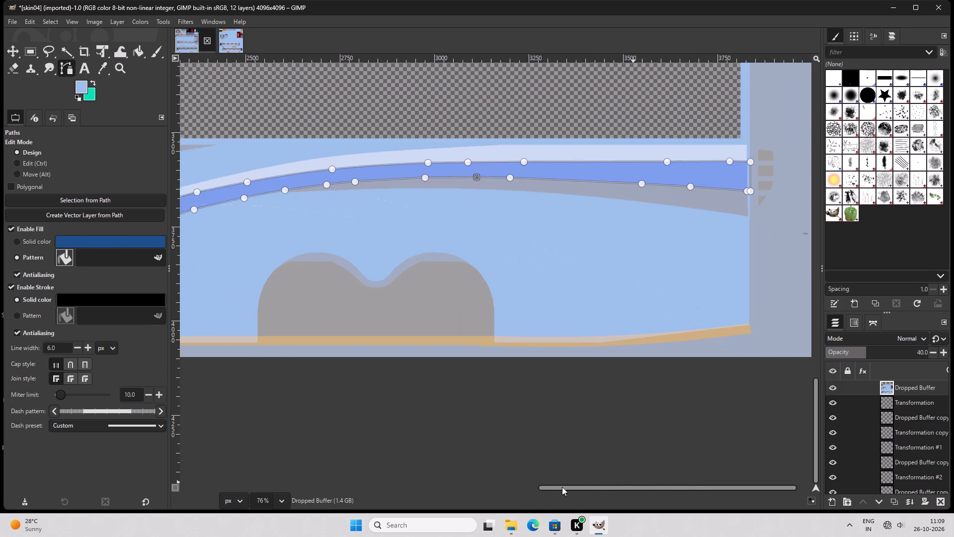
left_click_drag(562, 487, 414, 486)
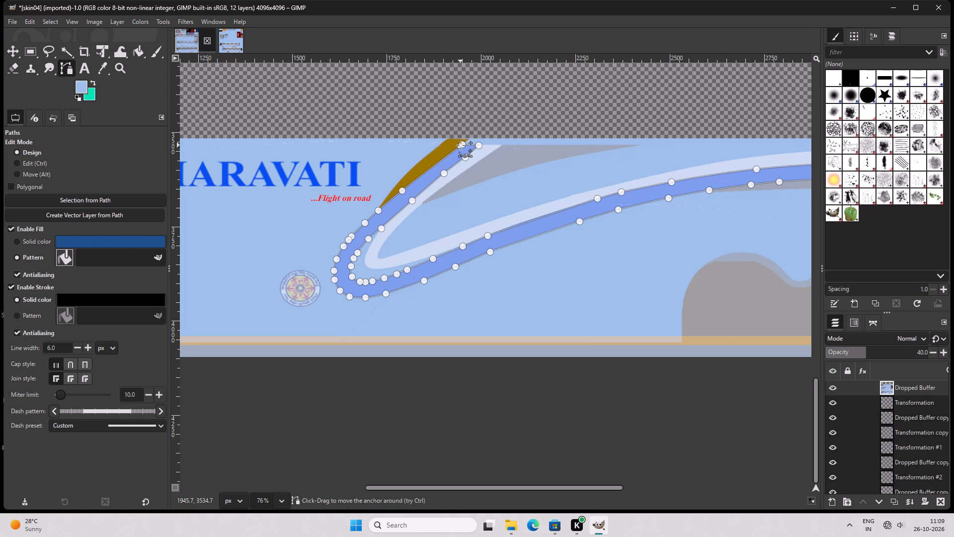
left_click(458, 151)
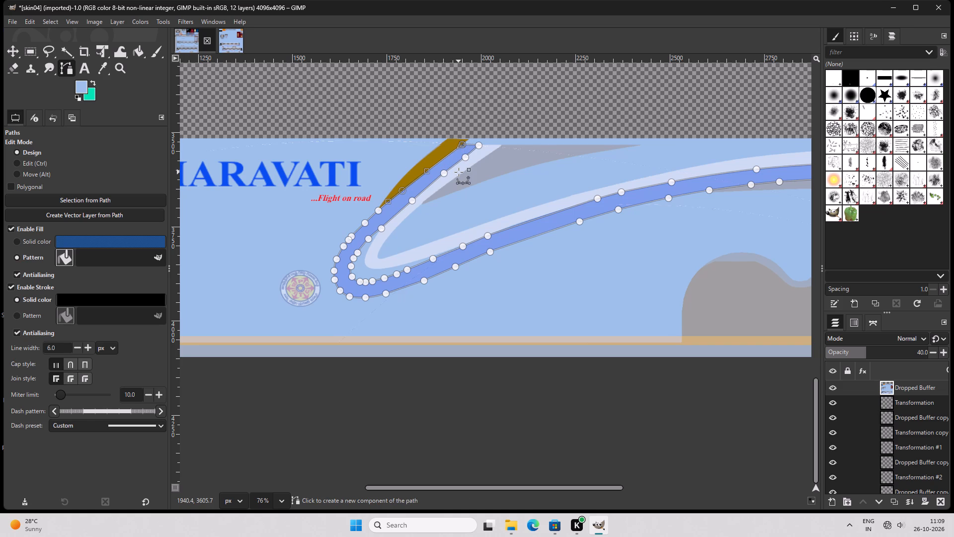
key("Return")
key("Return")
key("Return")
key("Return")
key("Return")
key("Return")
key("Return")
Examine the traced path along the blue stripe from its bend to its far end and back.
scroll(431, 285, "up", 10, "ctrl")
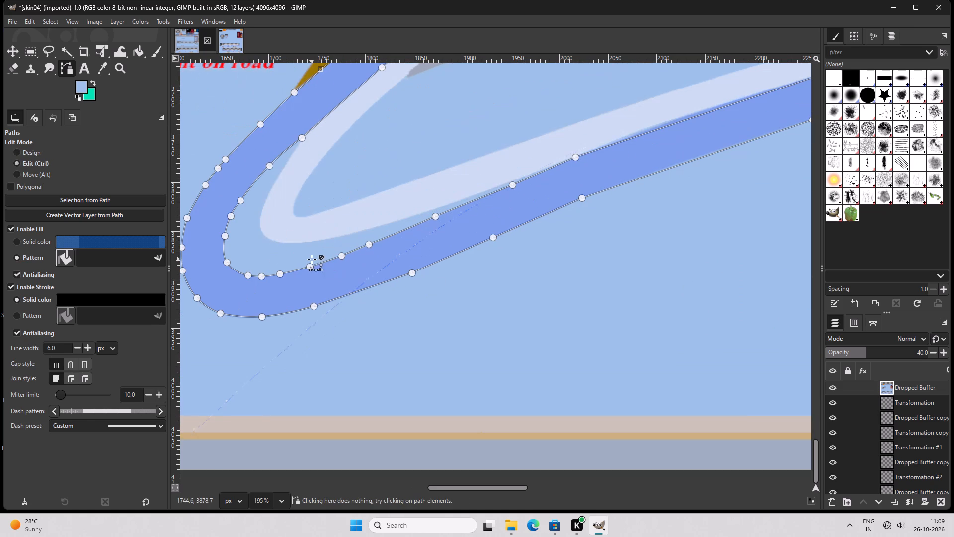
scroll(335, 269, "down", 8, "ctrl")
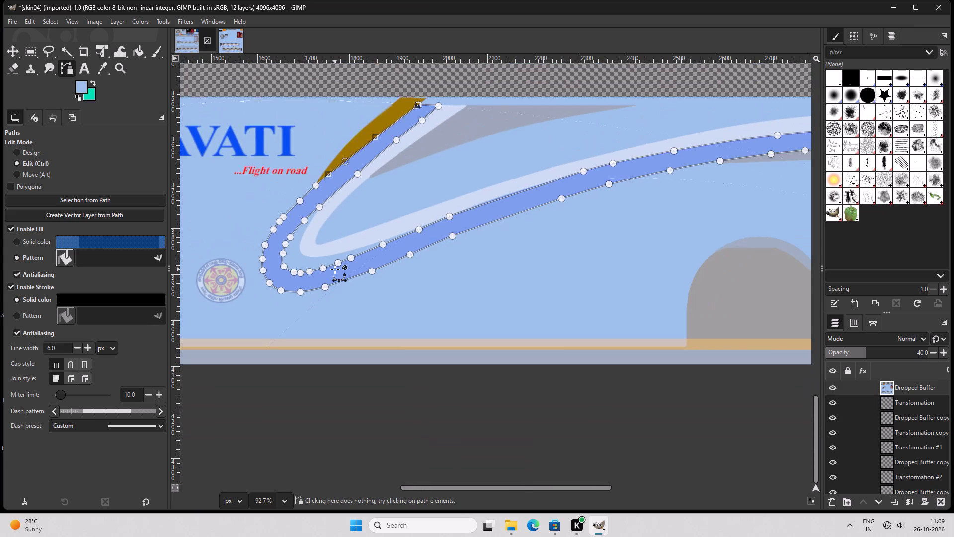
scroll(335, 269, "down", 4, "ctrl")
left_click_drag(514, 484, 638, 475)
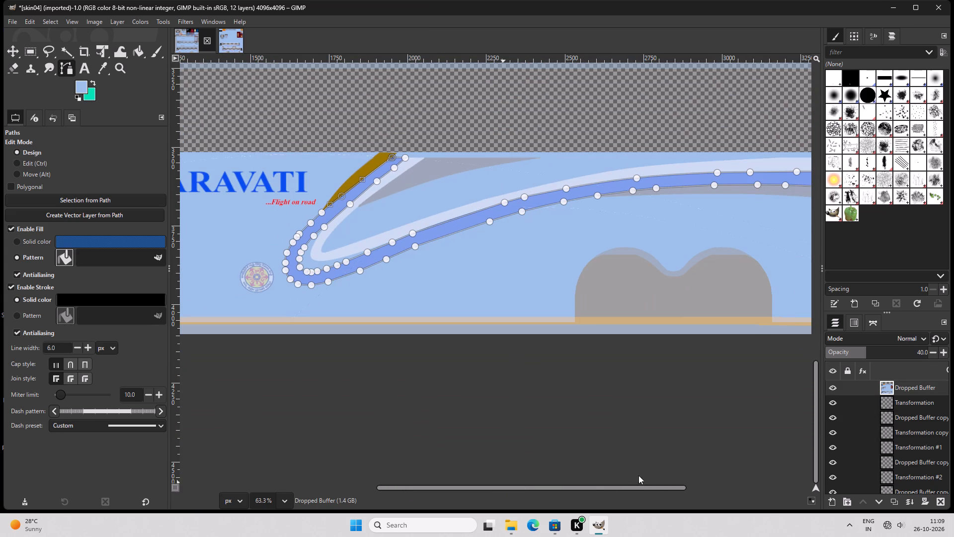
left_click_drag(638, 475, 647, 474)
left_click_drag(668, 485, 790, 459)
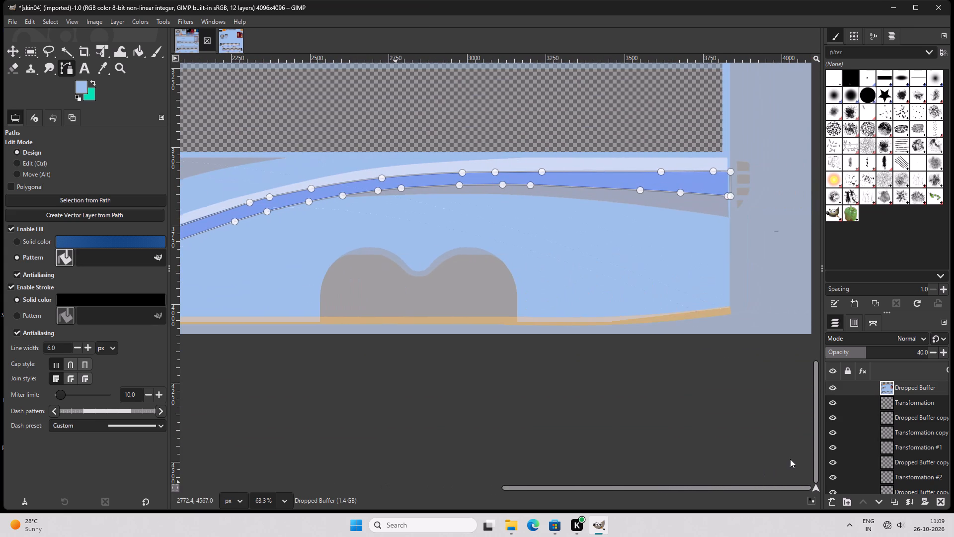
left_click_drag(790, 459, 575, 438)
scroll(555, 151, "up", 5, "ctrl")
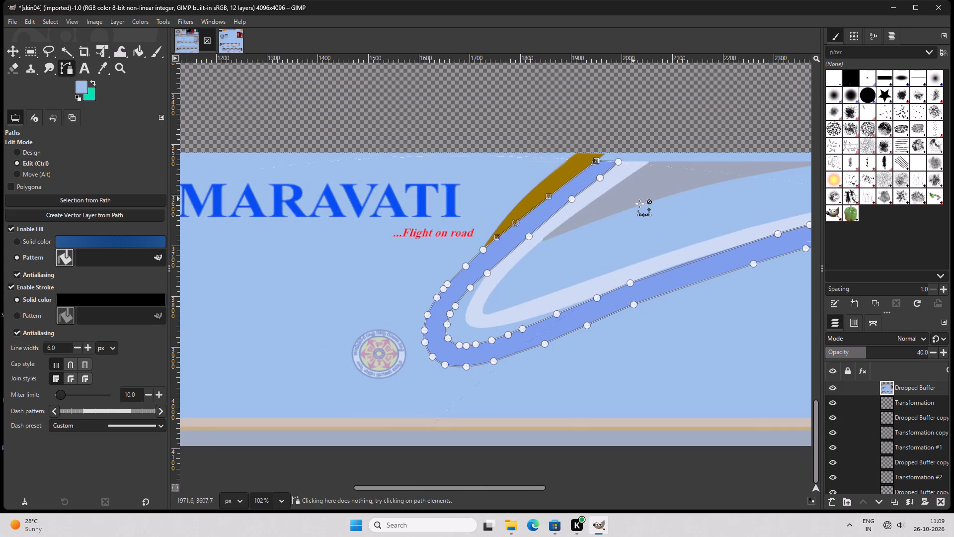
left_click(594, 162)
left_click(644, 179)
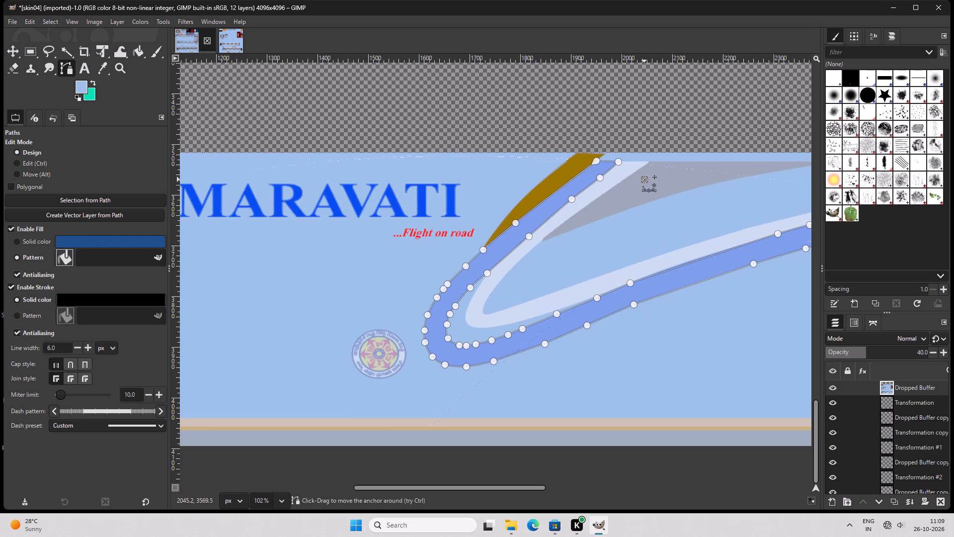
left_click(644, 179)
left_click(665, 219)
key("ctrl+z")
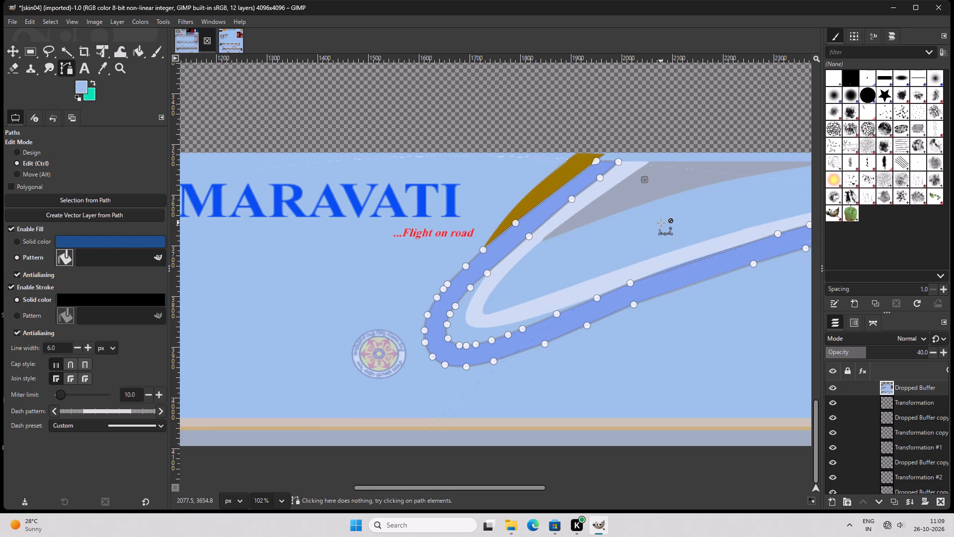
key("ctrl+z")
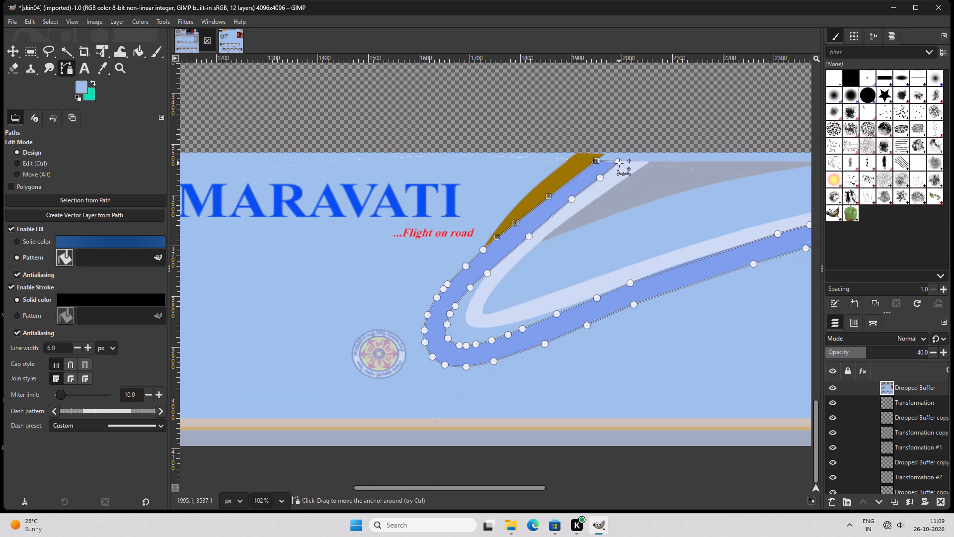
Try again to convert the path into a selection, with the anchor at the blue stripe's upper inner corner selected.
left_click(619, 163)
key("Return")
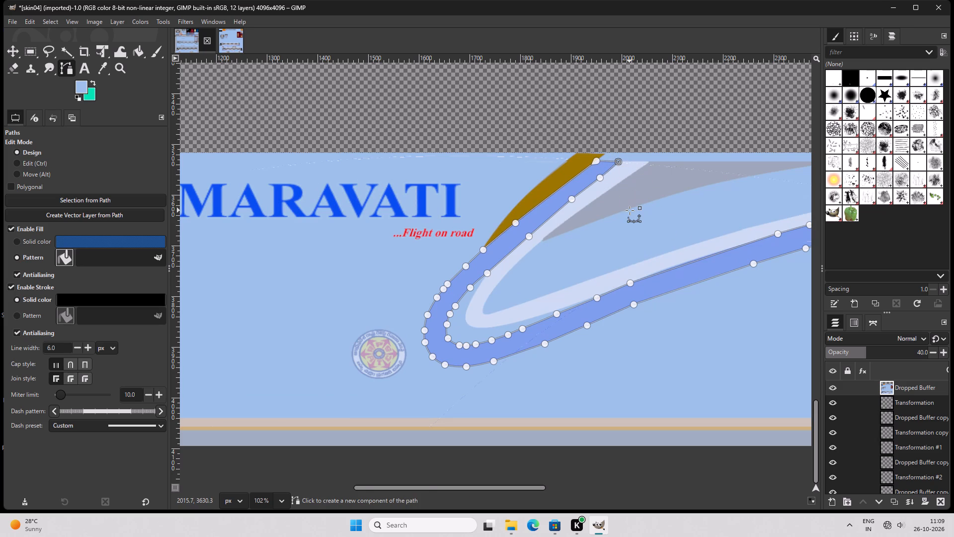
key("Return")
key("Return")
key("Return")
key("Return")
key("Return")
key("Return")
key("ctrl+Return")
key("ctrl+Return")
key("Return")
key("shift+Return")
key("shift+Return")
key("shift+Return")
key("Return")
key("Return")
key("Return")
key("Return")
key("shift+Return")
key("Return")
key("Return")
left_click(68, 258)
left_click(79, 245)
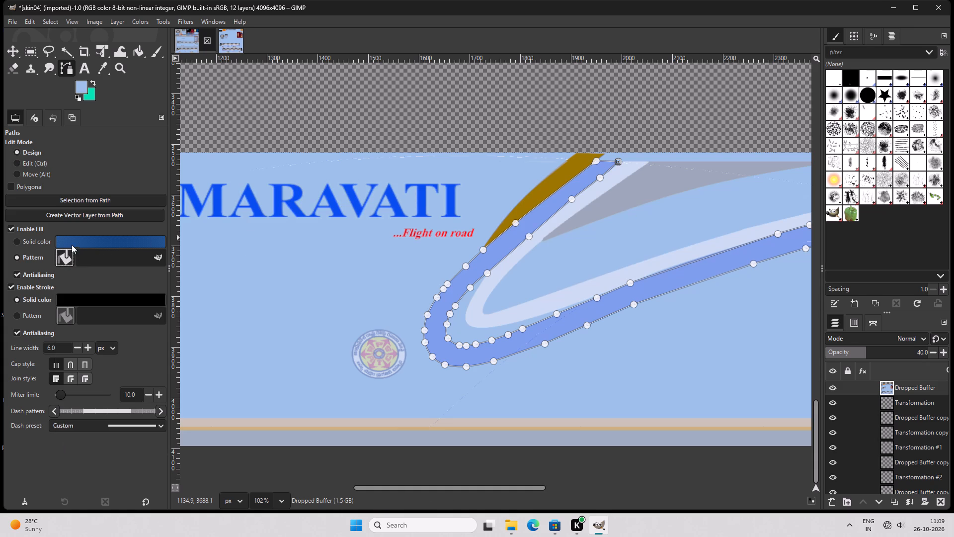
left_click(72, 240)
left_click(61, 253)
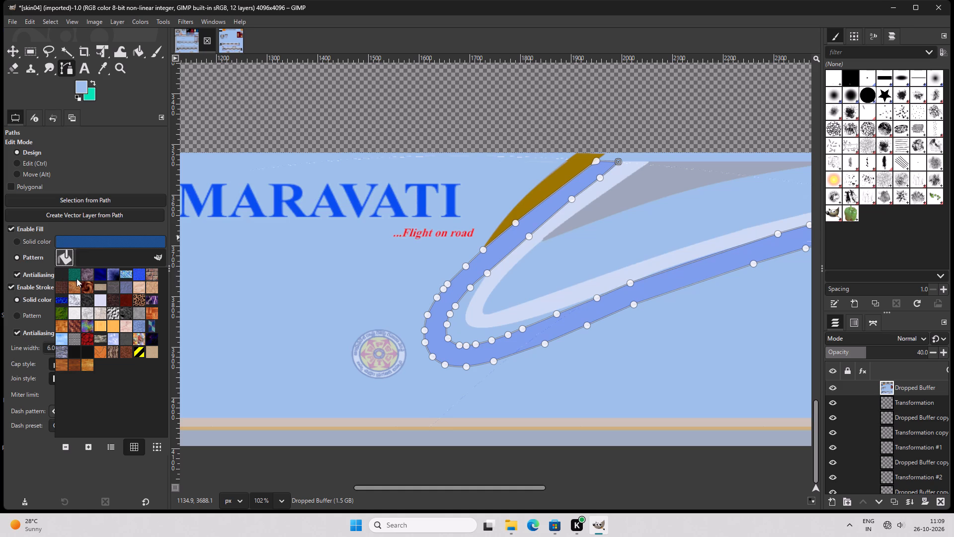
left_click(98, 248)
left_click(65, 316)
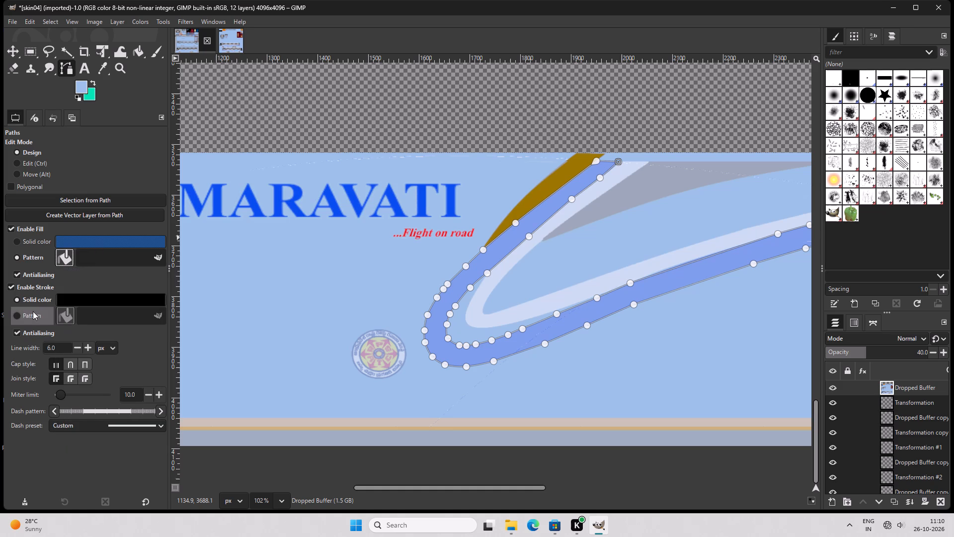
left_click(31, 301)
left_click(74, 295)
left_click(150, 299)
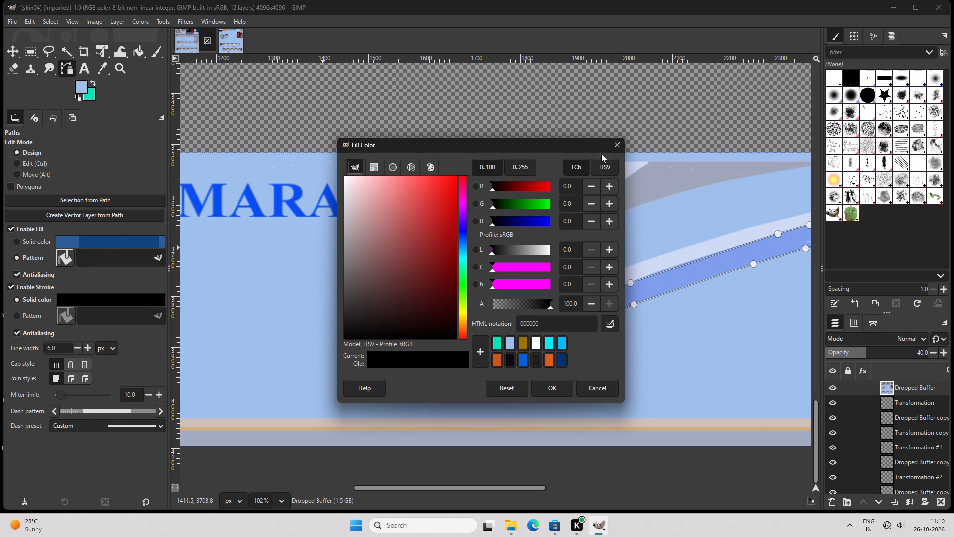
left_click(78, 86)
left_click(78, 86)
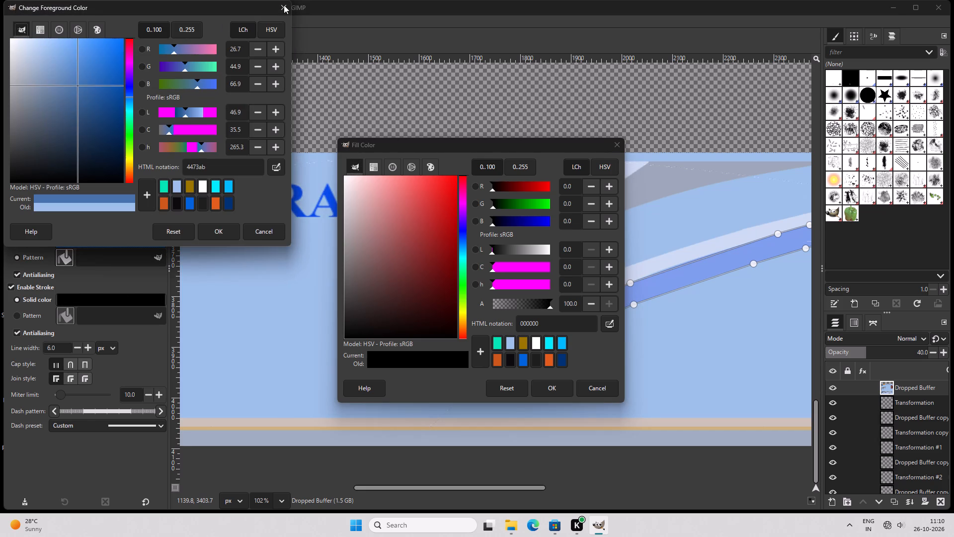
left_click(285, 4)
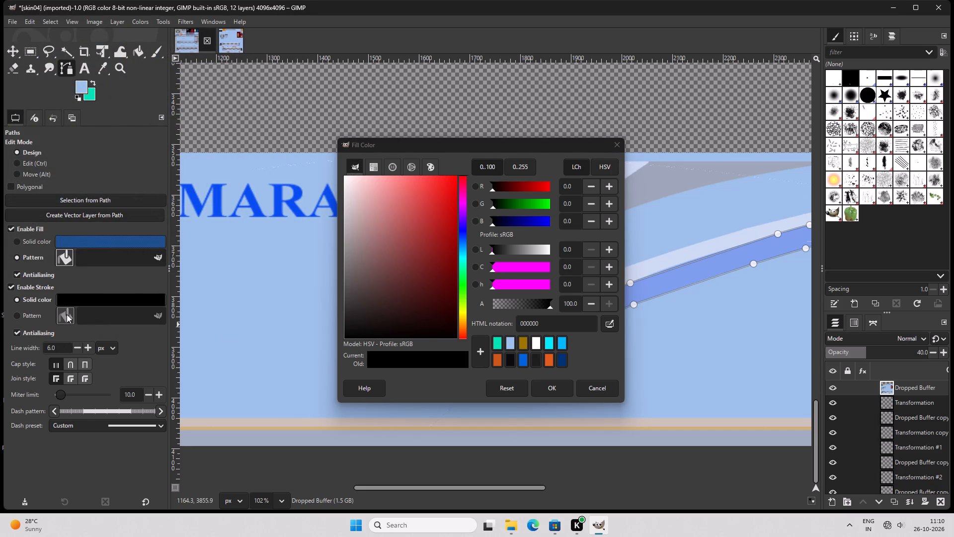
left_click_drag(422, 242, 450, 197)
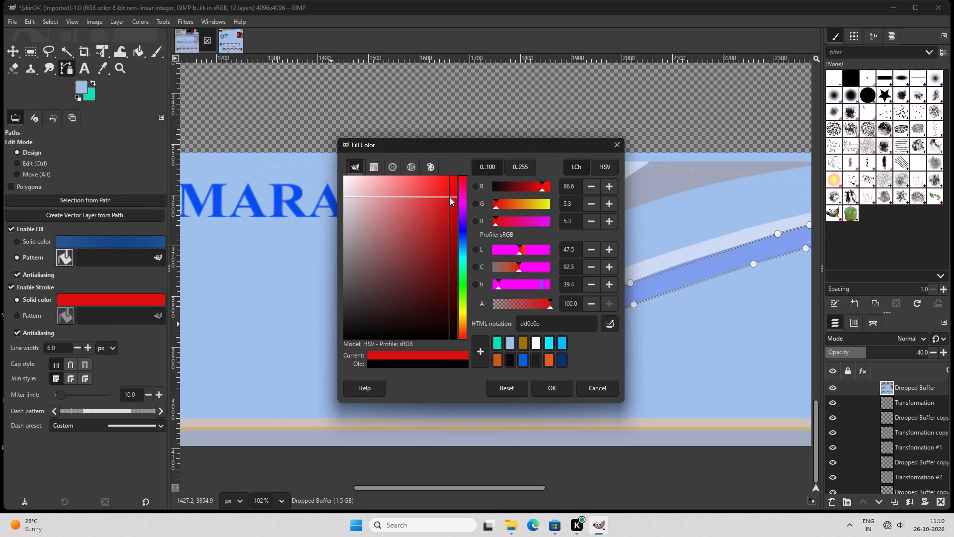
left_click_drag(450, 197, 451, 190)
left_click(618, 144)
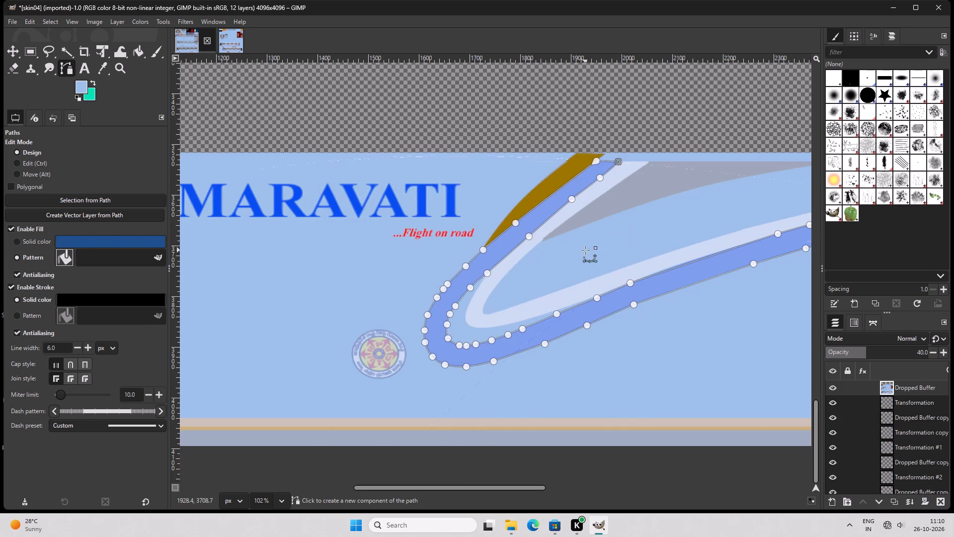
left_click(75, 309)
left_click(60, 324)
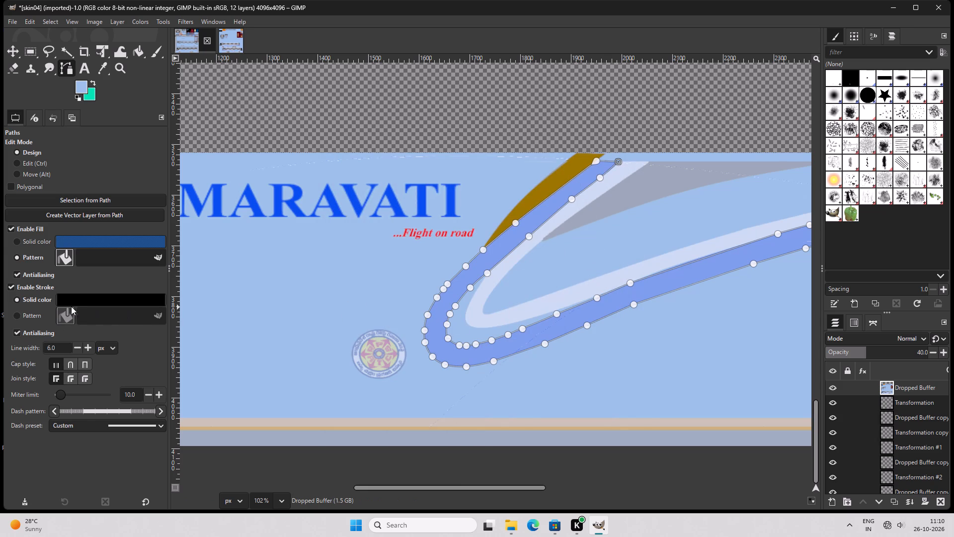
Set the path's solid stroke color to the saved blue 0062dc.
left_click(89, 294)
left_click_drag(446, 267, 454, 196)
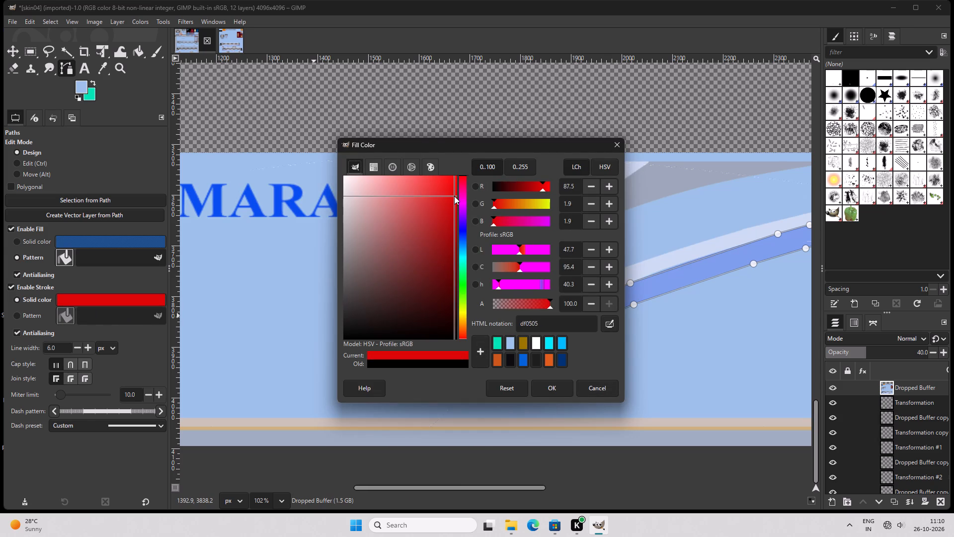
left_click_drag(454, 196, 455, 197)
left_click(561, 343)
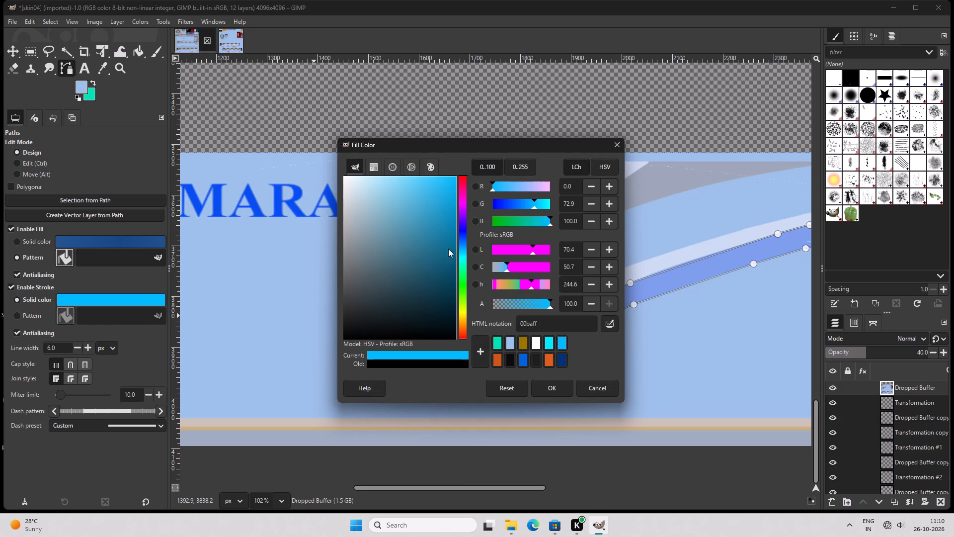
left_click_drag(450, 225, 433, 242)
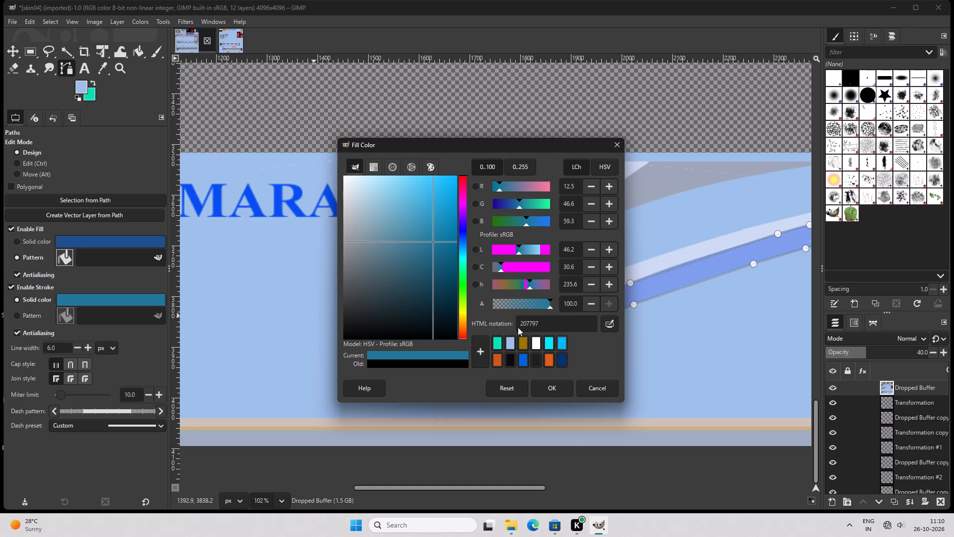
left_click(525, 358)
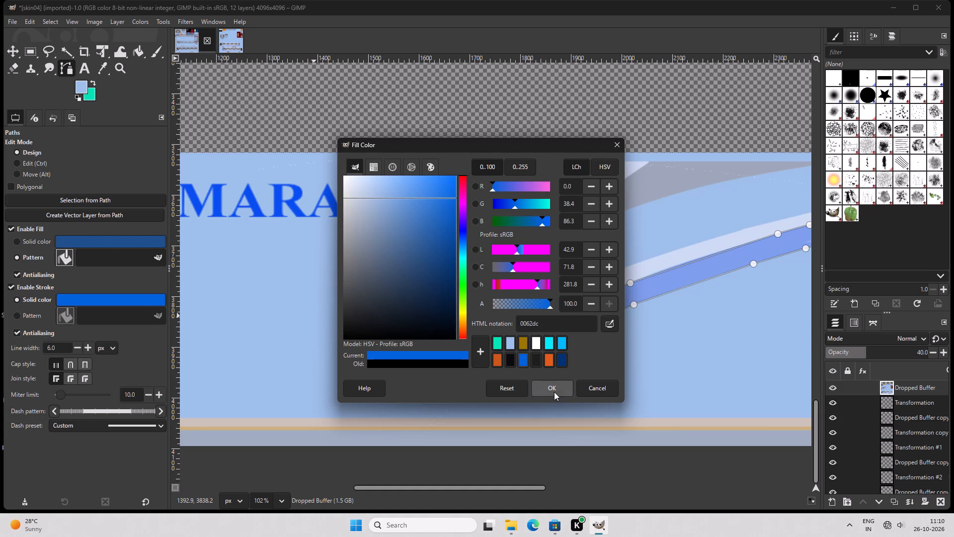
left_click(554, 392)
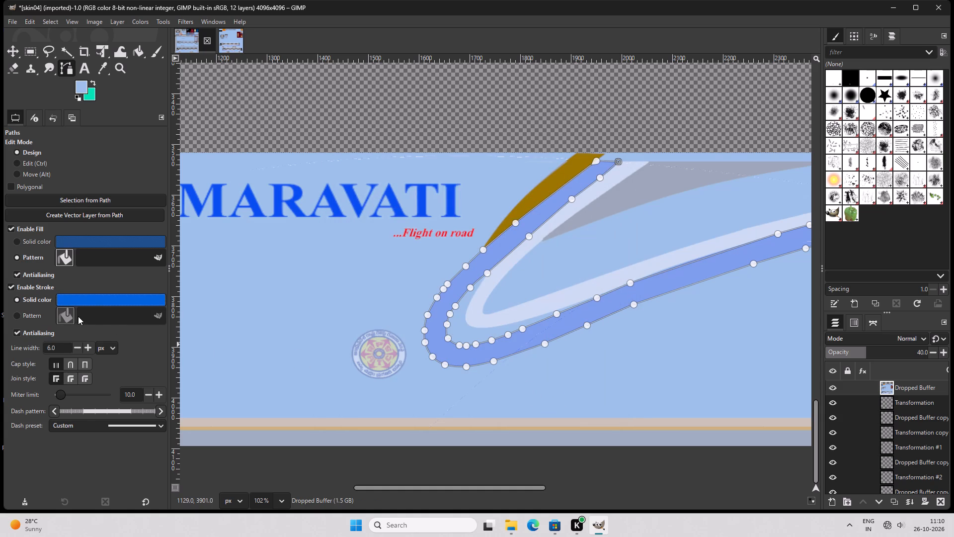
Set the path's fill pattern to Clipboard Image.
left_click(74, 315)
triple_click(69, 313)
left_click(68, 262)
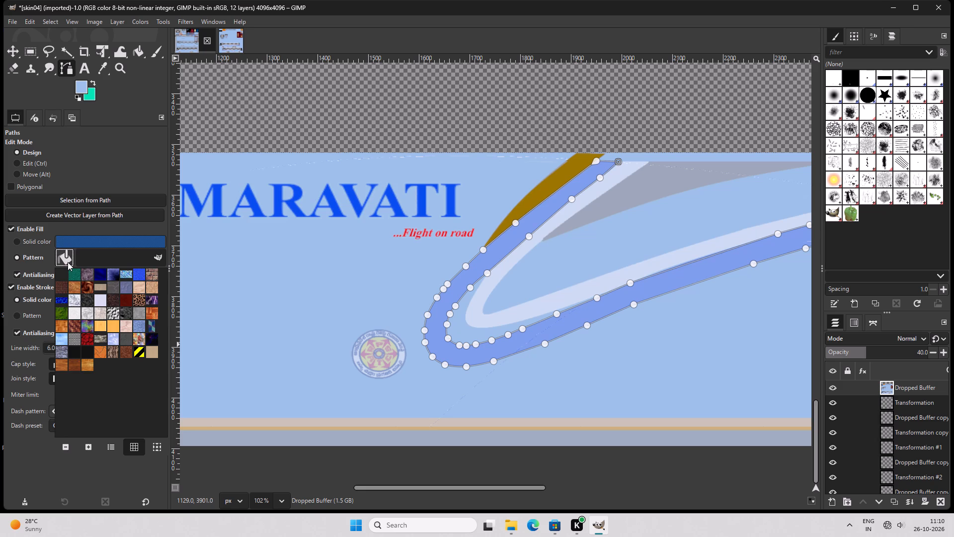
left_click(65, 271)
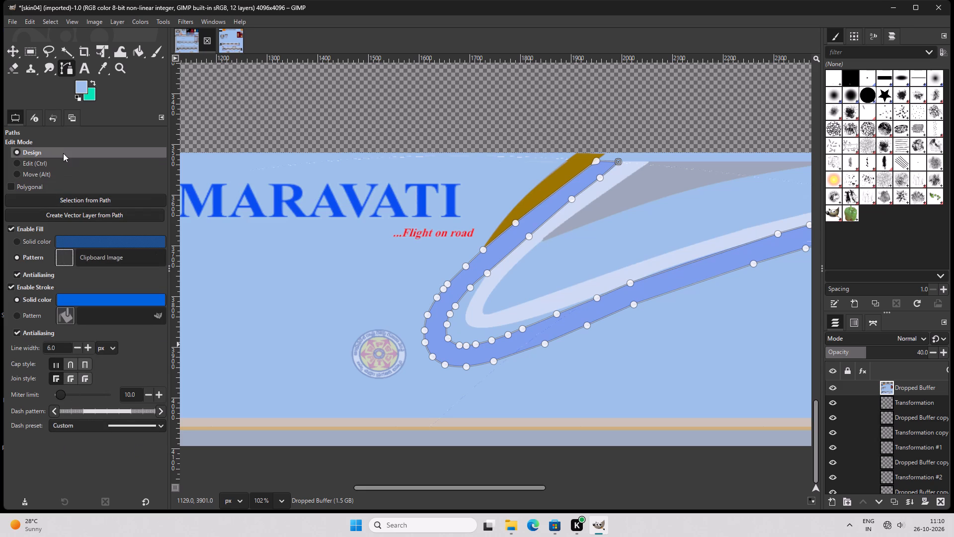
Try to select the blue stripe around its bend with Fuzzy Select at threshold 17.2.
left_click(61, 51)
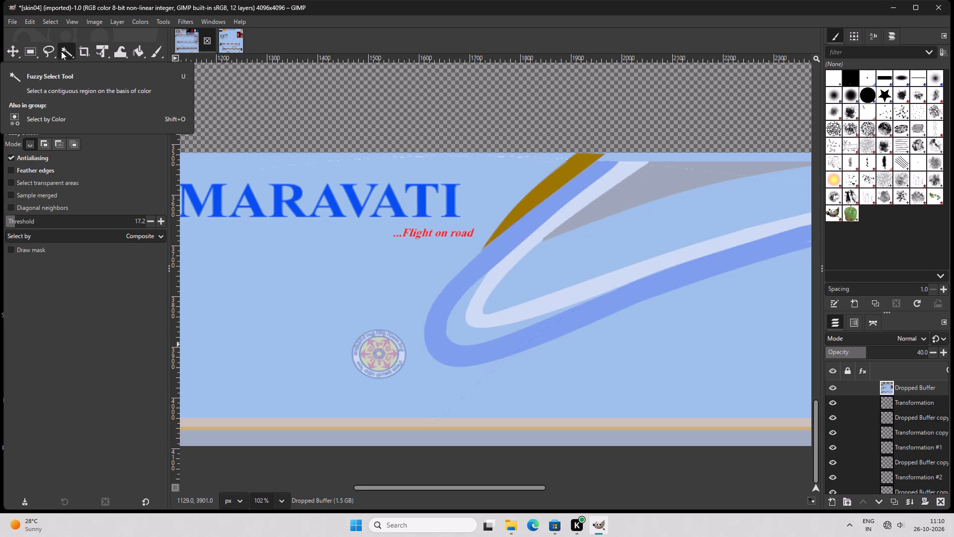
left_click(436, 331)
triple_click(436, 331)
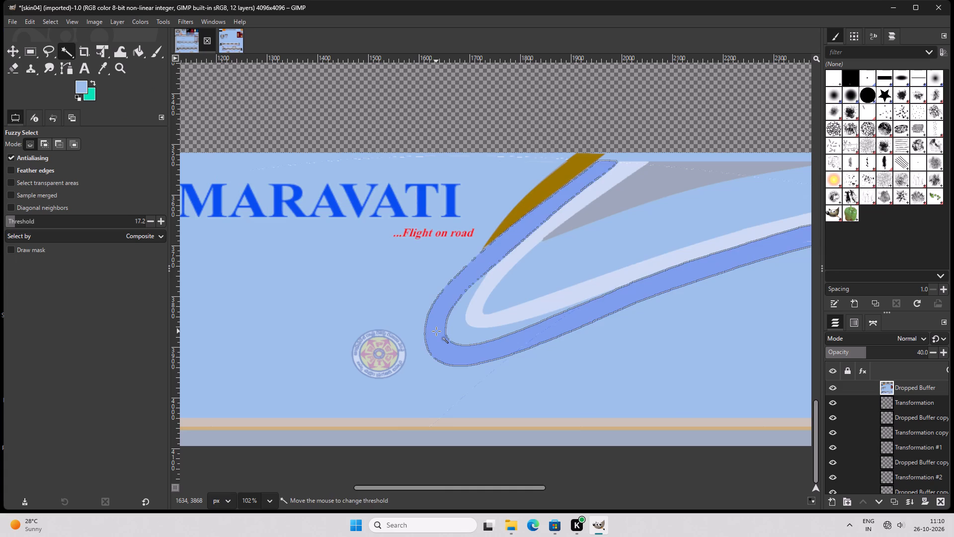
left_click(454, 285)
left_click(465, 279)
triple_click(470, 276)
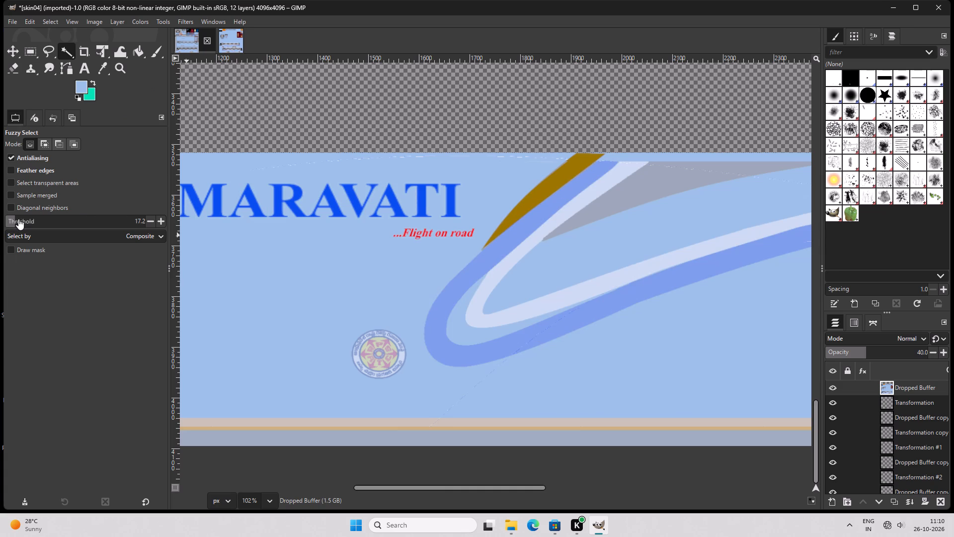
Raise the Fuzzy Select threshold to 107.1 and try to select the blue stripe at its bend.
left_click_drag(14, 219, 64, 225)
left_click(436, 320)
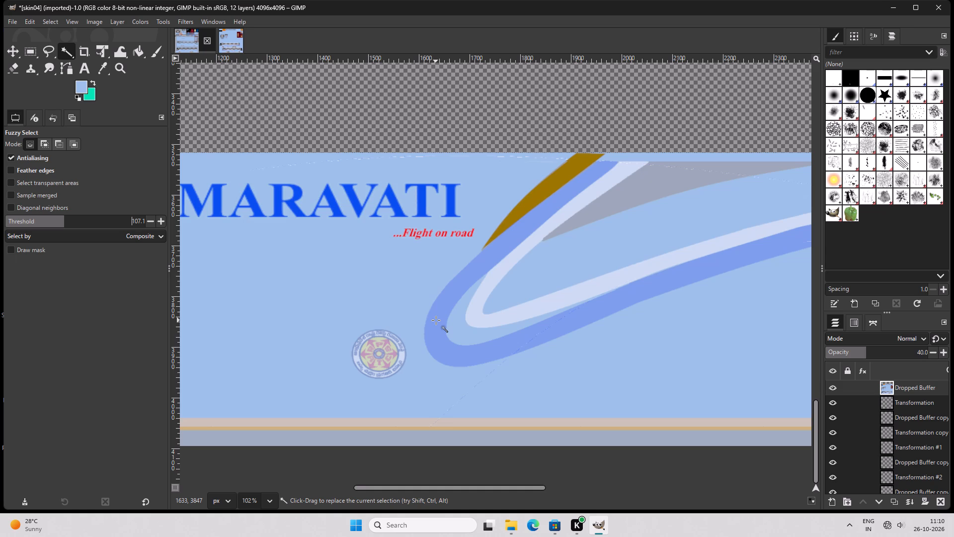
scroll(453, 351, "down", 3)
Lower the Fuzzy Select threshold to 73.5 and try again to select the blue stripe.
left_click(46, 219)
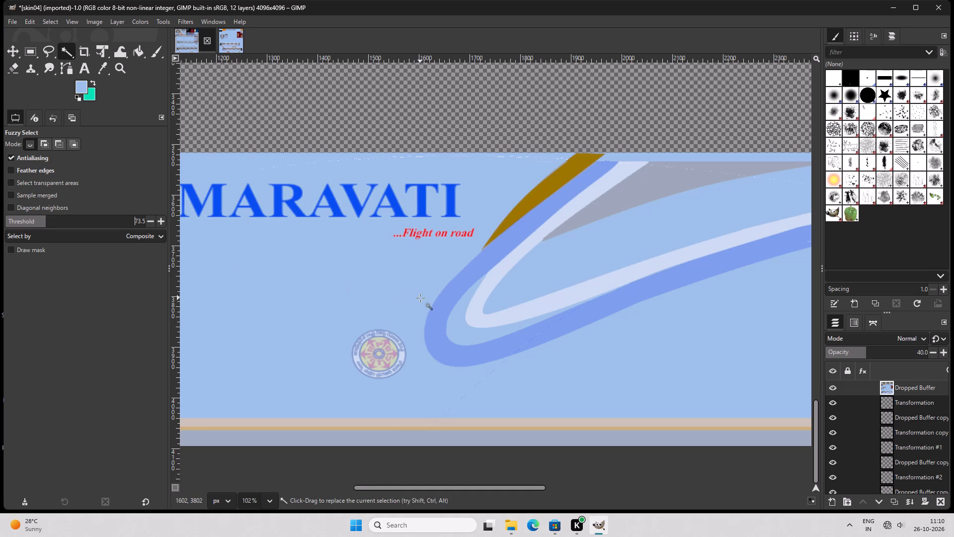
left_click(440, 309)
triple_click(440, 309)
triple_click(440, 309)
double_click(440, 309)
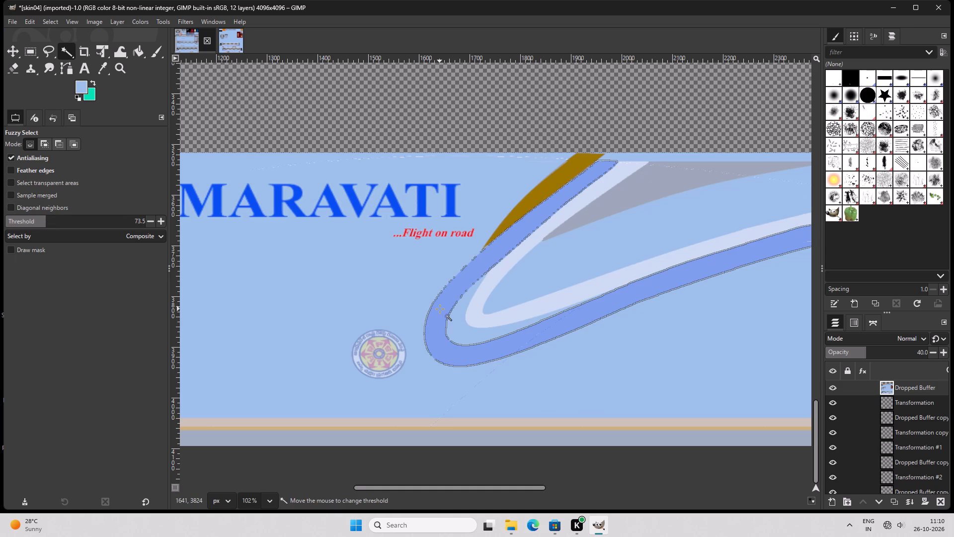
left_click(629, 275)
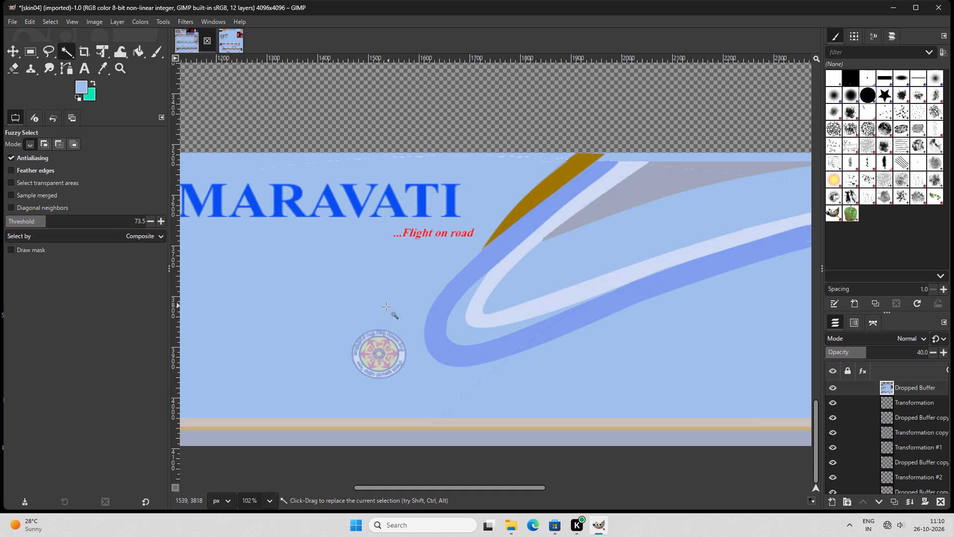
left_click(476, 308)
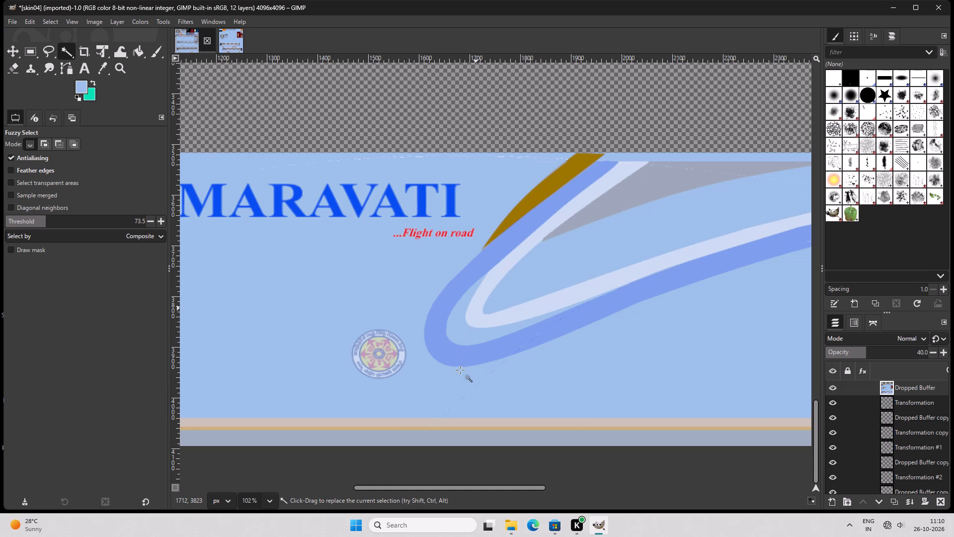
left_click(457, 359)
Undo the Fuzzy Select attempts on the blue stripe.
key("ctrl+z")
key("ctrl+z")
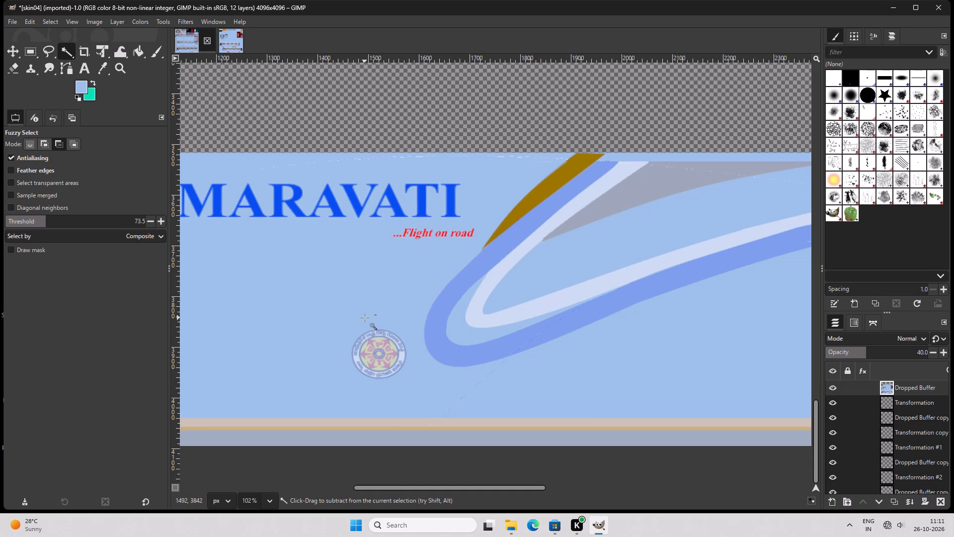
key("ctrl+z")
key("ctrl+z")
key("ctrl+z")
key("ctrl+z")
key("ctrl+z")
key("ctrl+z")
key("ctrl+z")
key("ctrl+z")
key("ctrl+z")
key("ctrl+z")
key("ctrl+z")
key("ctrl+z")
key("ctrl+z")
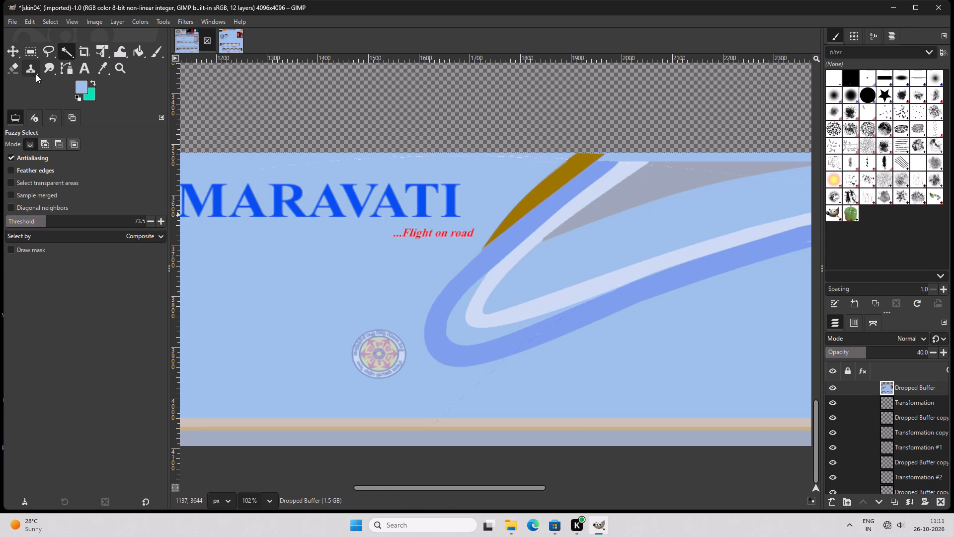
Return to the Paths tool and undo further recent edits around the blue stripe.
left_click(65, 74)
key("ctrl+z")
key("ctrl+z")
key("ctrl+z")
key("ctrl+z")
key("ctrl+z")
key("ctrl+z")
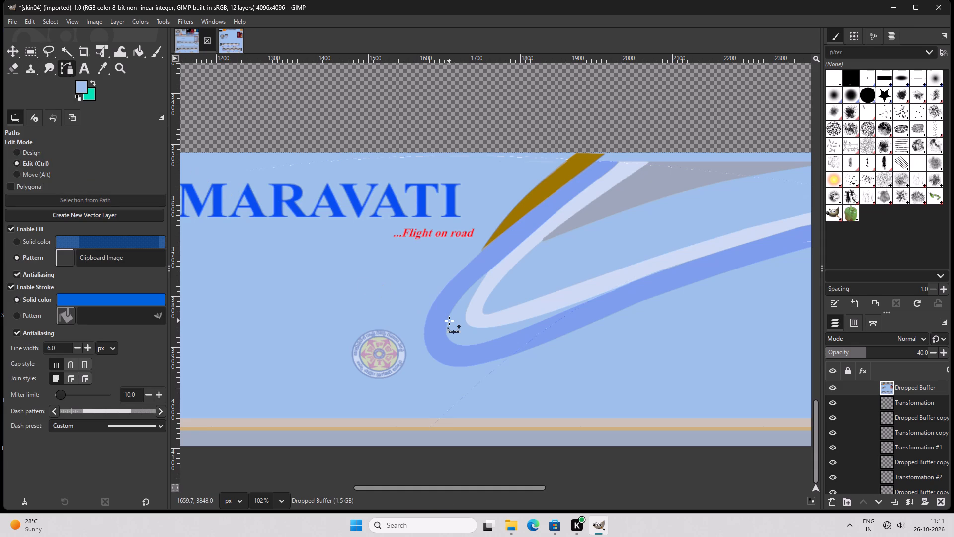
key("ctrl+z")
key("ctrl+z")
key("ctrl+z")
scroll(449, 321, "down", 13, "ctrl")
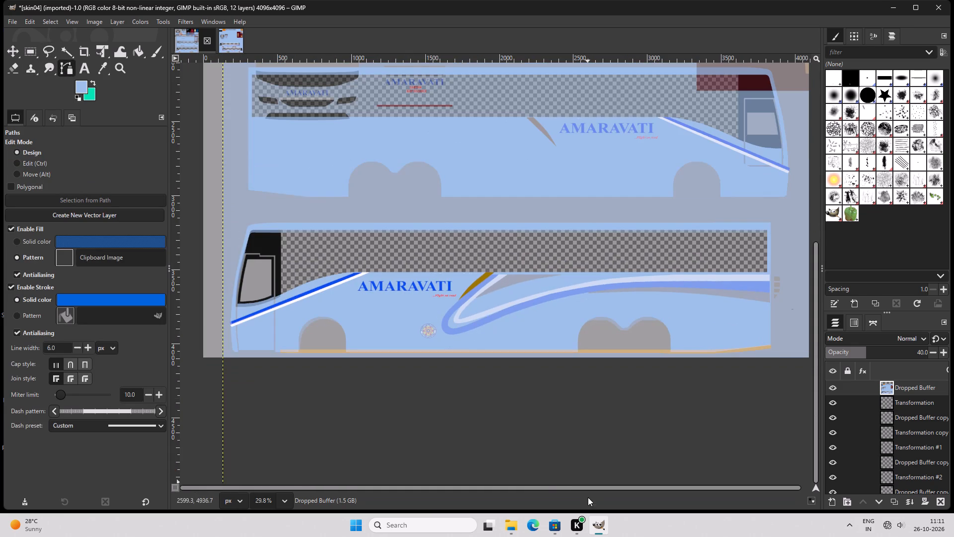
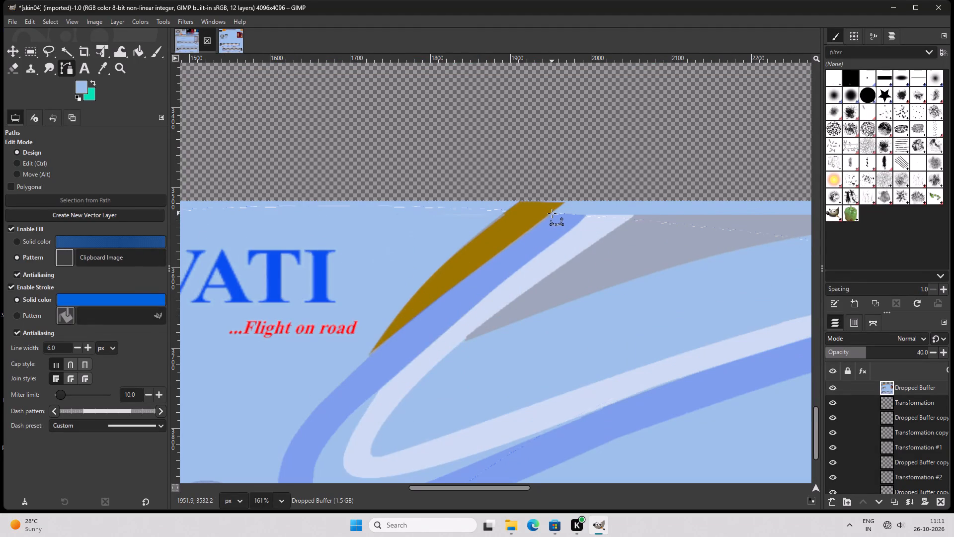
Start a path at the blue stripe's top beside the brown stripe and trace its outer edge down around the bend.
left_click(552, 213)
scroll(355, 382, "up", 5, "ctrl")
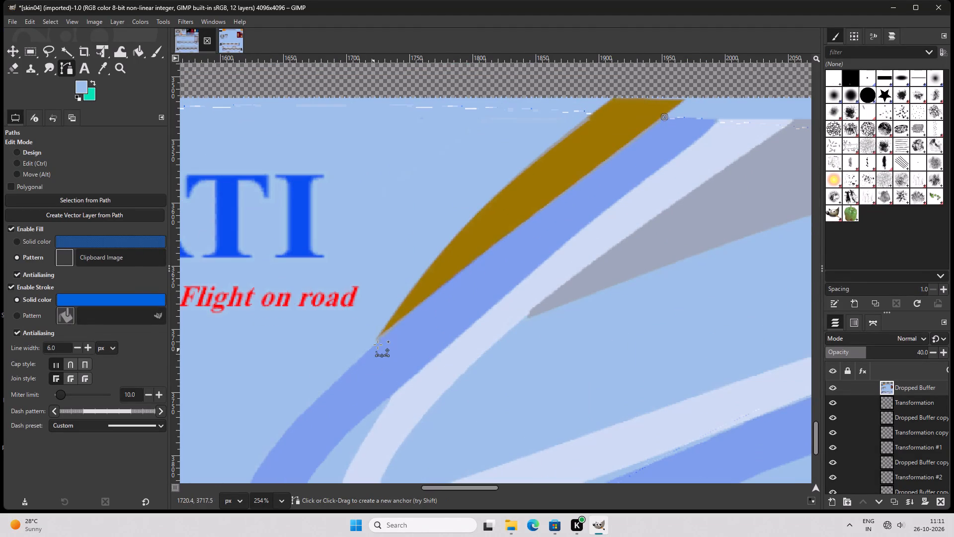
left_click(378, 342)
scroll(278, 413, "down", 3)
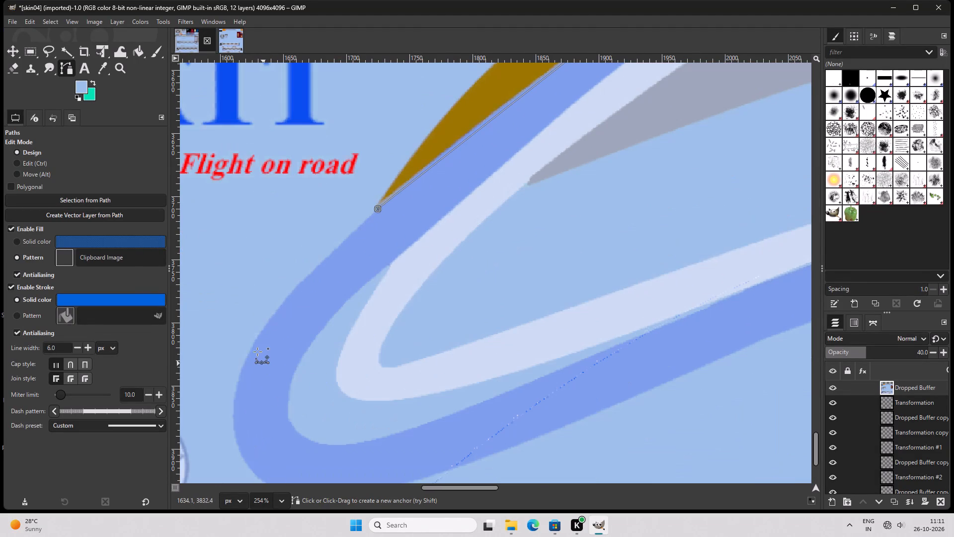
left_click(252, 348)
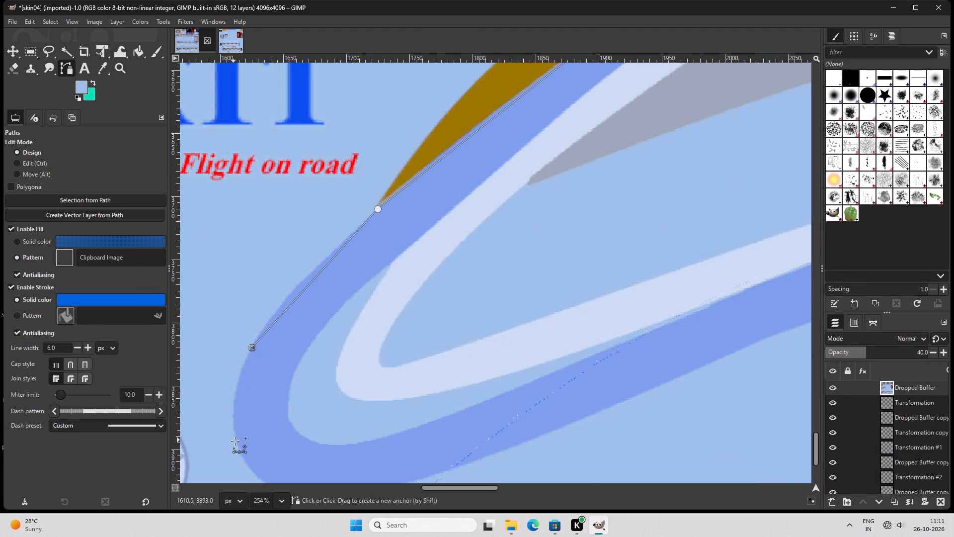
left_click(235, 441)
scroll(261, 436, "down", 4)
left_click(305, 320)
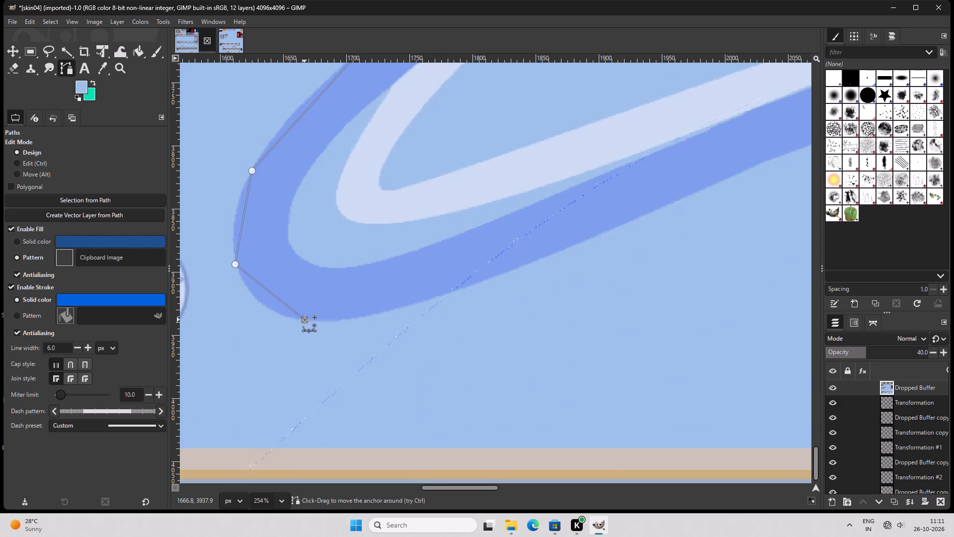
Continue the path along the blue stripe's lower edge from the bend to the tip of the gray band beneath it.
left_click(453, 290)
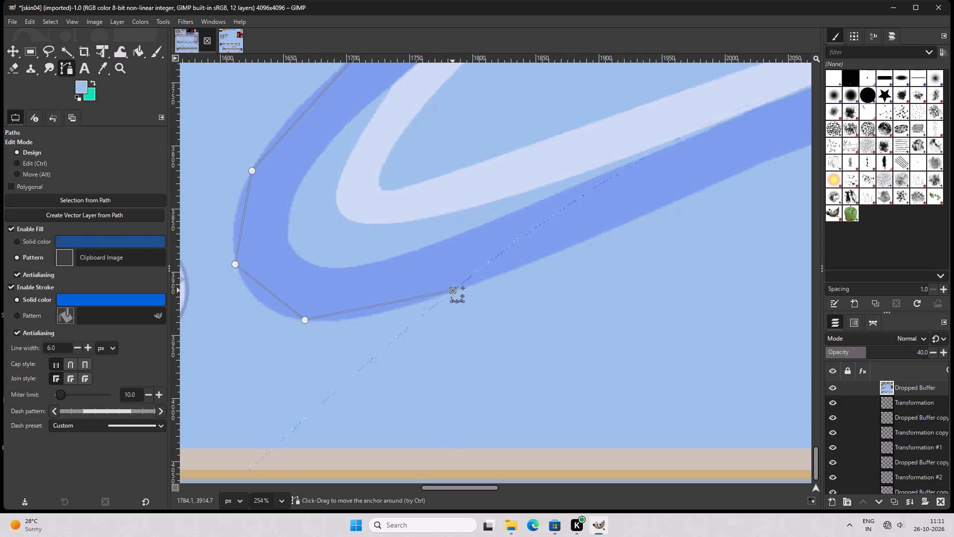
left_click(587, 240)
left_click(715, 183)
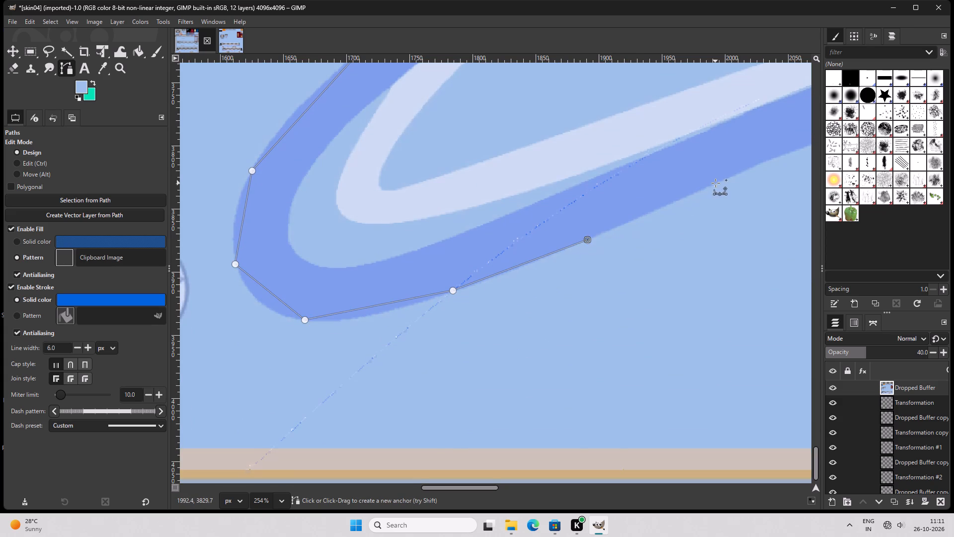
left_click(760, 163)
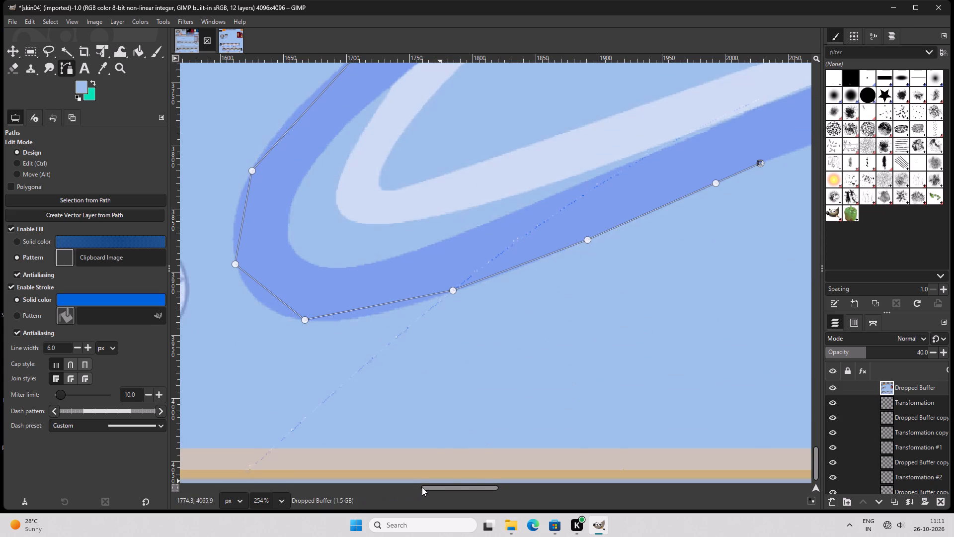
left_click_drag(425, 487, 489, 478)
scroll(472, 406, "up", 3)
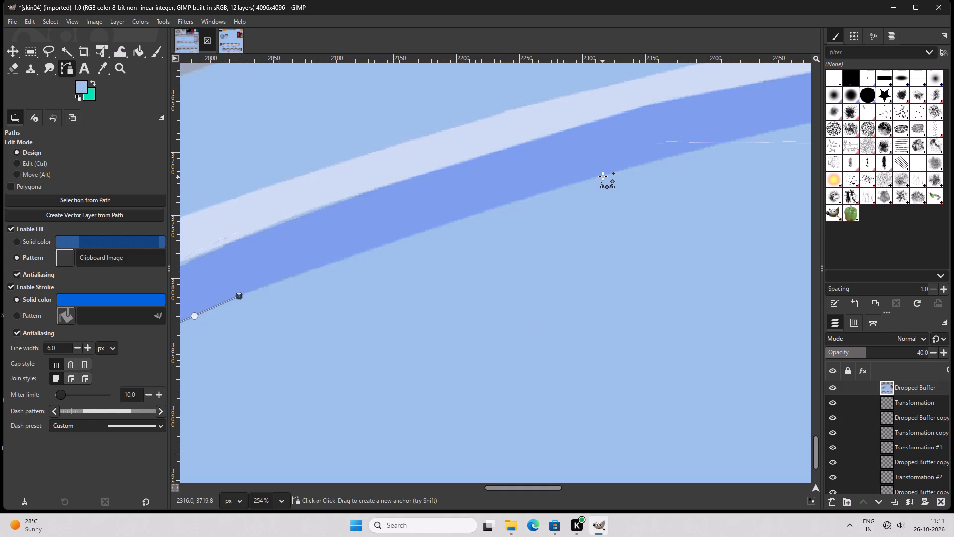
left_click(603, 176)
left_click(741, 137)
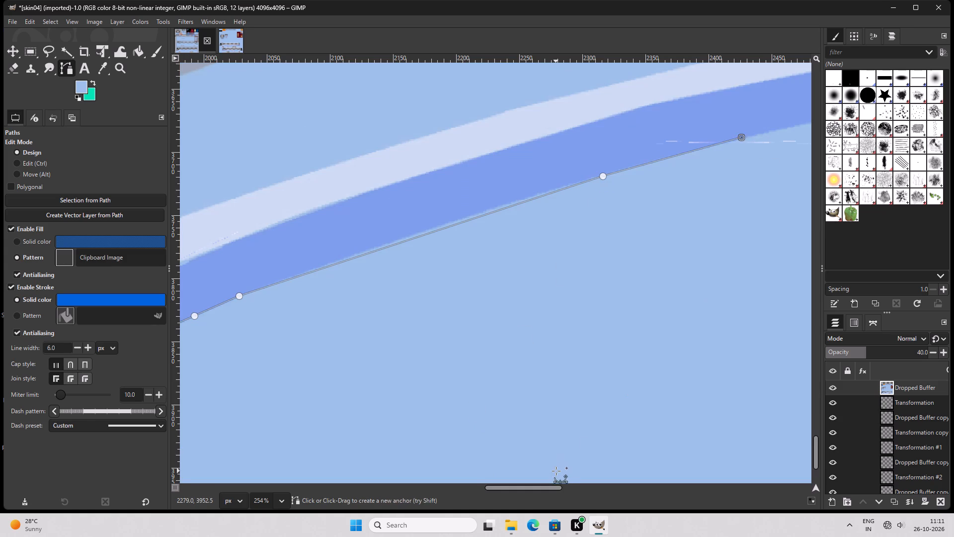
left_click_drag(554, 485, 595, 475)
scroll(596, 412, "up", 3)
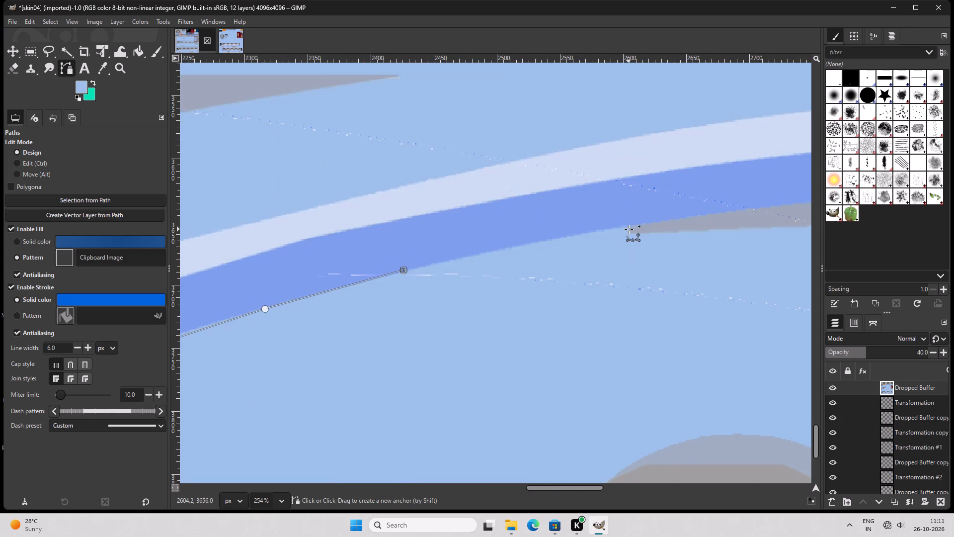
left_click(628, 226)
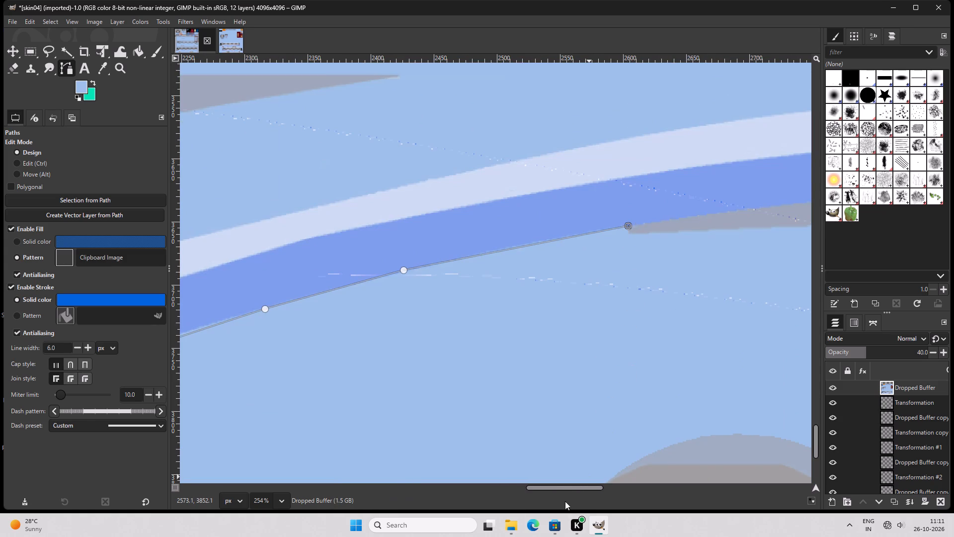
Extend the path along the stripe's border with the gray band to its far end, and trace the end edge up to the pale stripe.
left_click_drag(563, 486, 712, 459)
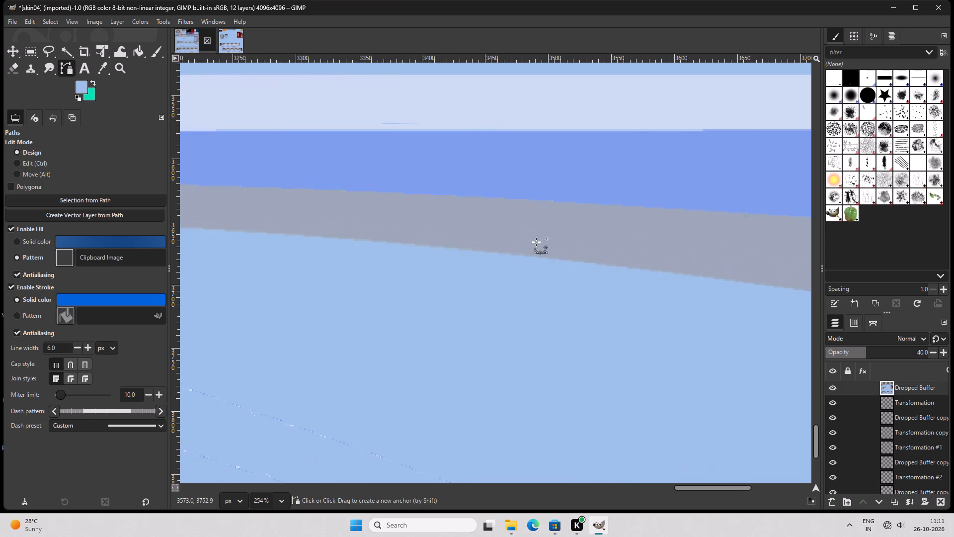
left_click(521, 199)
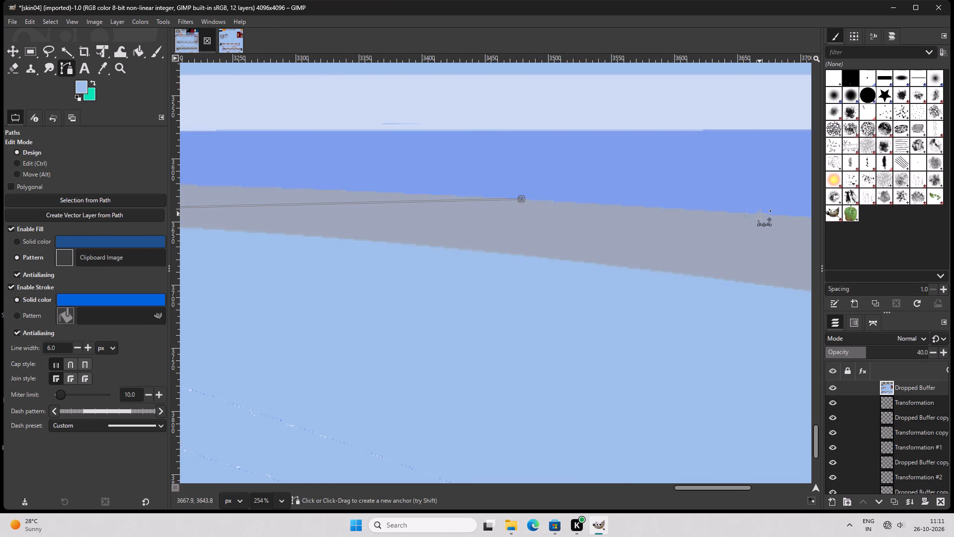
left_click(760, 214)
left_click_drag(703, 486, 766, 482)
left_click(475, 228)
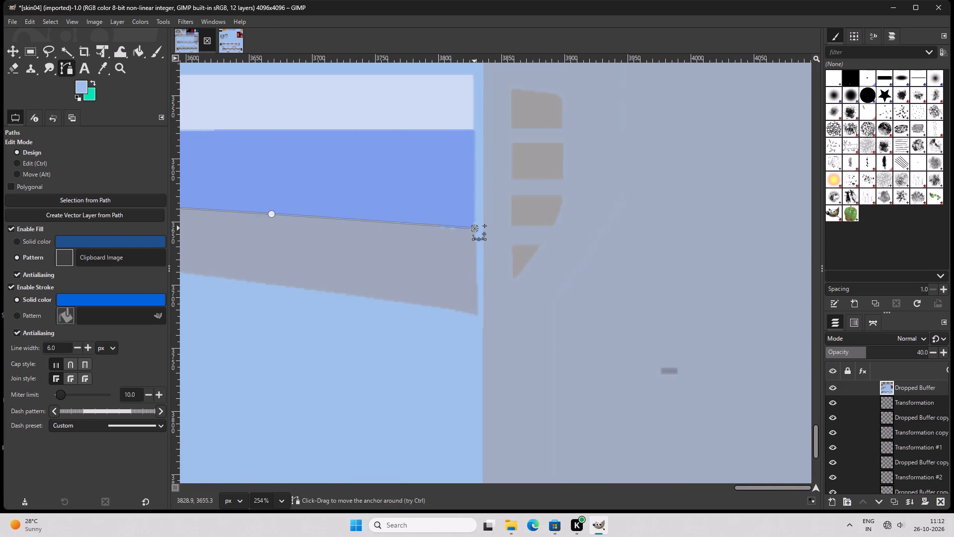
left_click(474, 131)
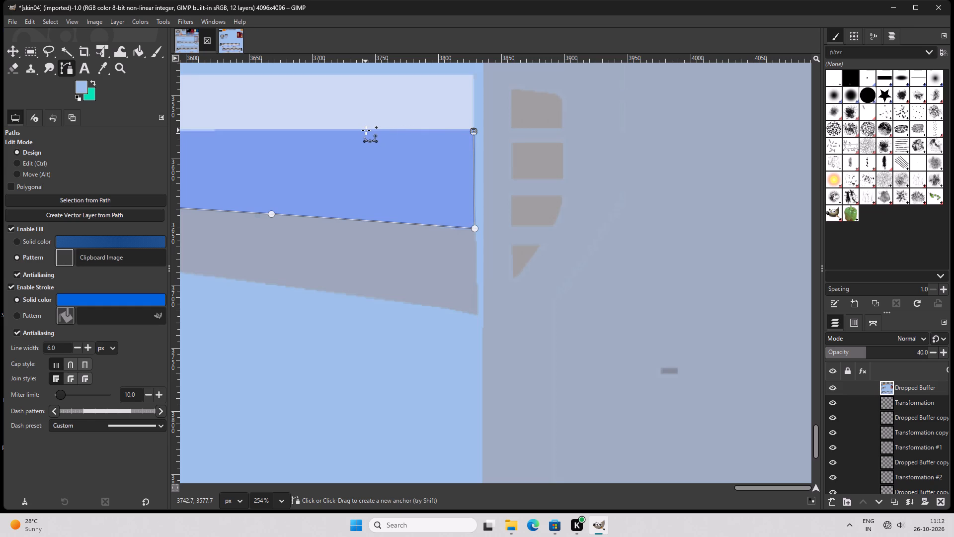
Trace the blue stripe's upper edge back along the pale stripe, past the tip of the gray band.
left_click(361, 129)
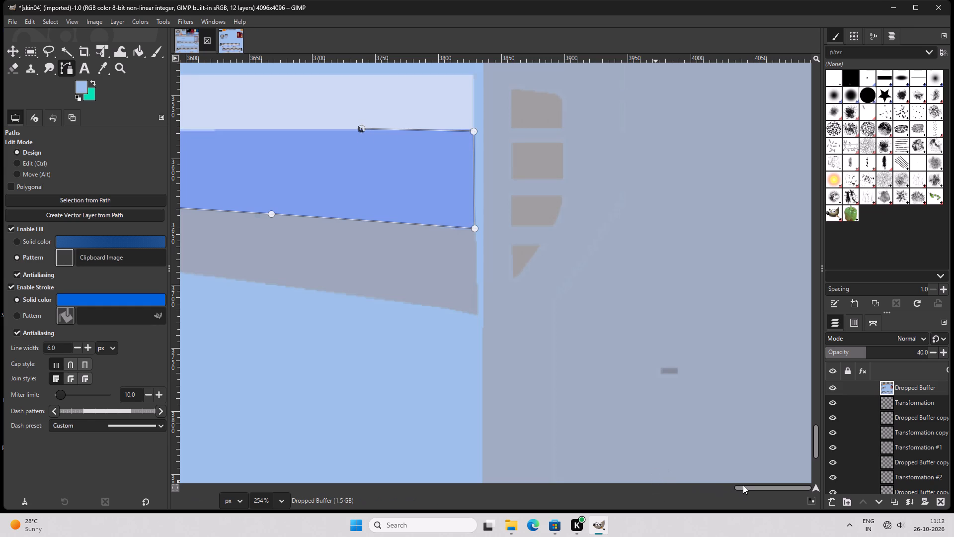
left_click_drag(743, 485, 632, 477)
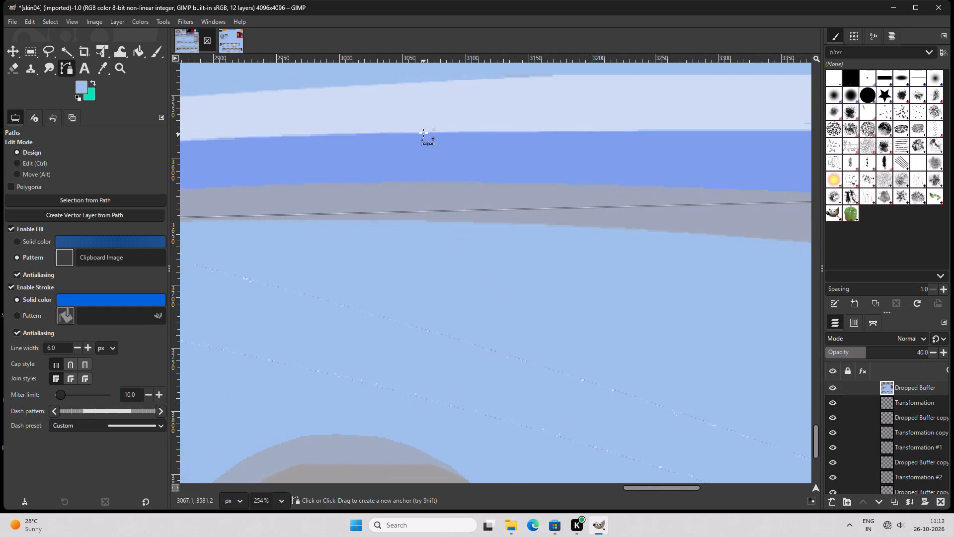
left_click(423, 133)
left_click(224, 138)
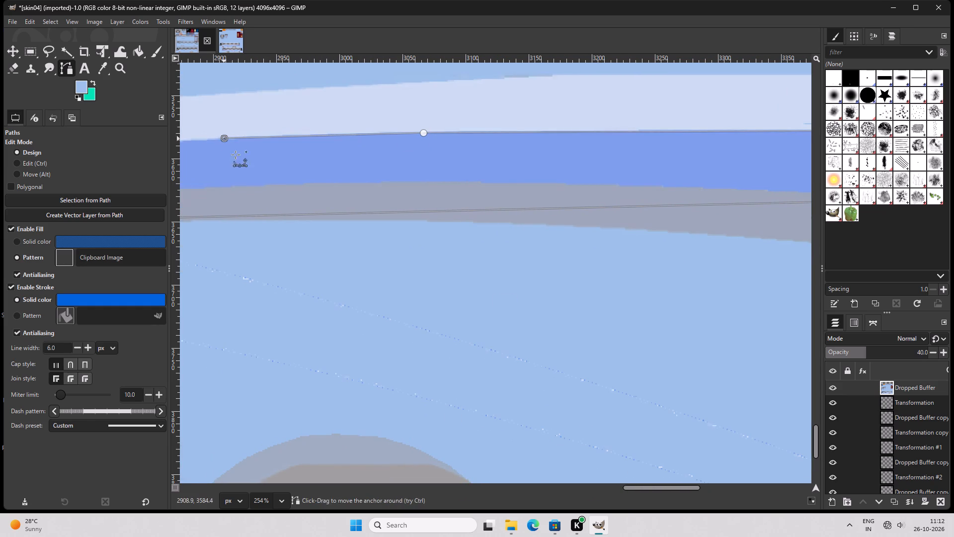
left_click_drag(640, 488, 543, 491)
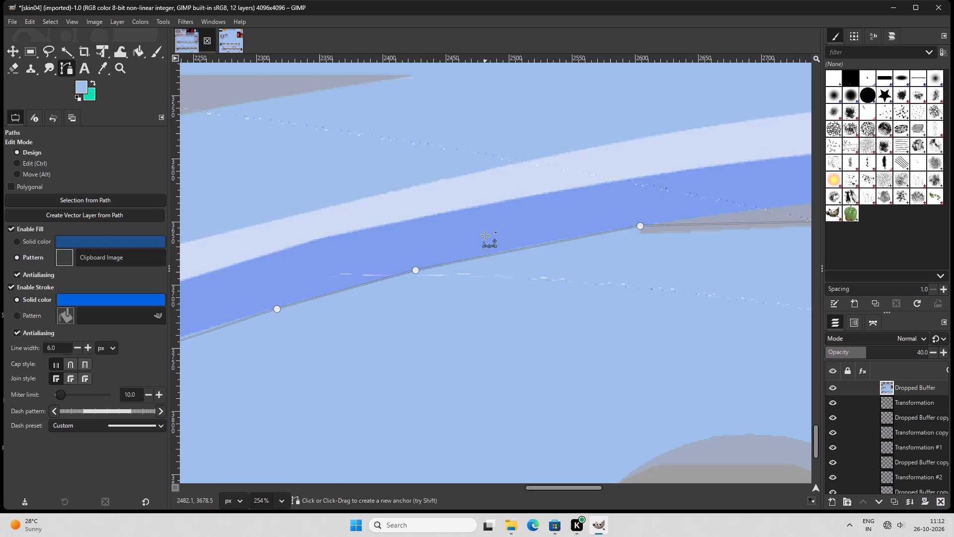
left_click(482, 205)
left_click(322, 239)
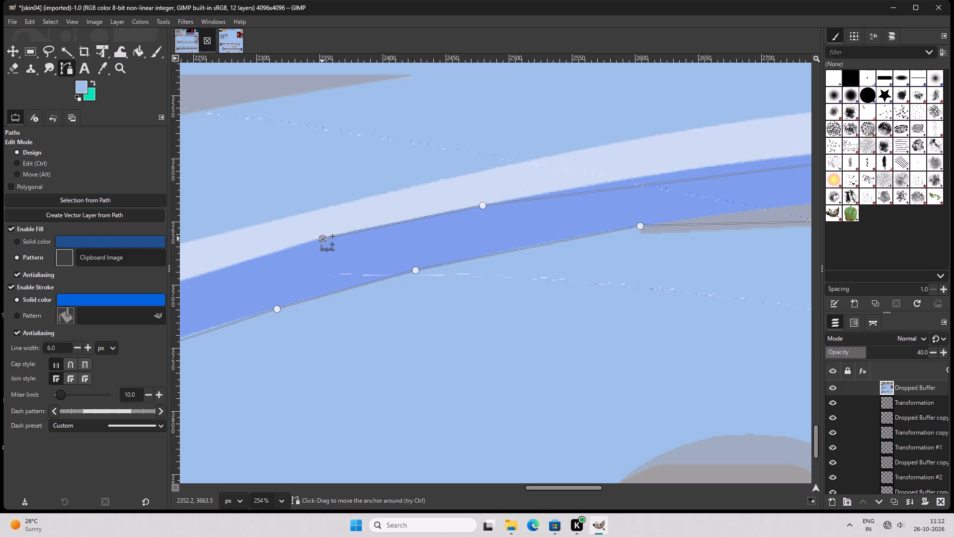
left_click(197, 275)
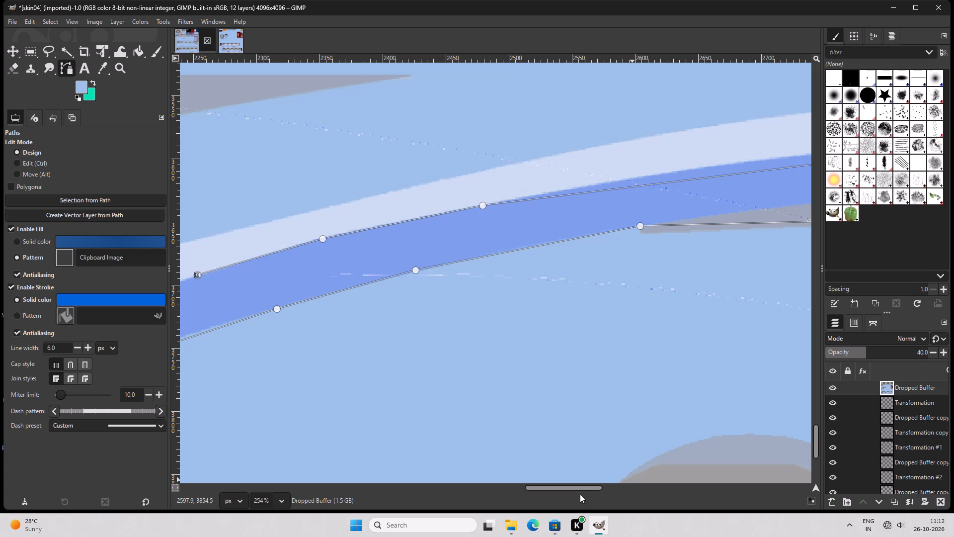
Continue the path along the blue stripe's upper edge toward the bend, placing closely spaced anchors through the speckled section.
left_click_drag(565, 488, 494, 494)
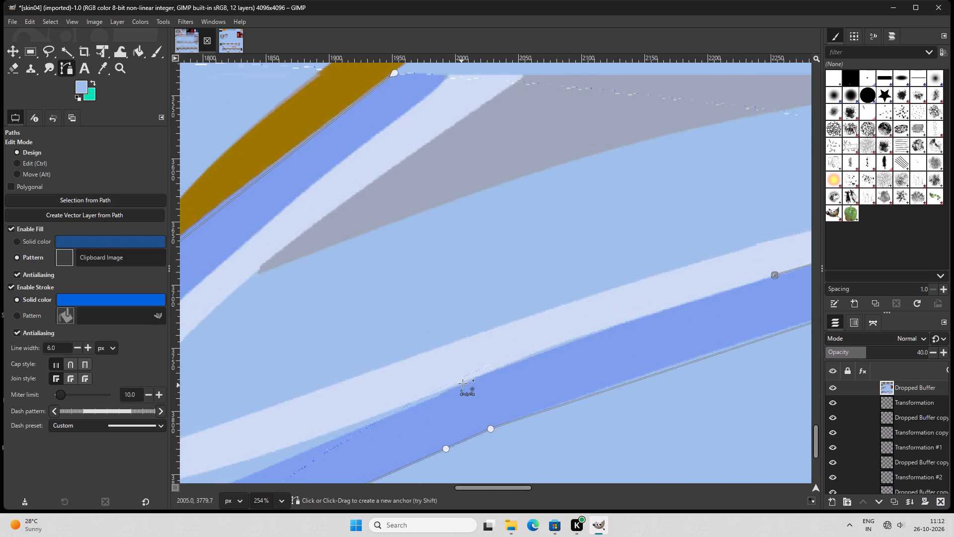
scroll(477, 381, "up", 16, "ctrl")
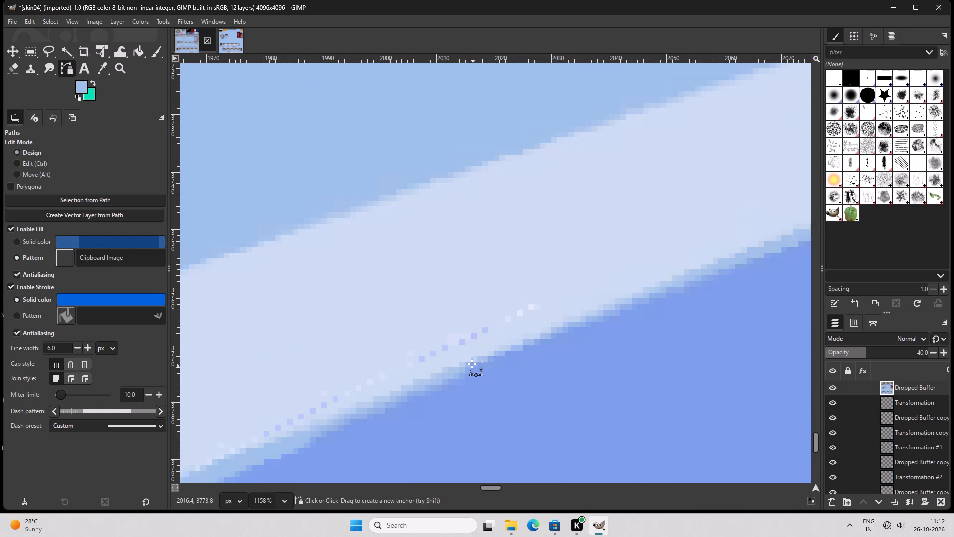
left_click(480, 361)
scroll(480, 361, "down", 11, "ctrl")
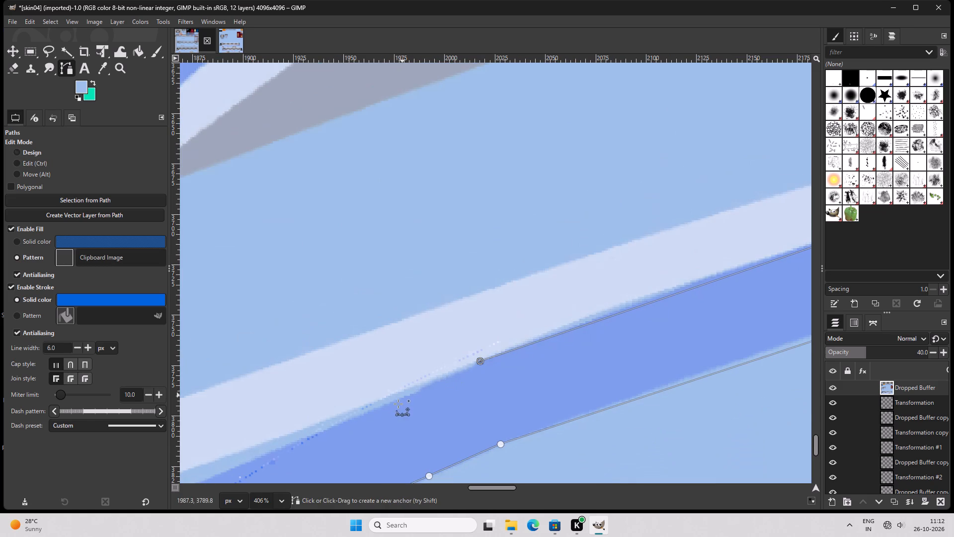
left_click(388, 404)
scroll(310, 415, "down", 3)
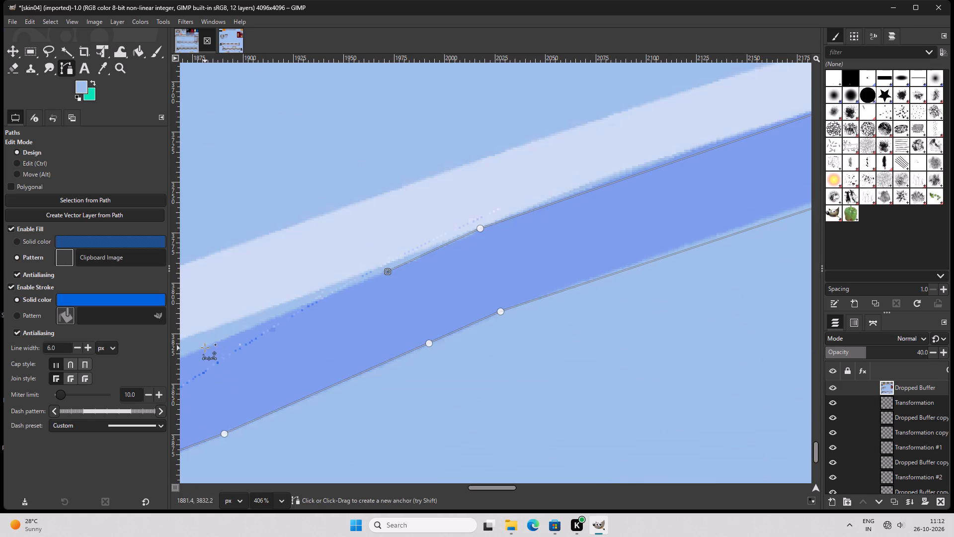
left_click(205, 348)
Trace the inner curve of the blue stripe's bend up to where it meets the pale stripe.
left_click_drag(496, 487, 446, 484)
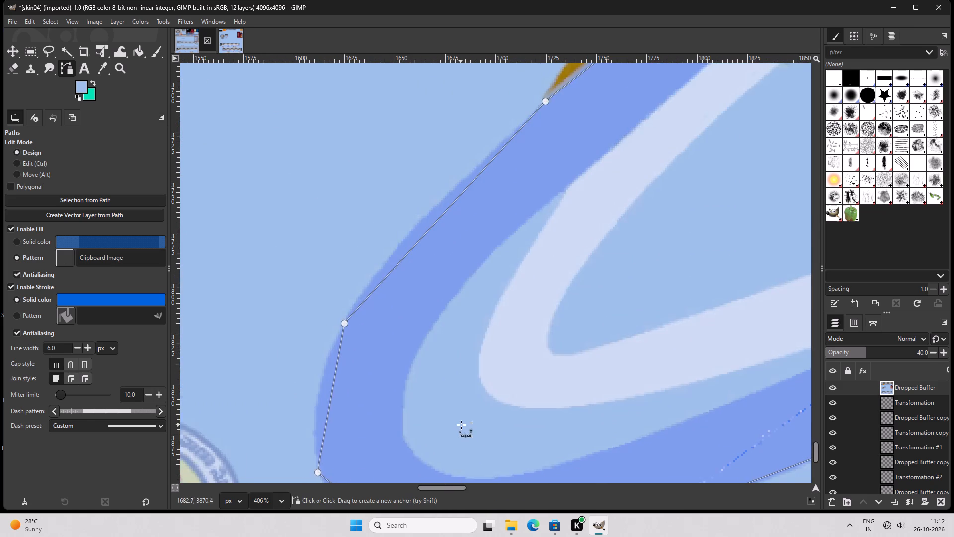
scroll(461, 425, "down", 2)
left_click(469, 389)
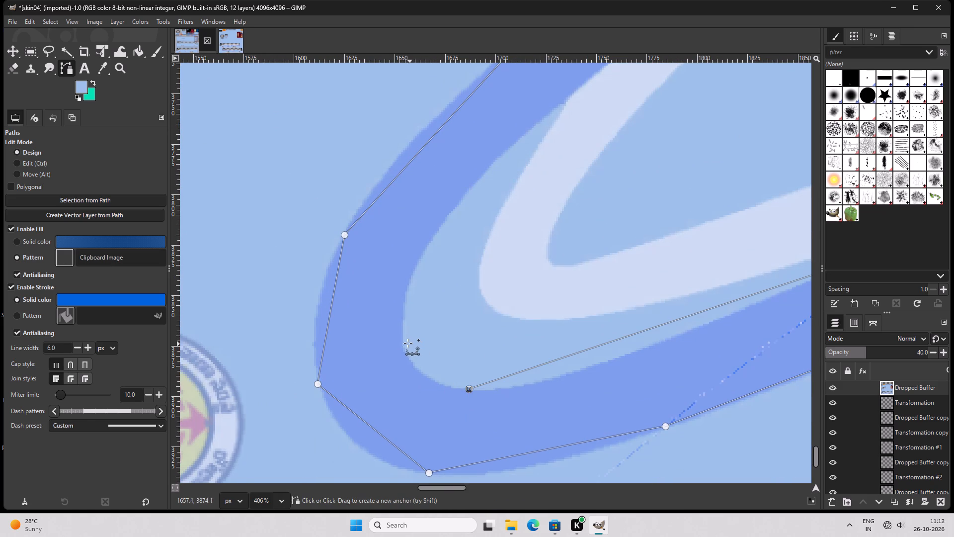
left_click(403, 339)
left_click(420, 261)
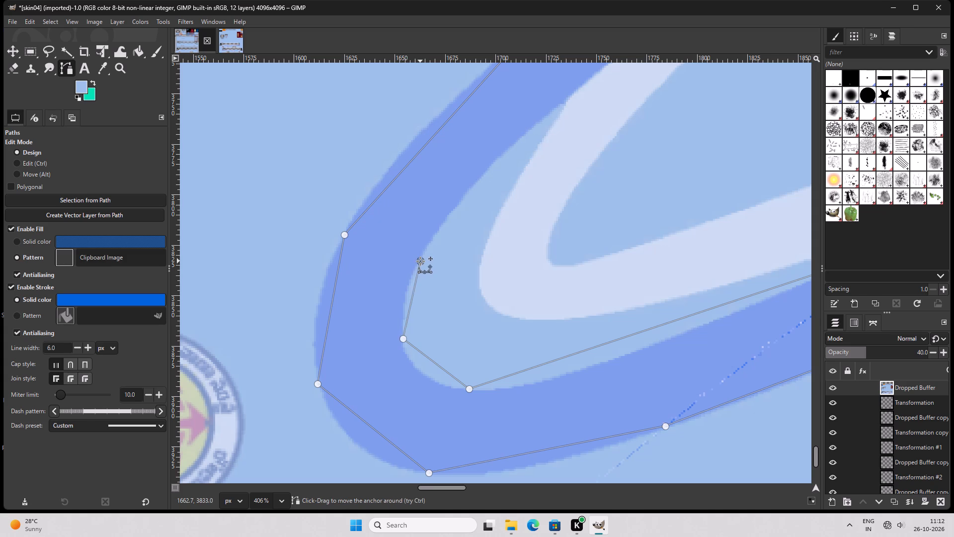
scroll(420, 261, "up", 3)
left_click(565, 234)
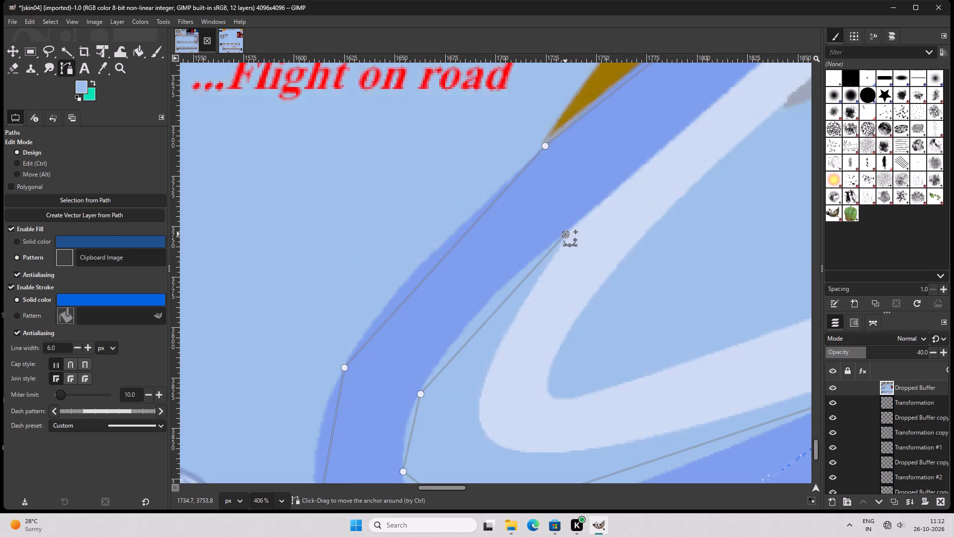
Continue the path up the blue stripe's border with the pale stripe to its top corner.
scroll(565, 234, "up", 1)
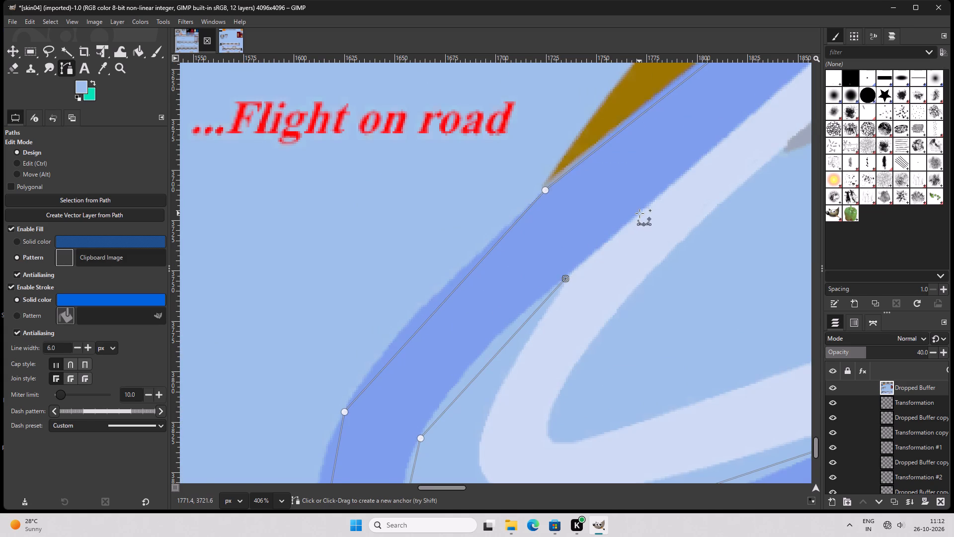
left_click(639, 213)
scroll(666, 201, "up", 3)
left_click(788, 216)
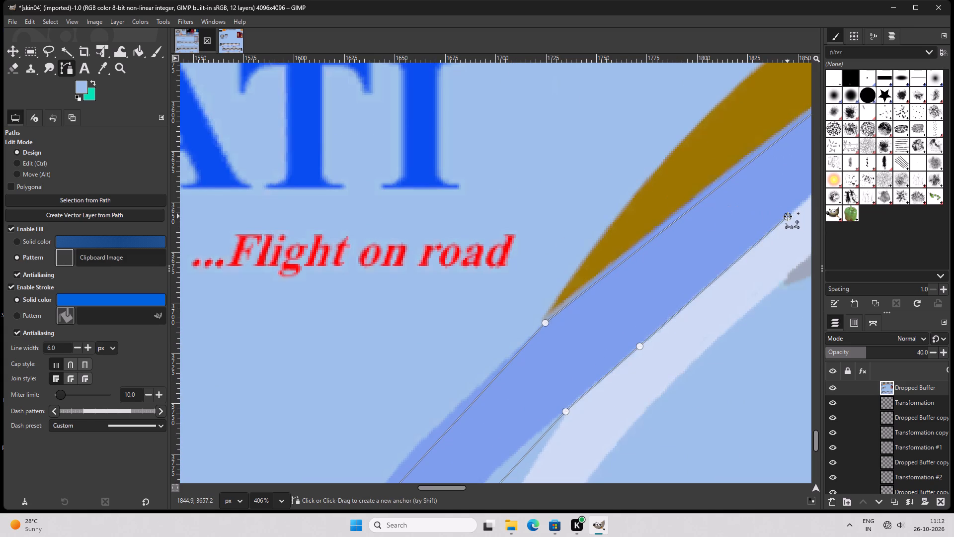
left_click_drag(456, 486, 478, 480)
scroll(535, 394, "up", 3)
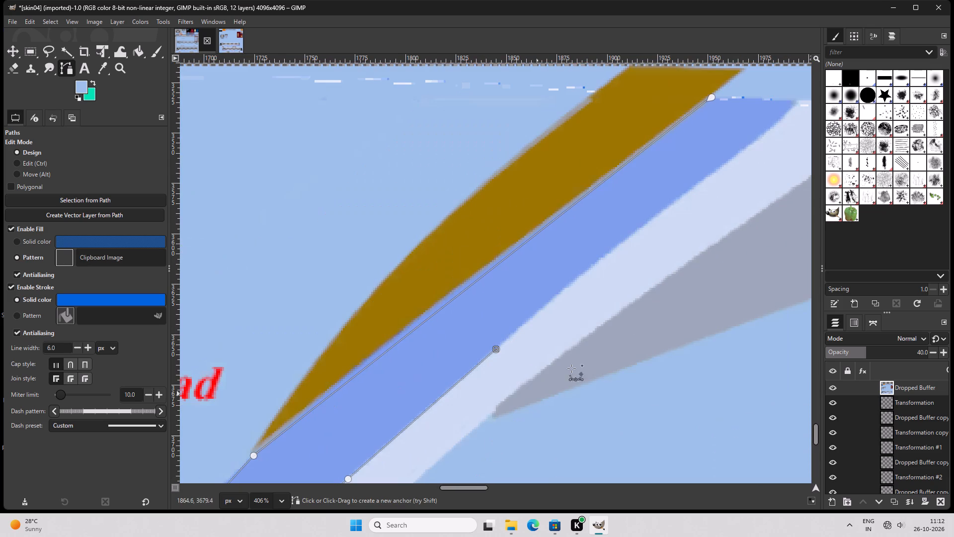
left_click(795, 102)
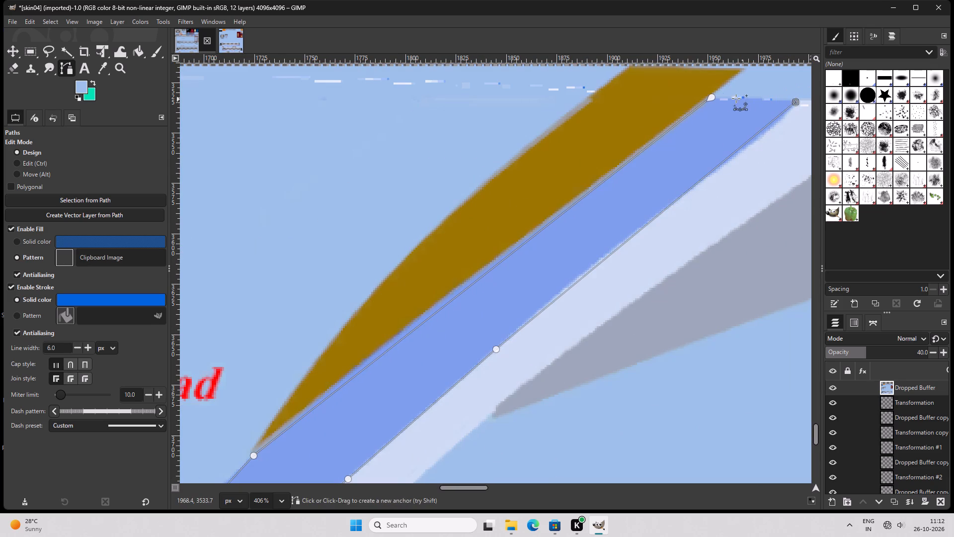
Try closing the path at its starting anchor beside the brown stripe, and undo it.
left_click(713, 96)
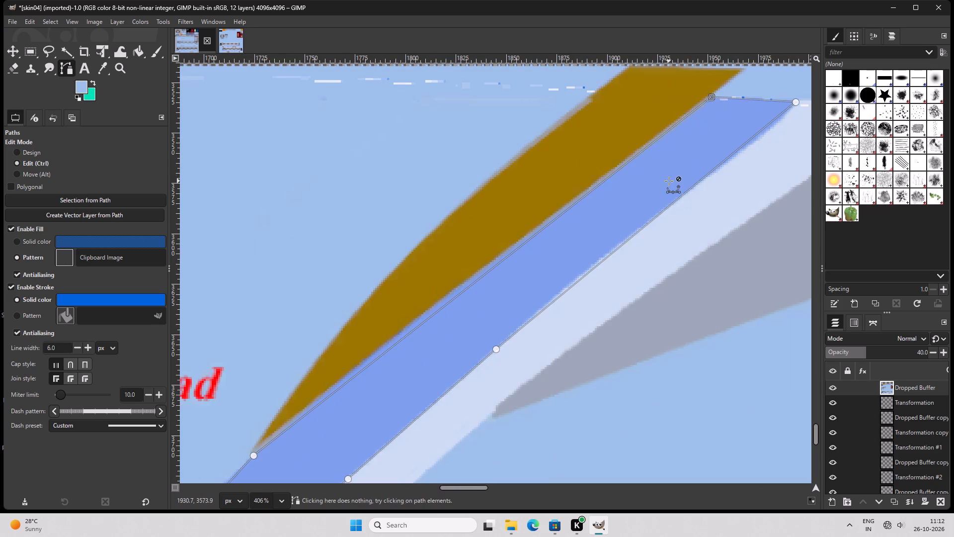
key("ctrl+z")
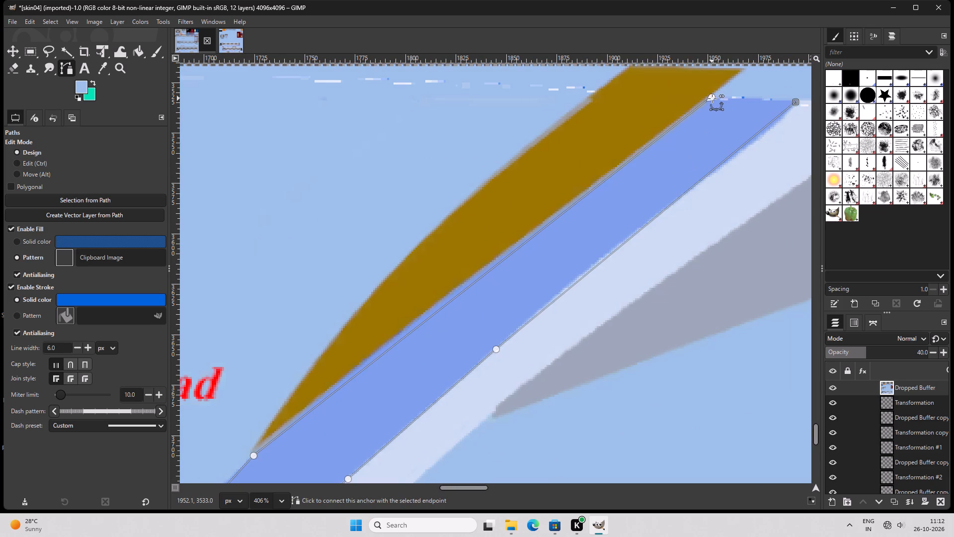
Close the blue stripe's path by joining its end to the starting anchor beside the brown stripe.
left_click(712, 98)
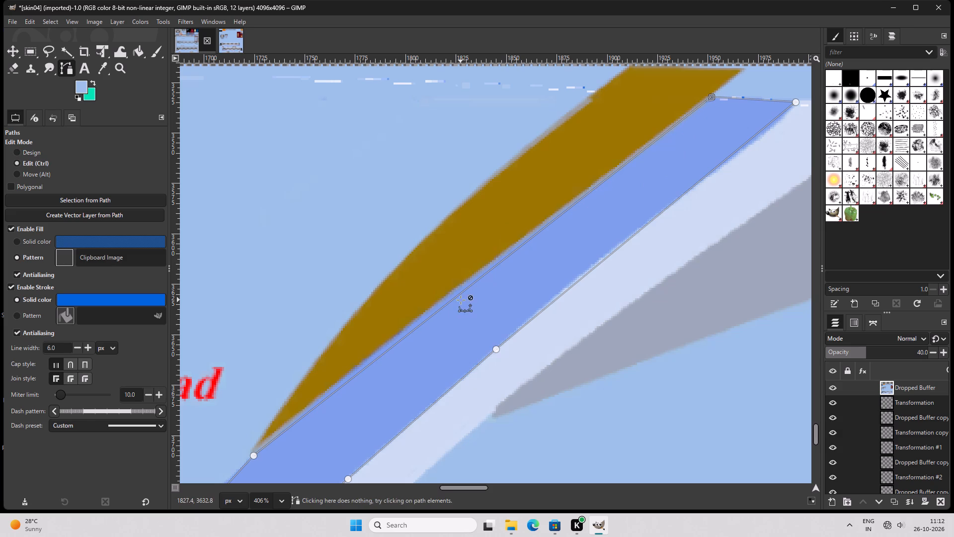
Insert extra anchors on both edges of the blue stripe's upper diagonal arm and adjust them to the brown and pale stripe borders.
left_click_drag(456, 299, 453, 292, "ctrl")
scroll(456, 286, "down", 1)
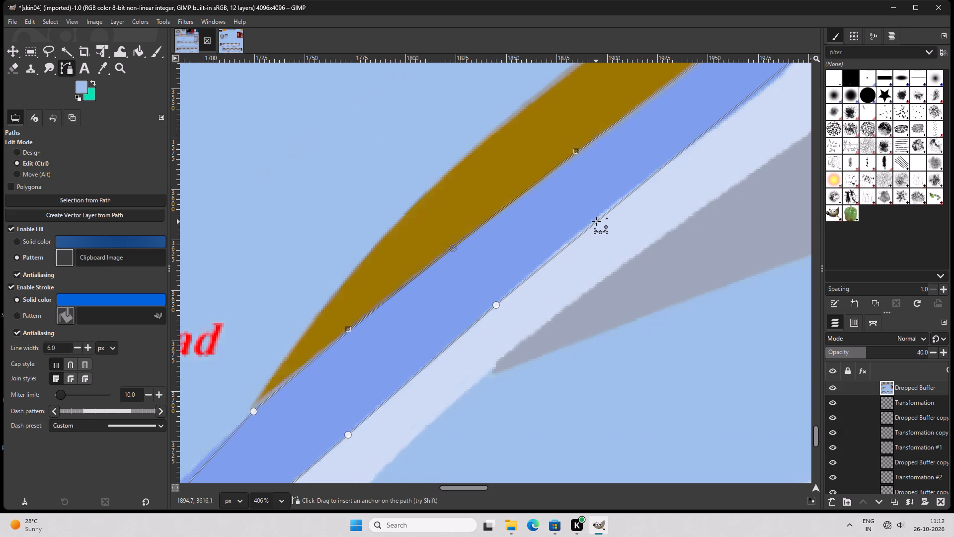
left_click(596, 221, "ctrl")
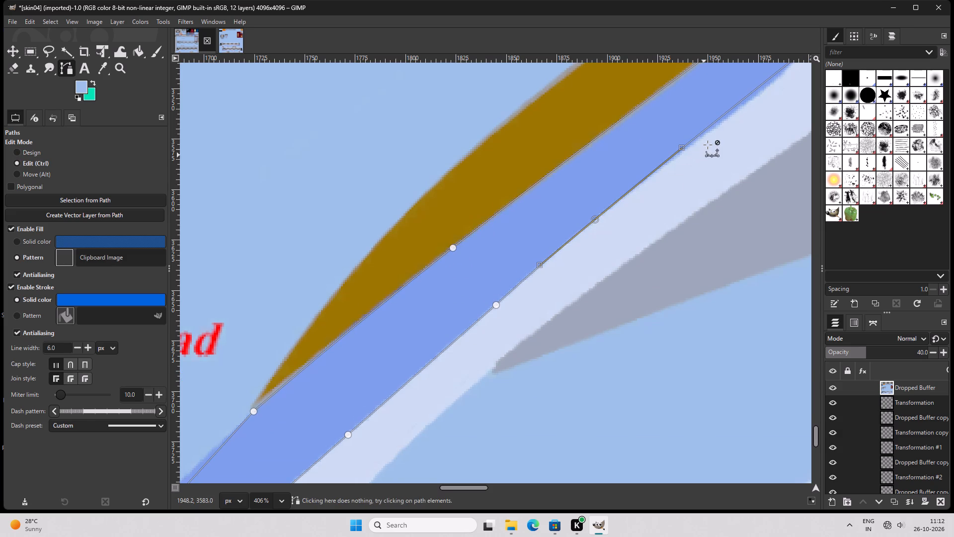
scroll(746, 145, "up", 2)
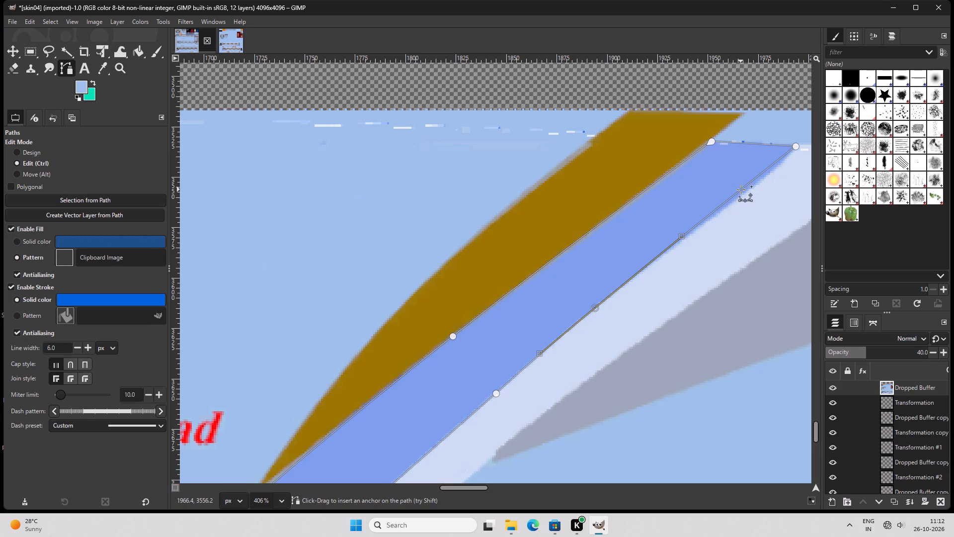
left_click_drag(748, 182, 754, 184, "ctrl")
scroll(526, 212, "down", 4)
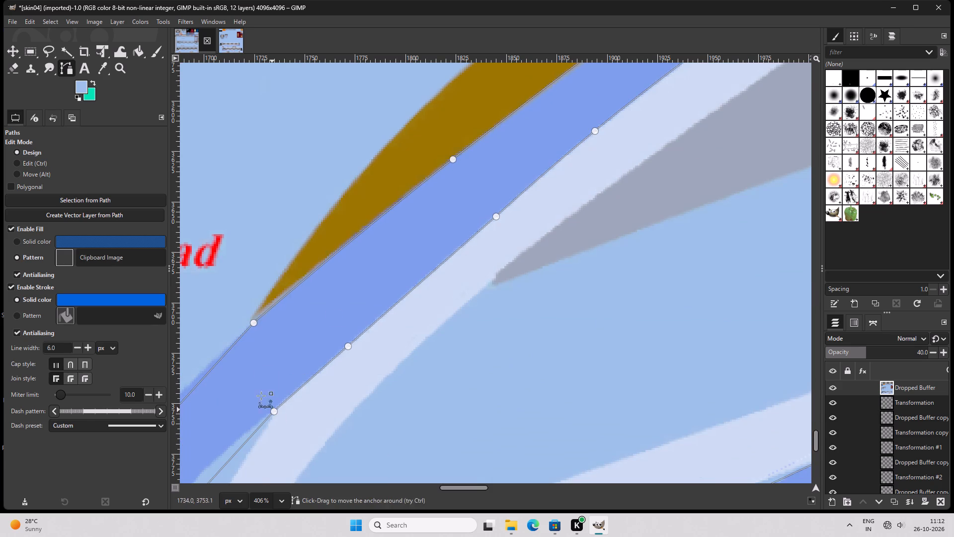
left_click_drag(308, 278, 304, 276, "ctrl")
Insert anchors along the outer side of the blue stripe's bend near the round emblem, pulling the path onto the curved edge.
left_click_drag(450, 487, 414, 484)
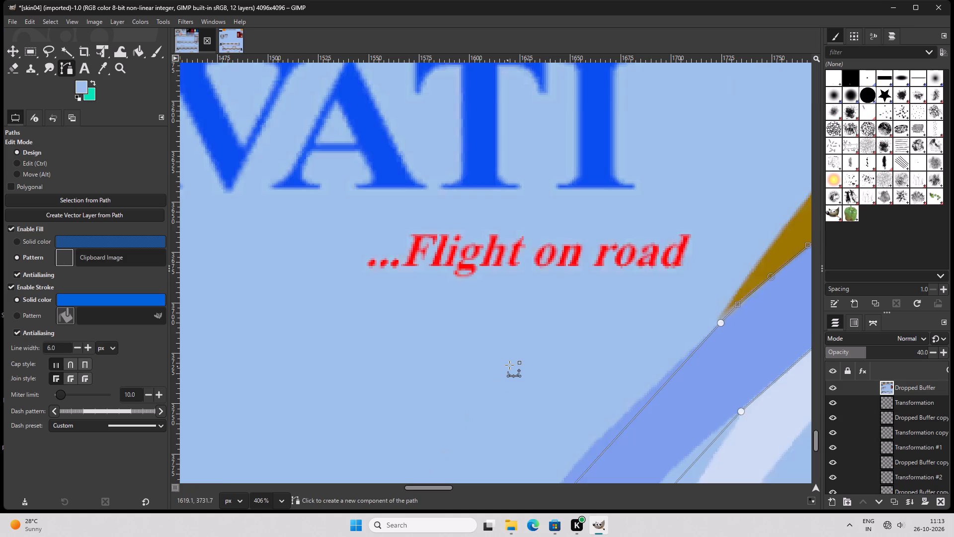
scroll(509, 365, "down", 5)
left_click_drag(594, 242, 591, 238, "ctrl")
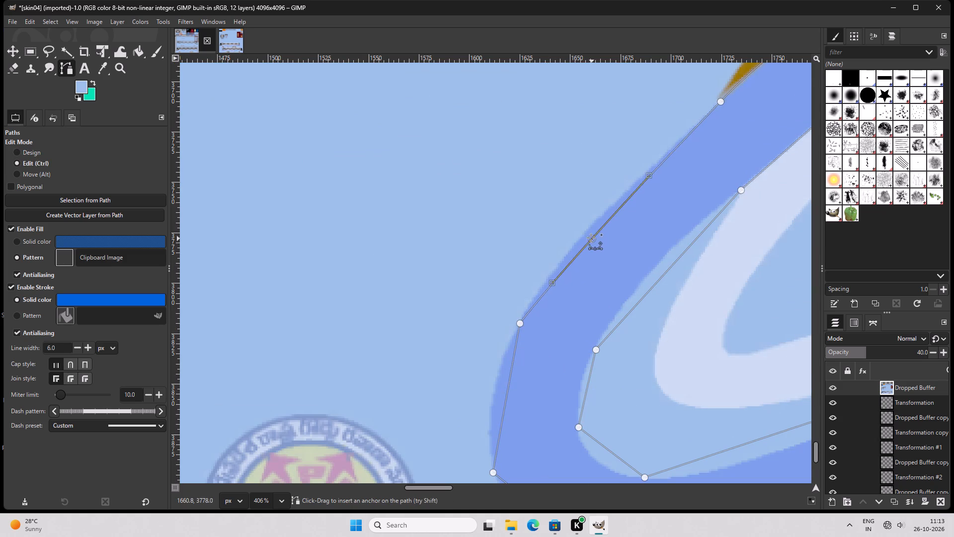
left_click_drag(591, 238, 586, 236, "ctrl")
scroll(508, 355, "down", 3)
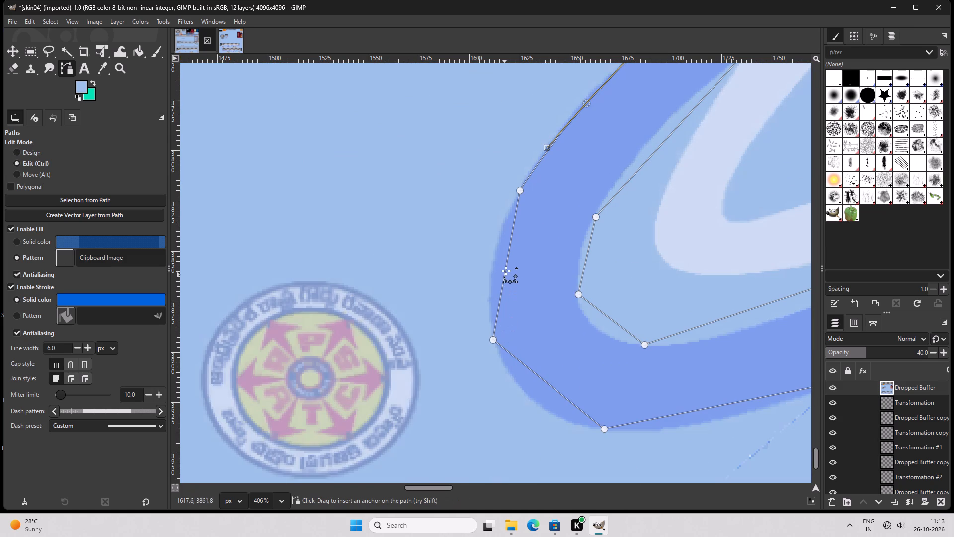
left_click_drag(506, 269, 493, 265, "ctrl")
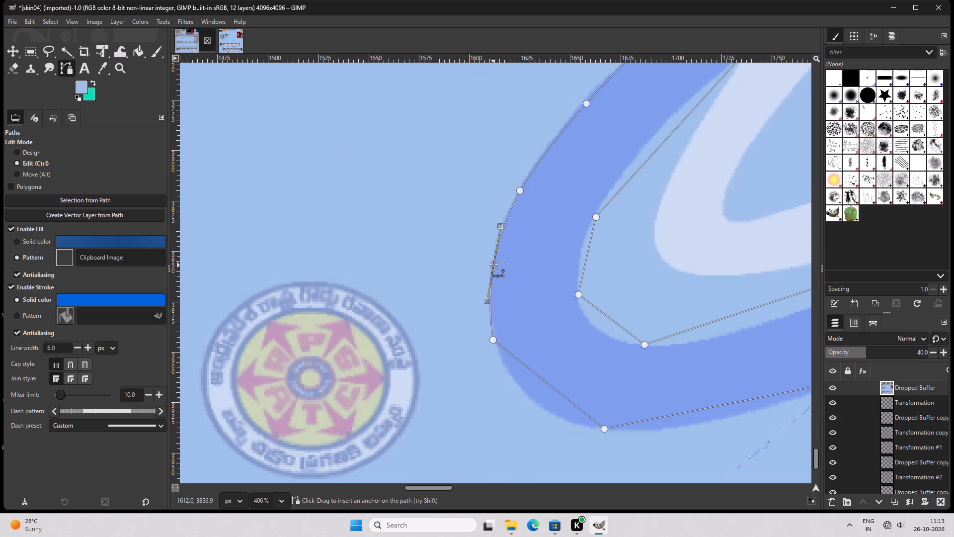
left_click_drag(493, 265, 491, 264, "ctrl")
scroll(545, 297, "down", 3)
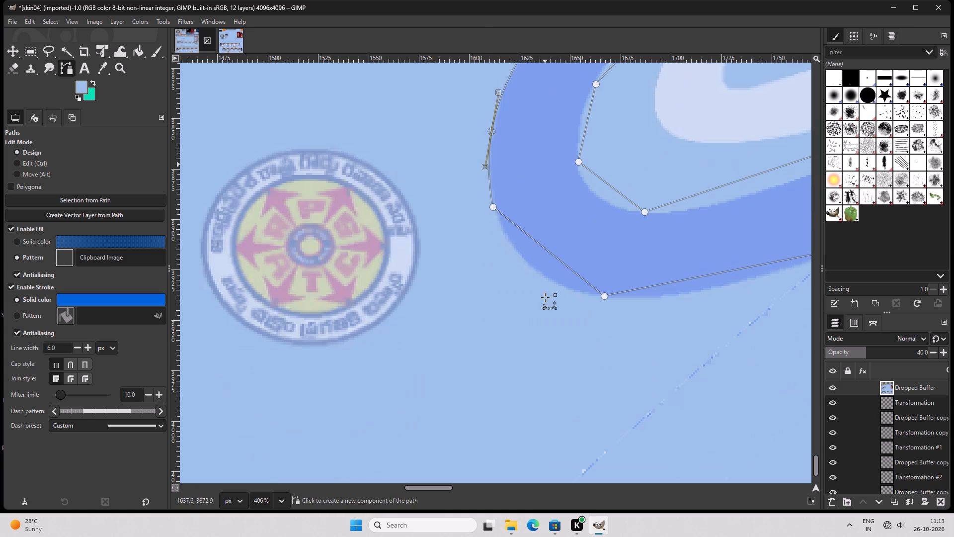
left_click_drag(547, 248, 536, 262, "ctrl")
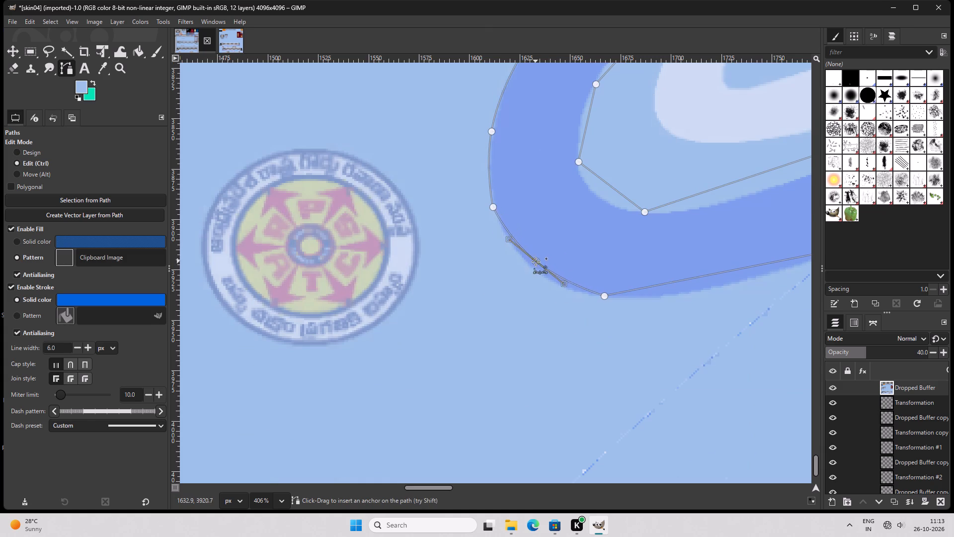
left_click_drag(536, 262, 532, 268, "ctrl")
Insert anchors along the inner side of the blue stripe's bend and shape the path to its curve.
scroll(616, 201, "up", 3, "ctrl")
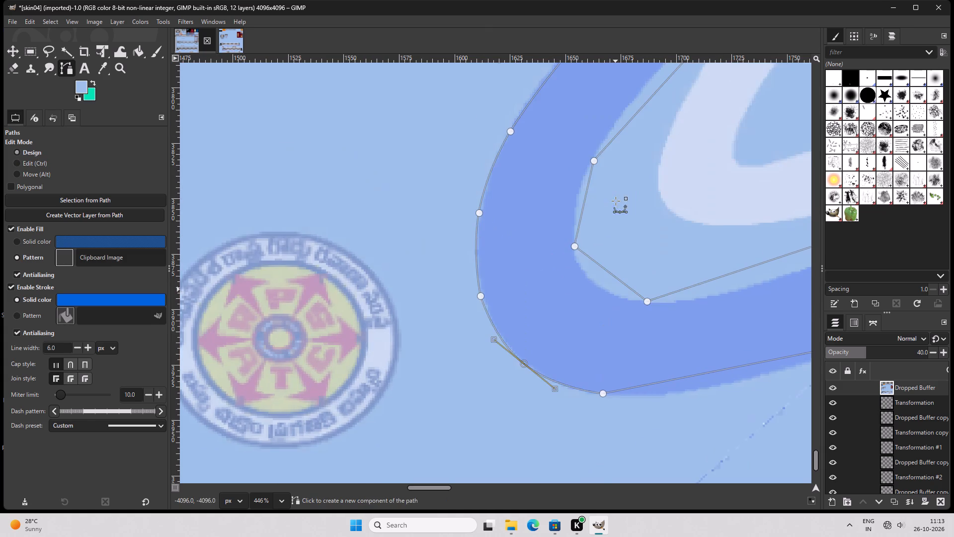
scroll(619, 225, "up", 2)
left_click_drag(585, 295, 578, 291, "ctrl")
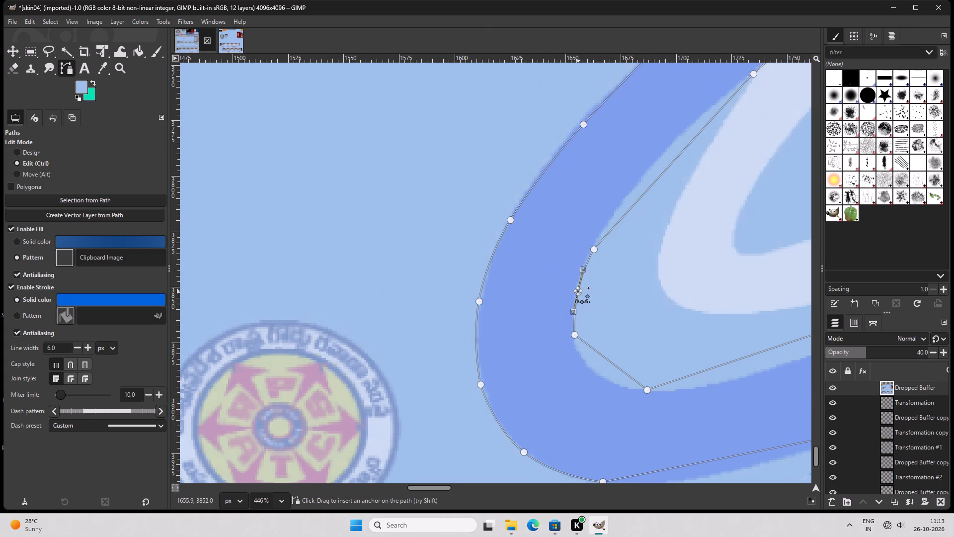
left_click_drag(578, 291, 576, 290, "ctrl")
scroll(635, 215, "up", 2, "ctrl")
scroll(654, 212, "down", 4, "ctrl")
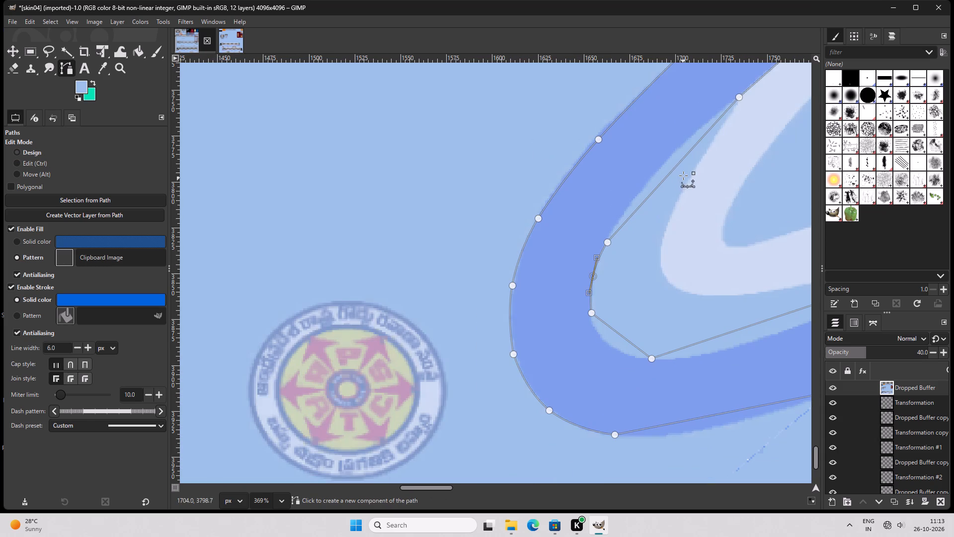
left_click_drag(671, 173, 664, 166, "ctrl")
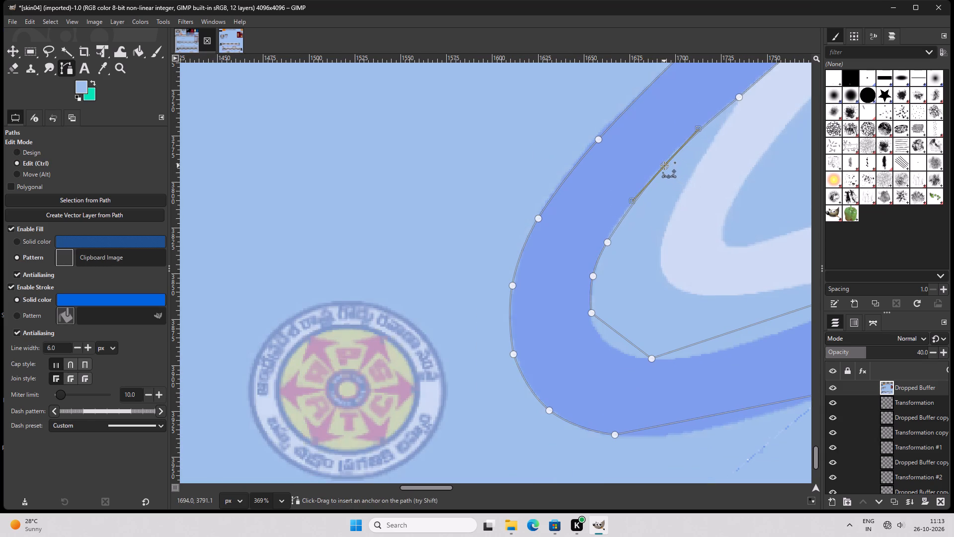
left_click_drag(664, 166, 663, 165, "ctrl")
scroll(664, 239, "down", 1)
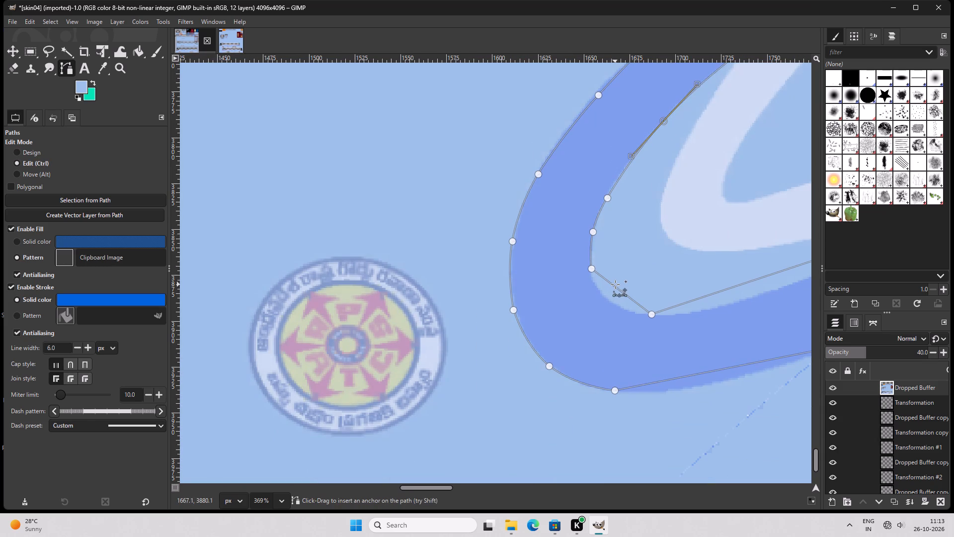
left_click_drag(619, 289, 613, 301, "ctrl")
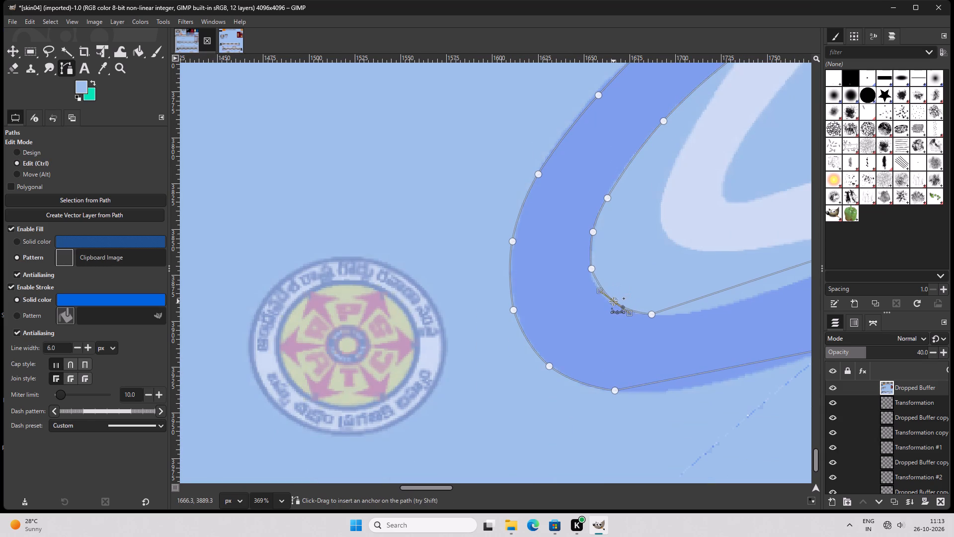
left_click_drag(613, 301, 608, 300, "ctrl")
left_click_drag(608, 300, 608, 300, "ctrl")
Insert two anchors on the blue stripe's upper edge just past the bend and fit the path to the curve.
left_click_drag(442, 487, 457, 486)
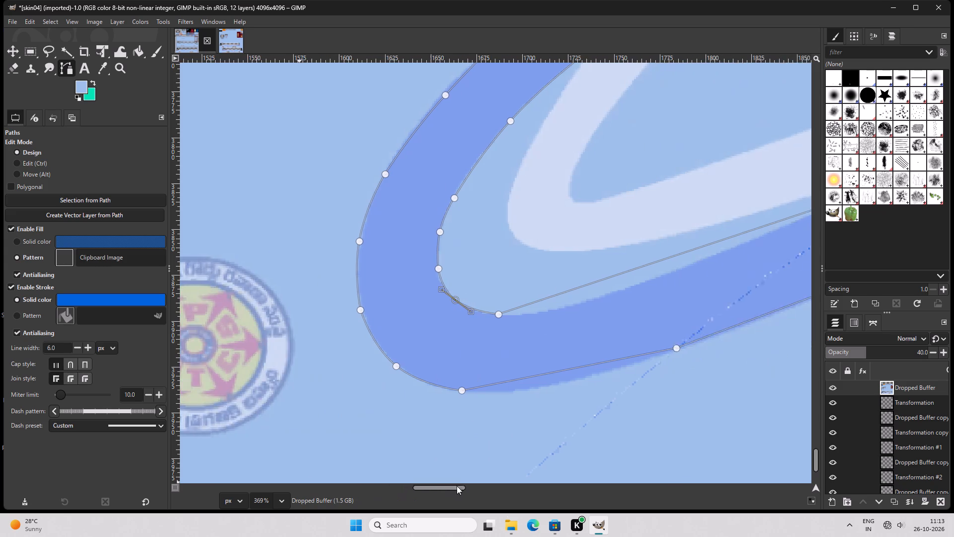
left_click_drag(457, 486, 478, 486)
left_click_drag(381, 259, 367, 287, "ctrl")
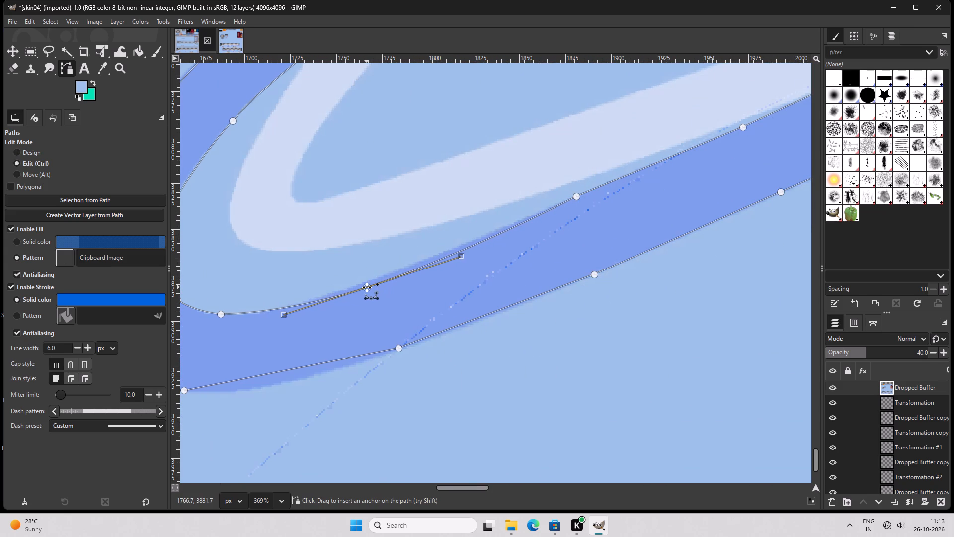
left_click_drag(367, 287, 357, 290, "ctrl")
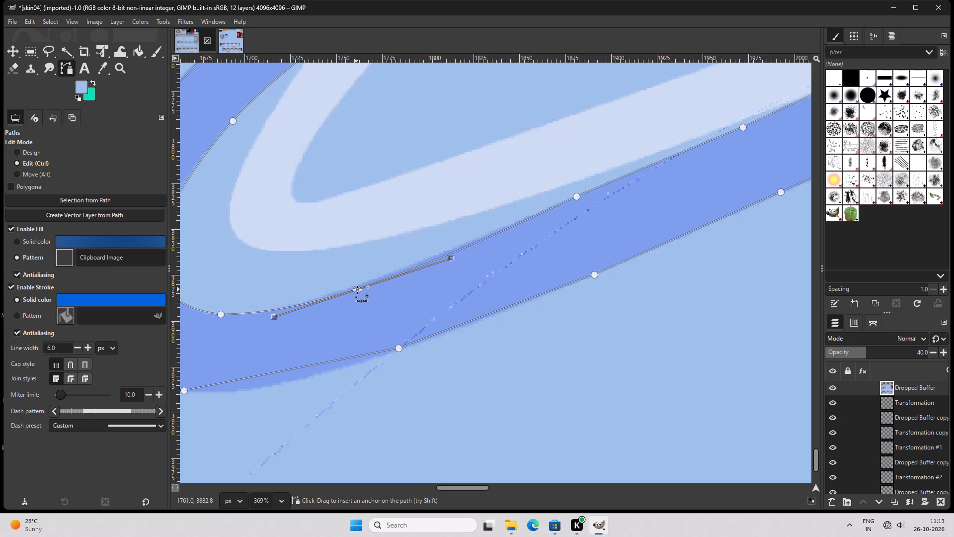
left_click_drag(357, 290, 363, 289, "ctrl")
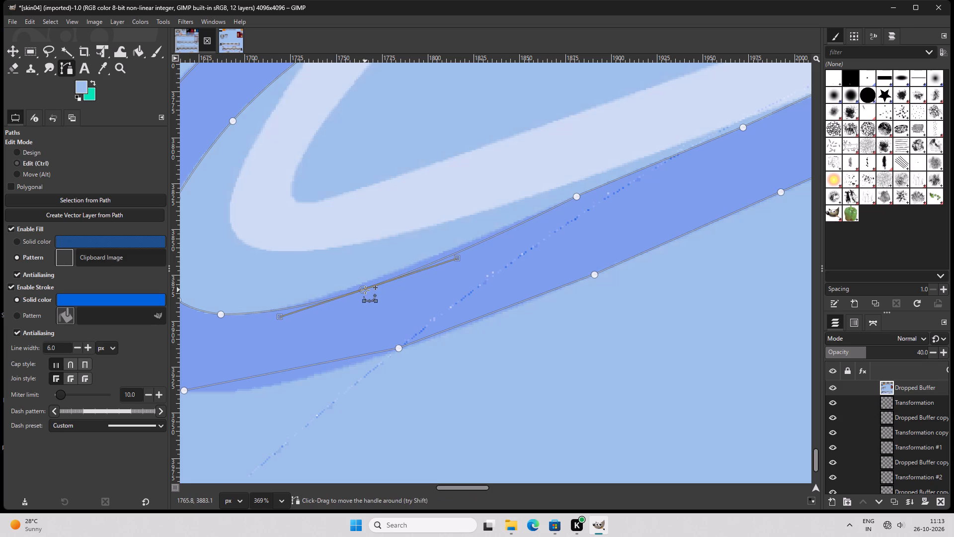
left_click_drag(365, 290, 368, 281)
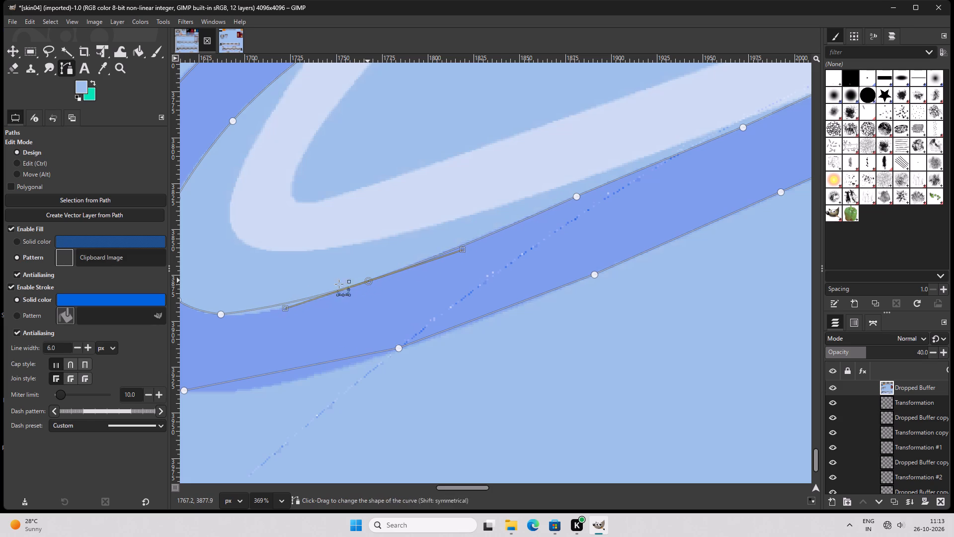
left_click(278, 286)
key("ctrl+z")
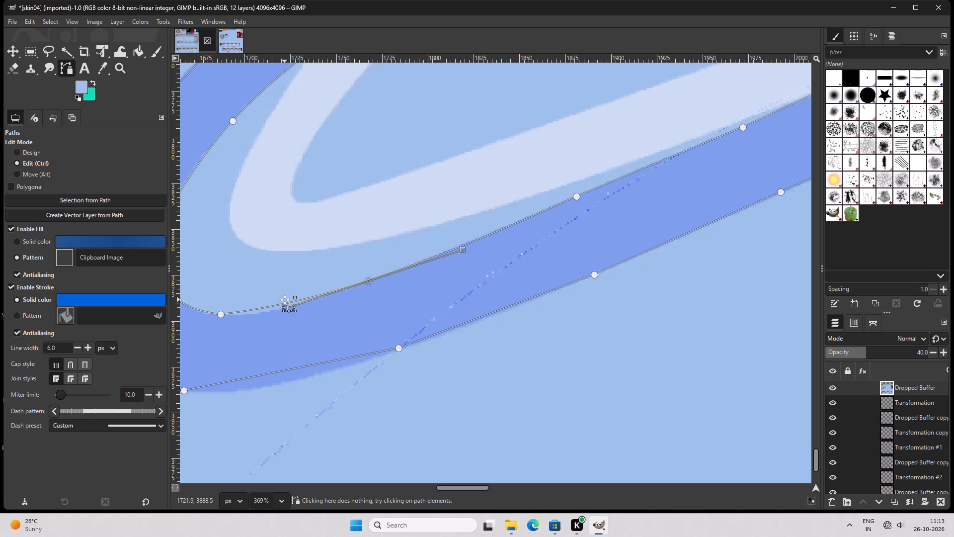
left_click(275, 305)
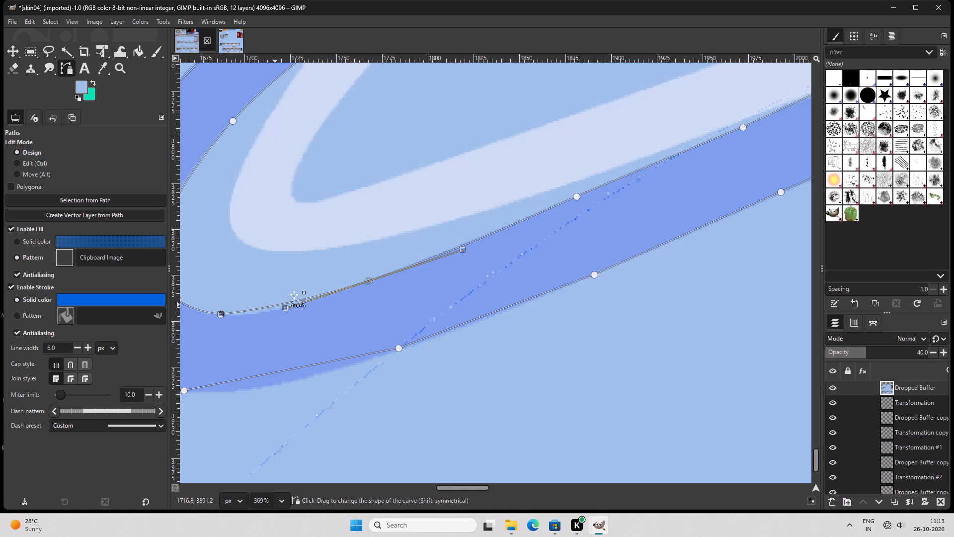
left_click_drag(278, 304, 280, 309, "ctrl")
Insert an anchor on the blue stripe's lower edge just past the bend and pull it out to the curved border.
scroll(286, 292, "down", 2)
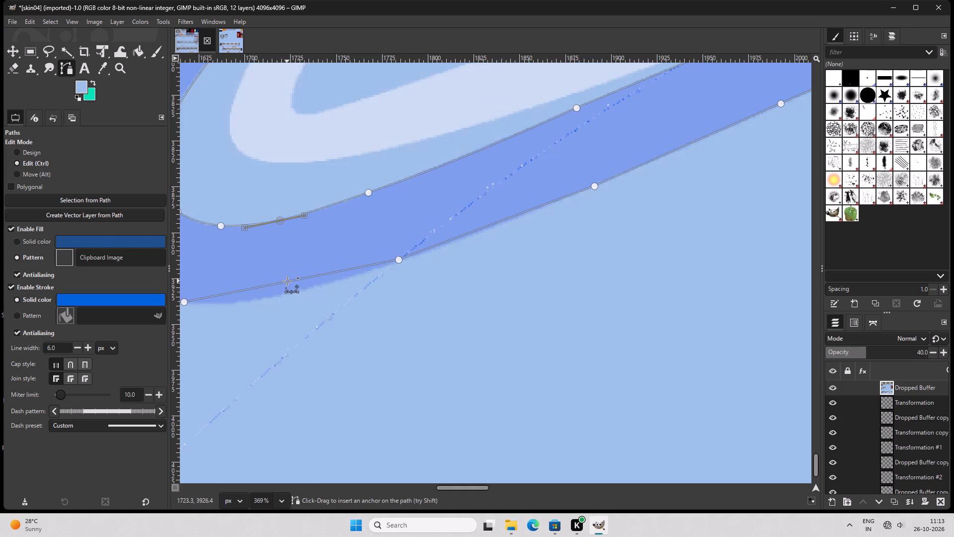
left_click_drag(287, 281, 286, 294, "ctrl")
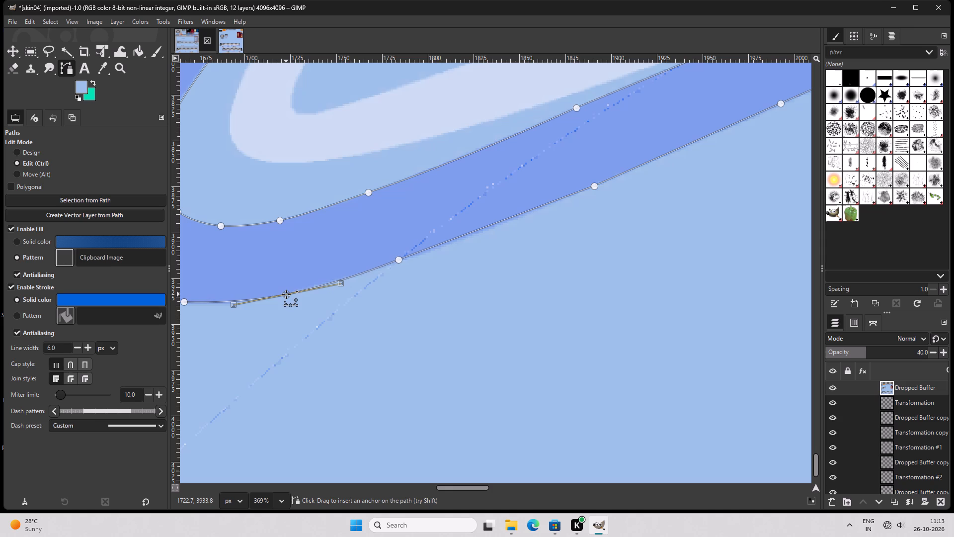
left_click_drag(286, 294, 286, 294, "ctrl")
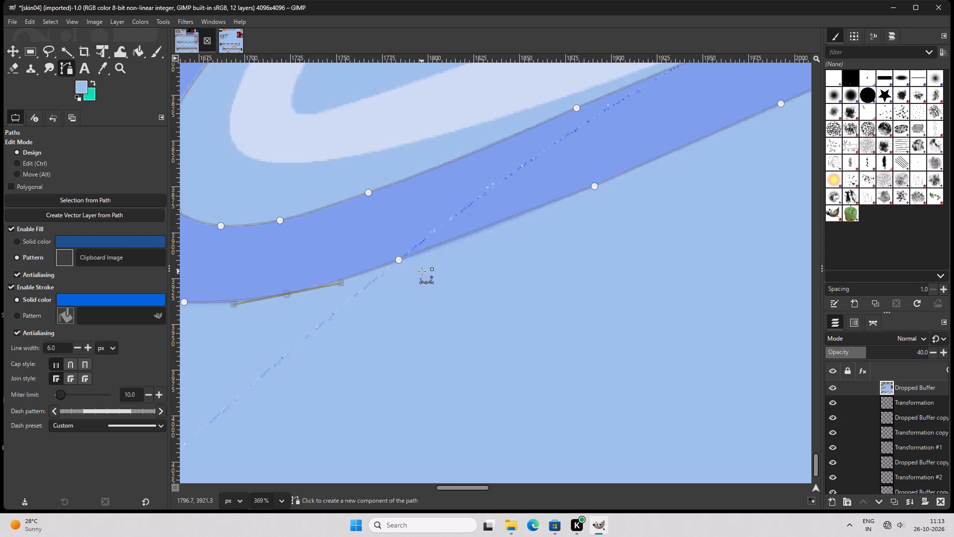
Insert an anchor on each edge of the blue stripe's long middle section and move both onto the stripe's borders.
scroll(490, 242, "down", 5, "ctrl")
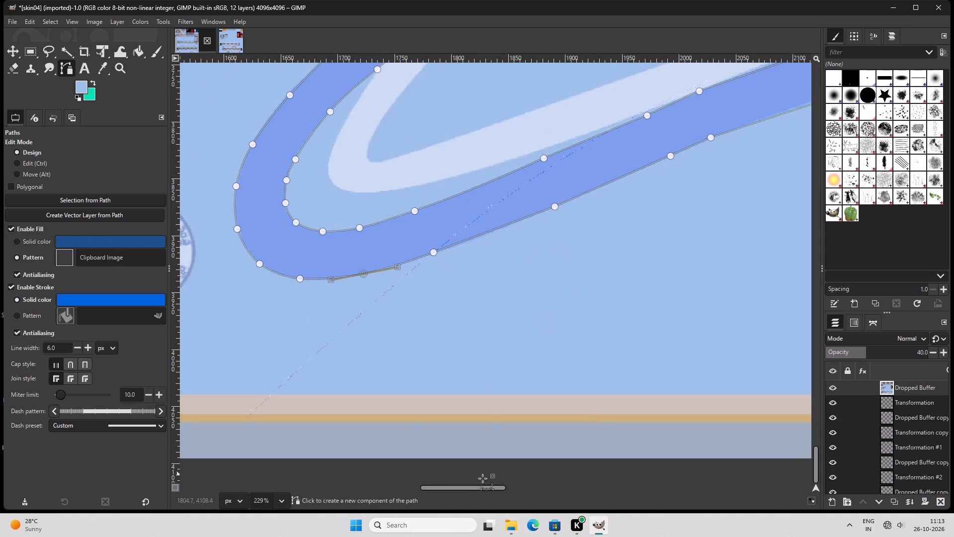
left_click_drag(482, 487, 524, 487)
scroll(489, 205, "up", 4)
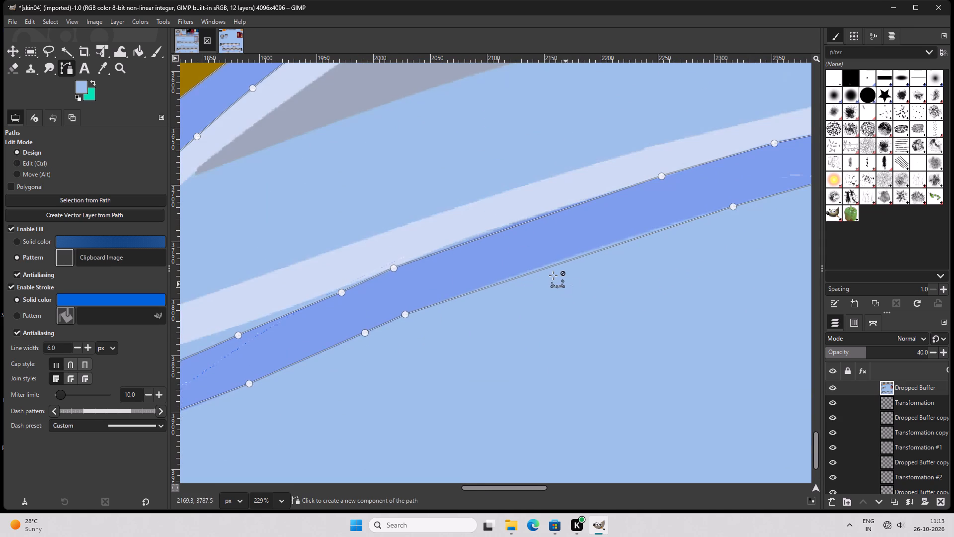
scroll(553, 275, "up", 4, "ctrl")
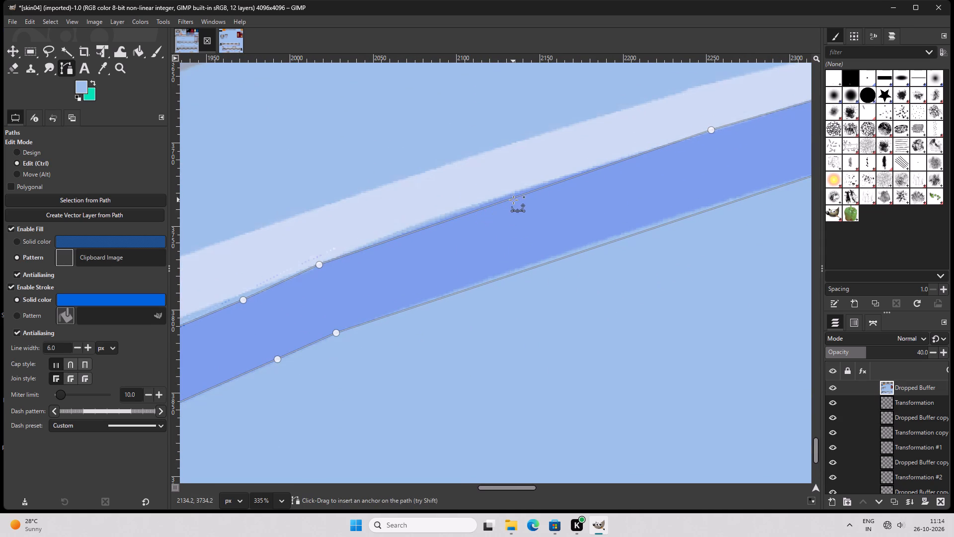
left_click_drag(513, 200, 508, 195, "ctrl")
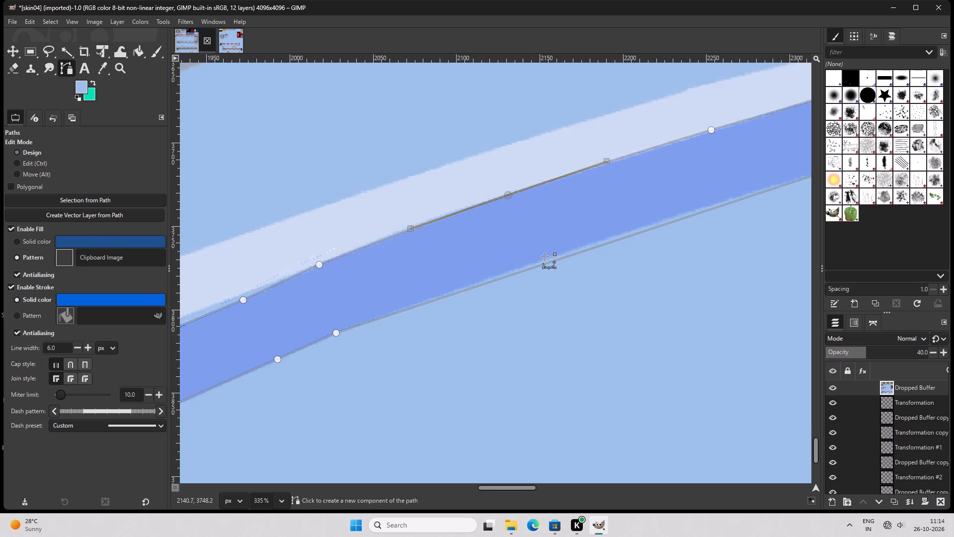
left_click_drag(552, 263, 550, 258, "ctrl")
Insert an anchor on the blue stripe's upper edge above the gray band's start and move it up onto the stripe's border.
left_click_drag(498, 485, 544, 478)
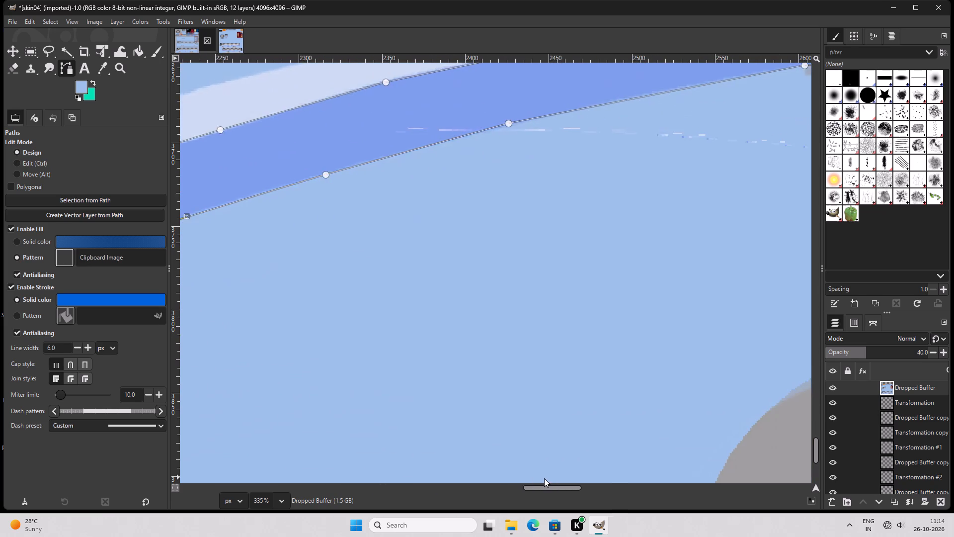
left_click_drag(544, 478, 586, 476)
scroll(550, 370, "up", 4)
scroll(550, 370, "down", 4, "ctrl")
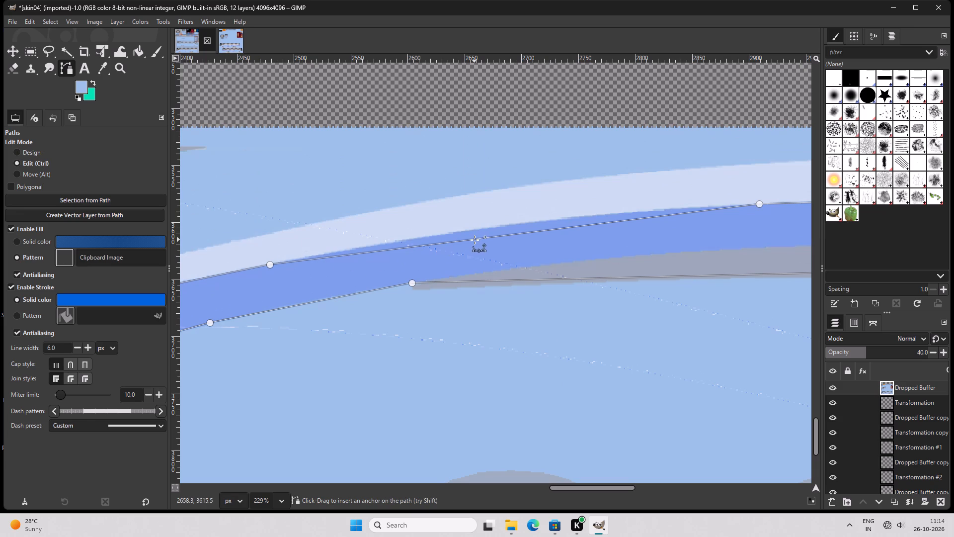
left_click_drag(475, 240, 472, 231, "ctrl")
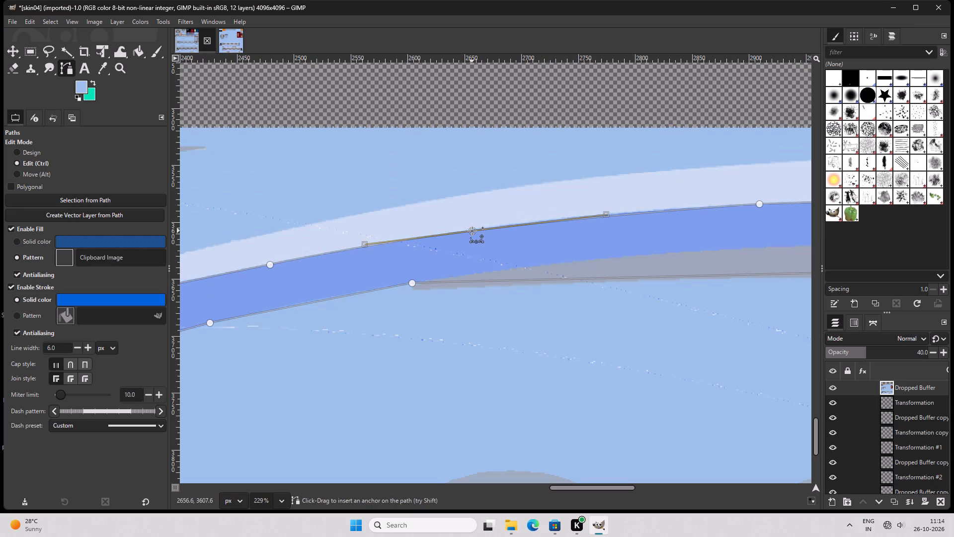
left_click_drag(472, 231, 472, 230, "ctrl")
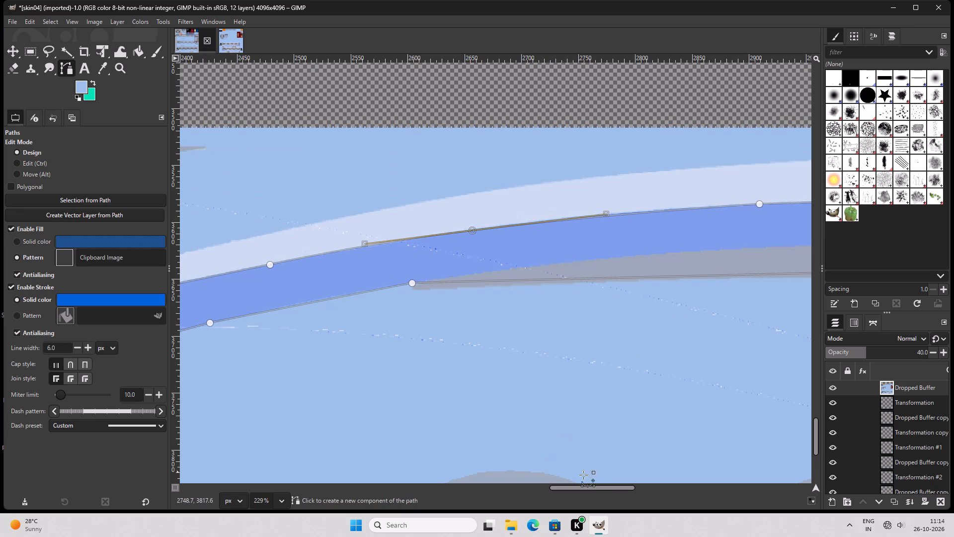
Insert two anchors on the blue stripe's lower edge along the gray band and fit the path to that border.
left_click_drag(593, 486, 629, 486)
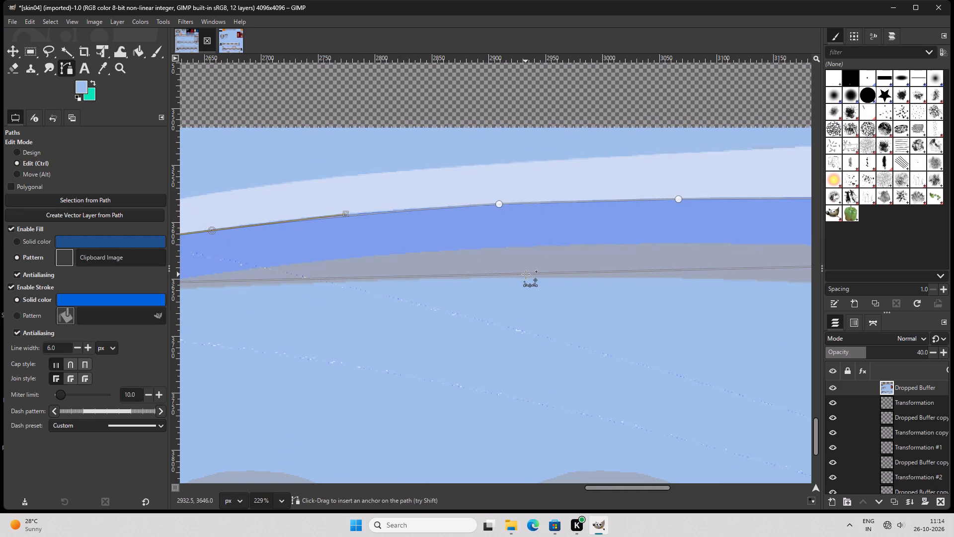
left_click_drag(526, 274, 527, 249, "ctrl")
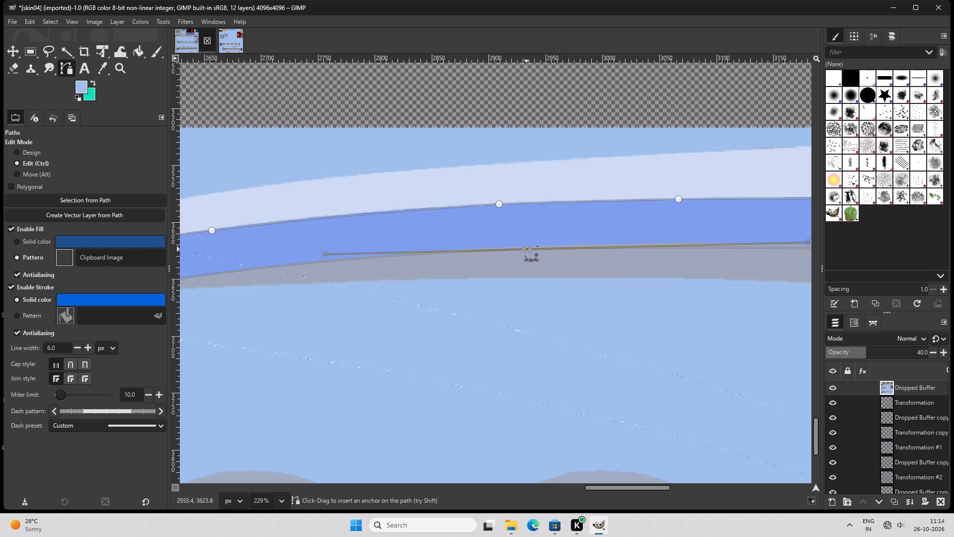
left_click_drag(527, 249, 527, 249, "ctrl")
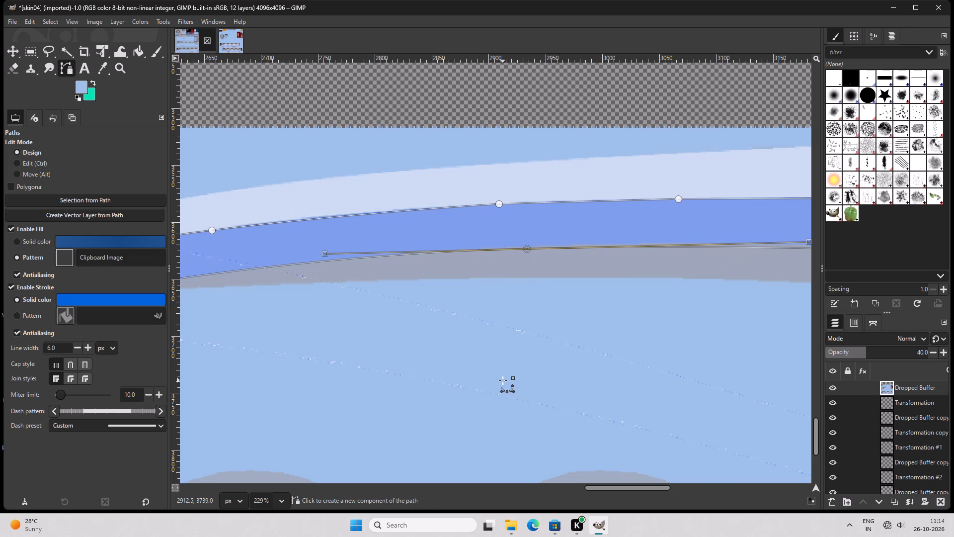
left_click_drag(605, 486, 637, 486)
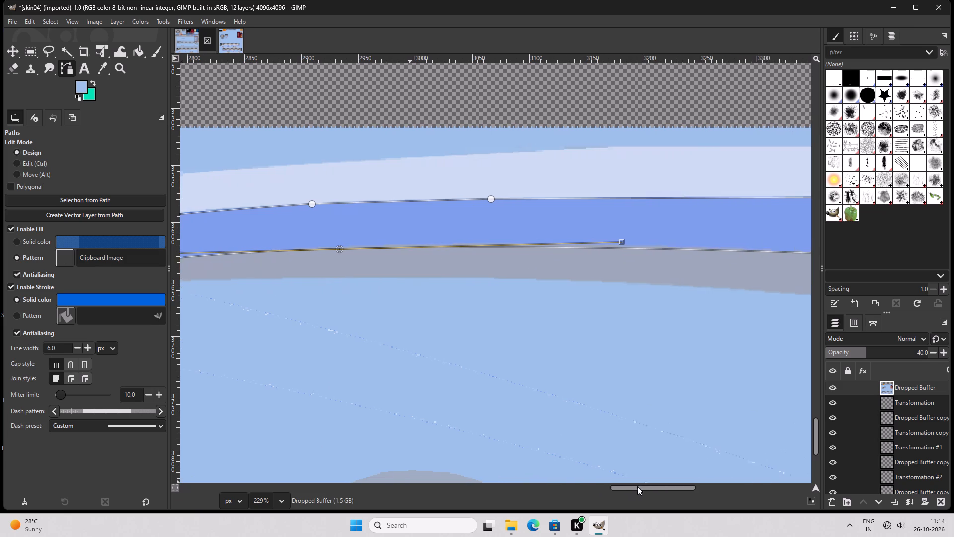
left_click_drag(637, 486, 736, 487)
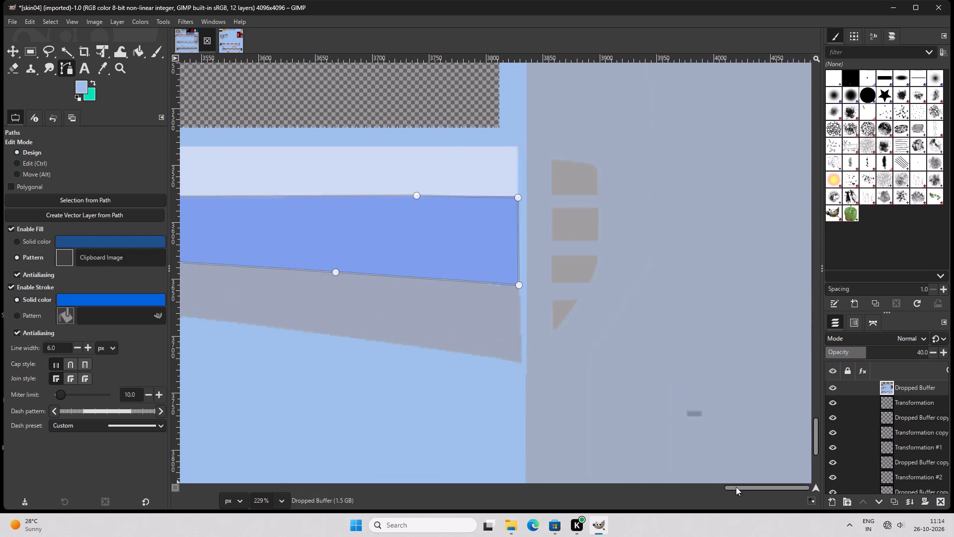
left_click_drag(736, 487, 644, 485)
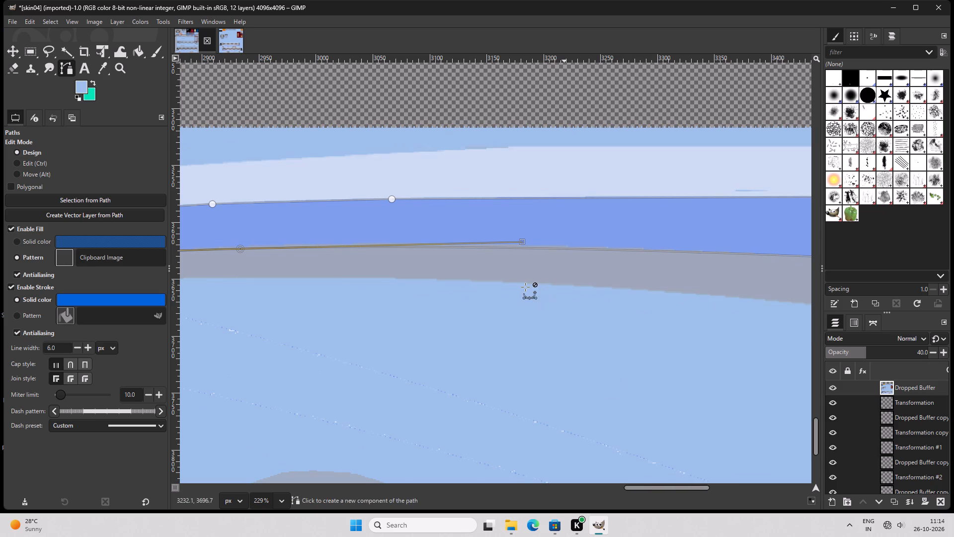
left_click(509, 249, "ctrl")
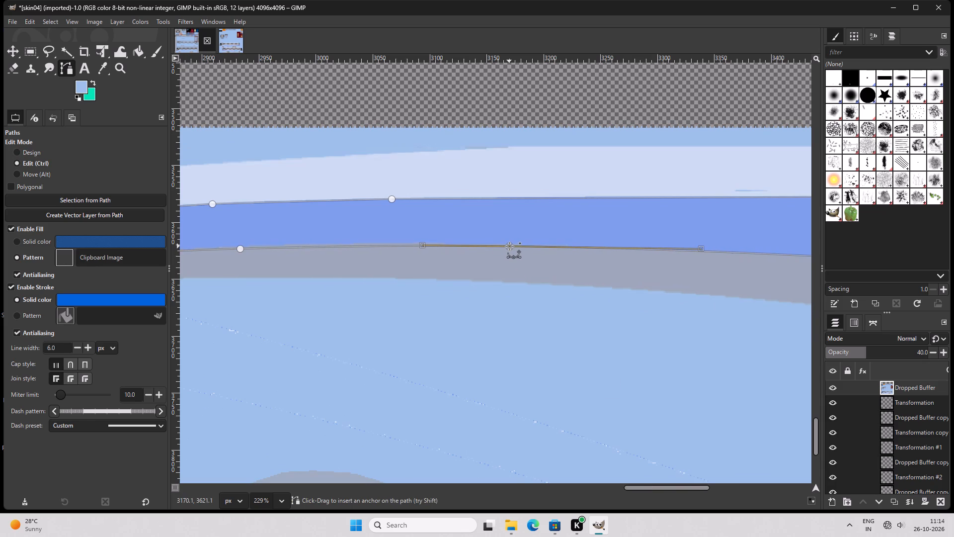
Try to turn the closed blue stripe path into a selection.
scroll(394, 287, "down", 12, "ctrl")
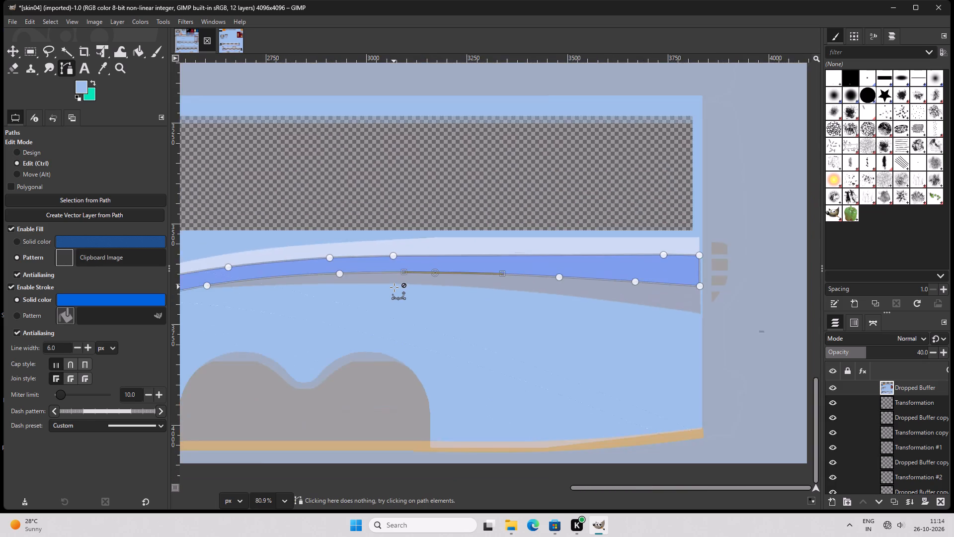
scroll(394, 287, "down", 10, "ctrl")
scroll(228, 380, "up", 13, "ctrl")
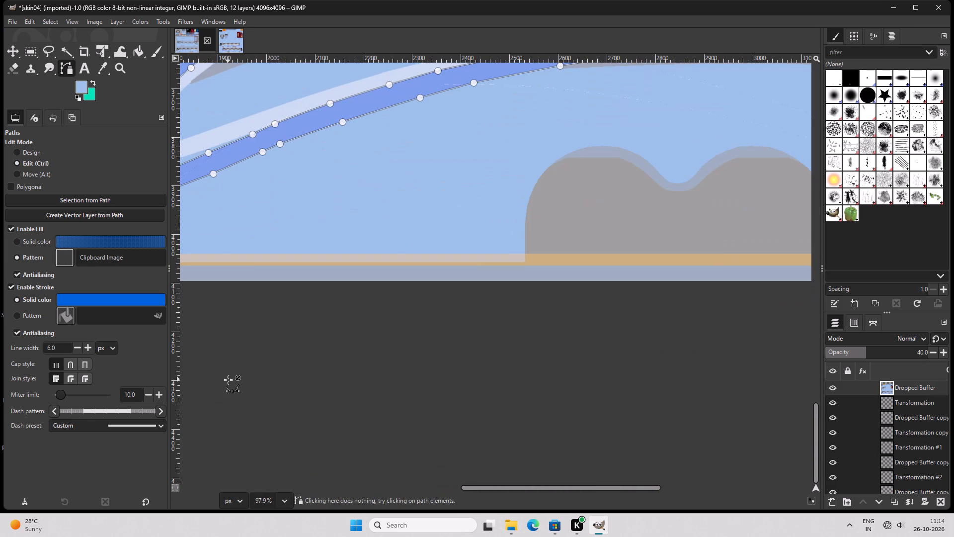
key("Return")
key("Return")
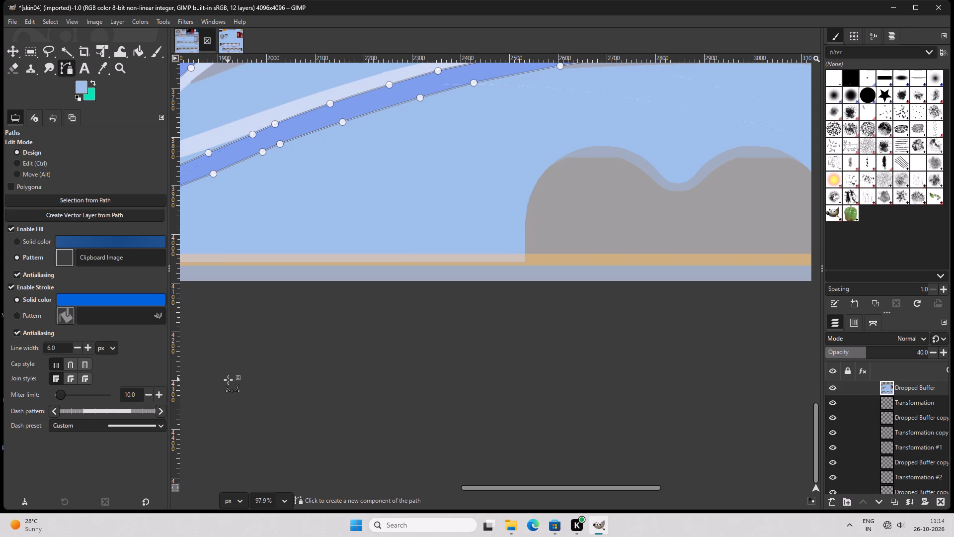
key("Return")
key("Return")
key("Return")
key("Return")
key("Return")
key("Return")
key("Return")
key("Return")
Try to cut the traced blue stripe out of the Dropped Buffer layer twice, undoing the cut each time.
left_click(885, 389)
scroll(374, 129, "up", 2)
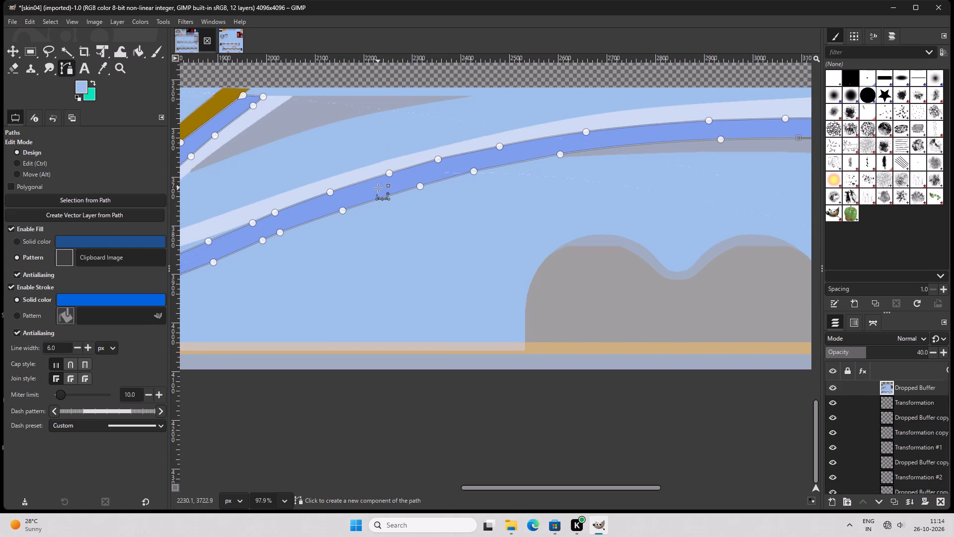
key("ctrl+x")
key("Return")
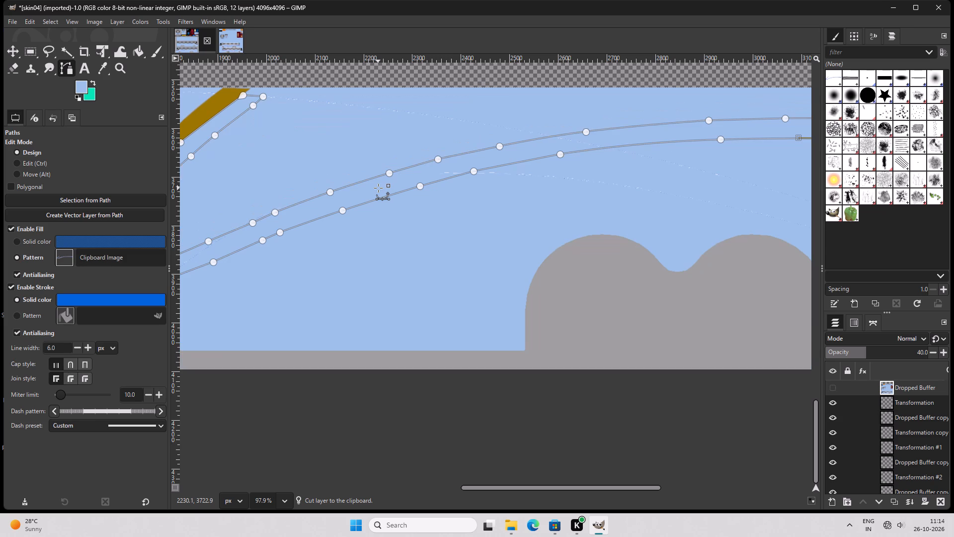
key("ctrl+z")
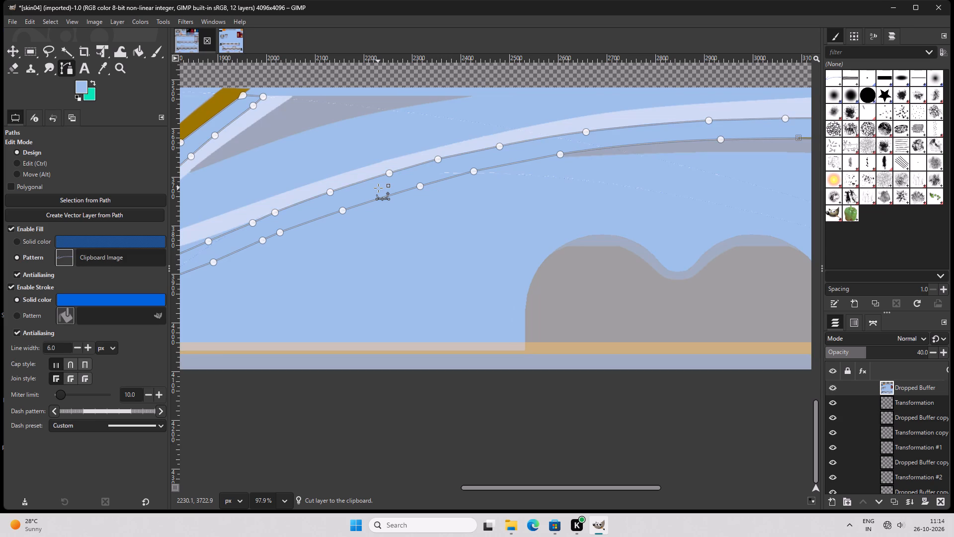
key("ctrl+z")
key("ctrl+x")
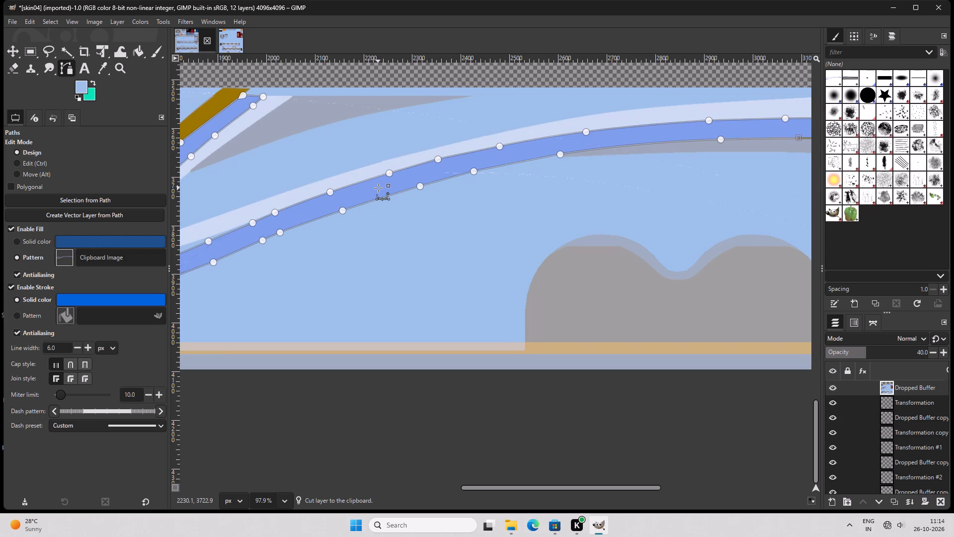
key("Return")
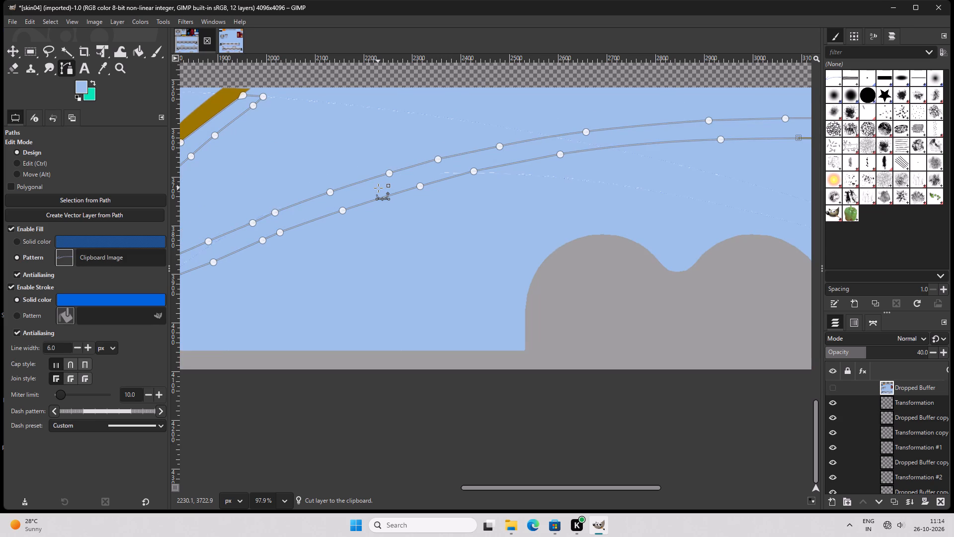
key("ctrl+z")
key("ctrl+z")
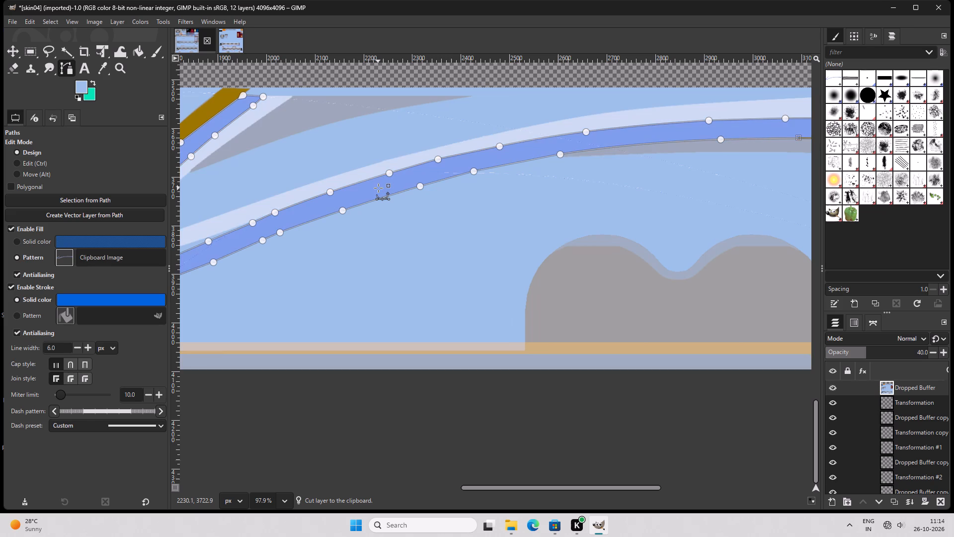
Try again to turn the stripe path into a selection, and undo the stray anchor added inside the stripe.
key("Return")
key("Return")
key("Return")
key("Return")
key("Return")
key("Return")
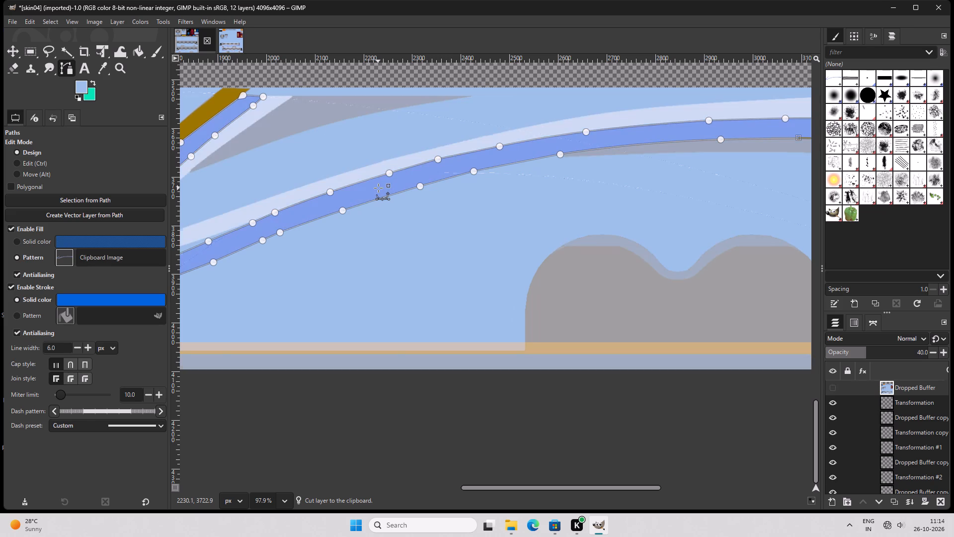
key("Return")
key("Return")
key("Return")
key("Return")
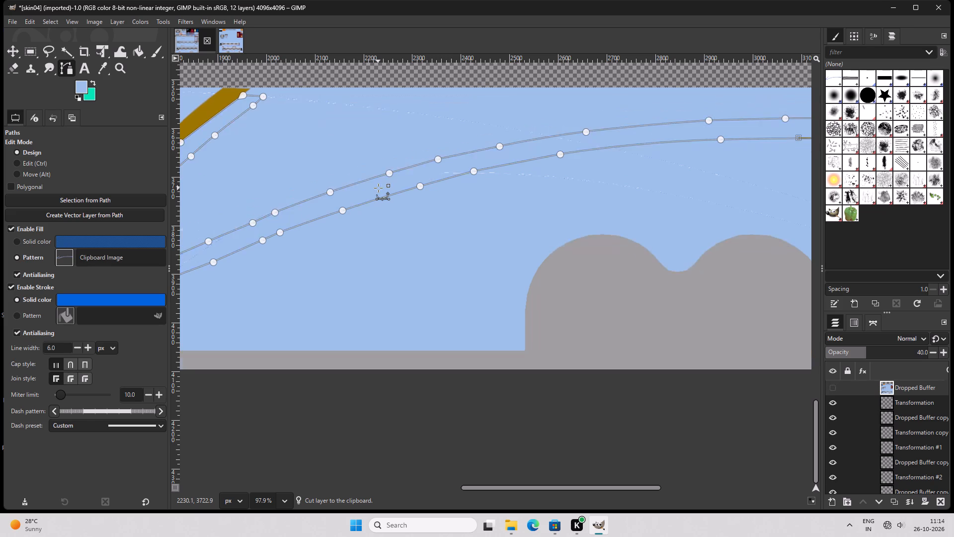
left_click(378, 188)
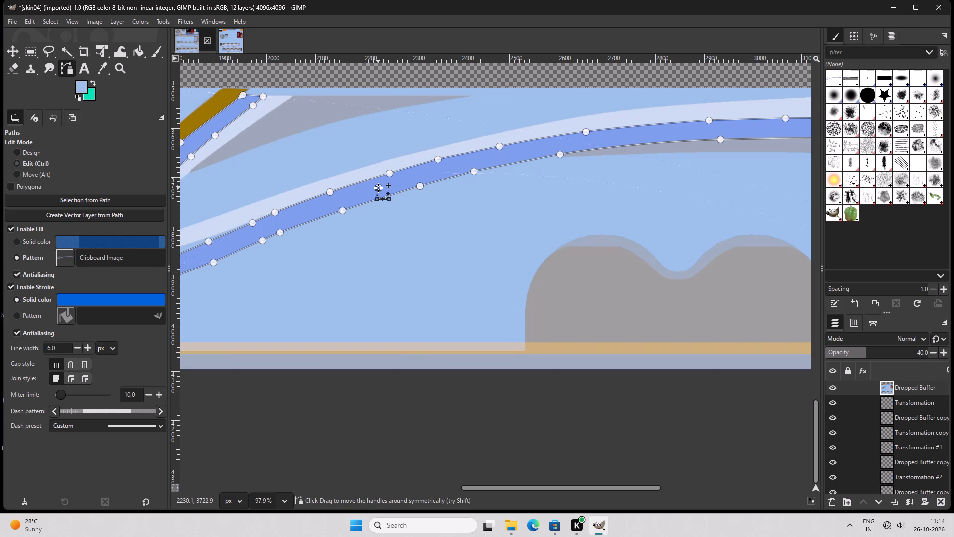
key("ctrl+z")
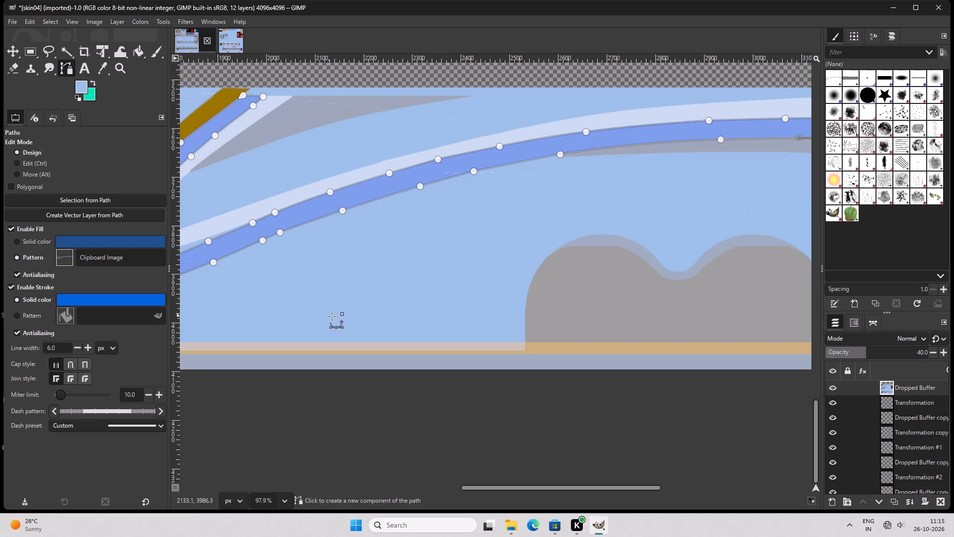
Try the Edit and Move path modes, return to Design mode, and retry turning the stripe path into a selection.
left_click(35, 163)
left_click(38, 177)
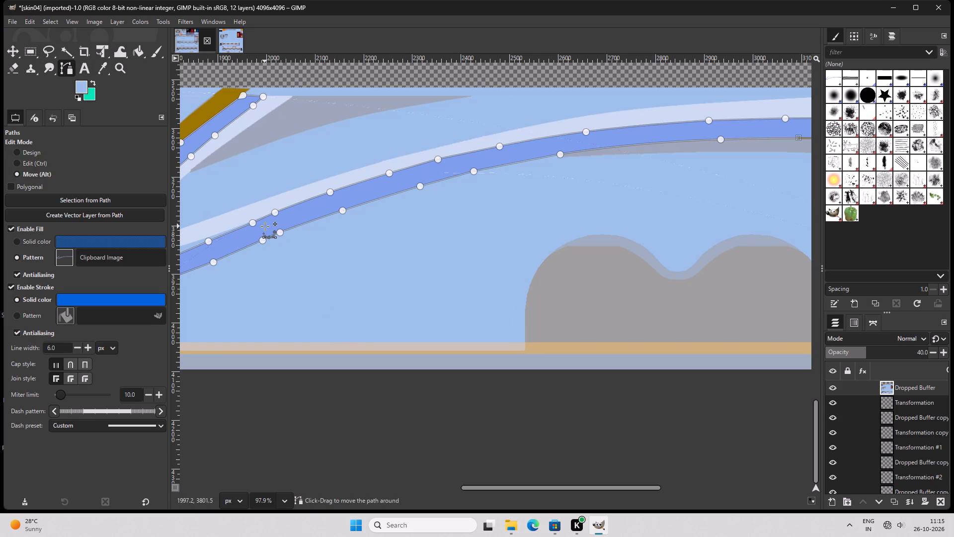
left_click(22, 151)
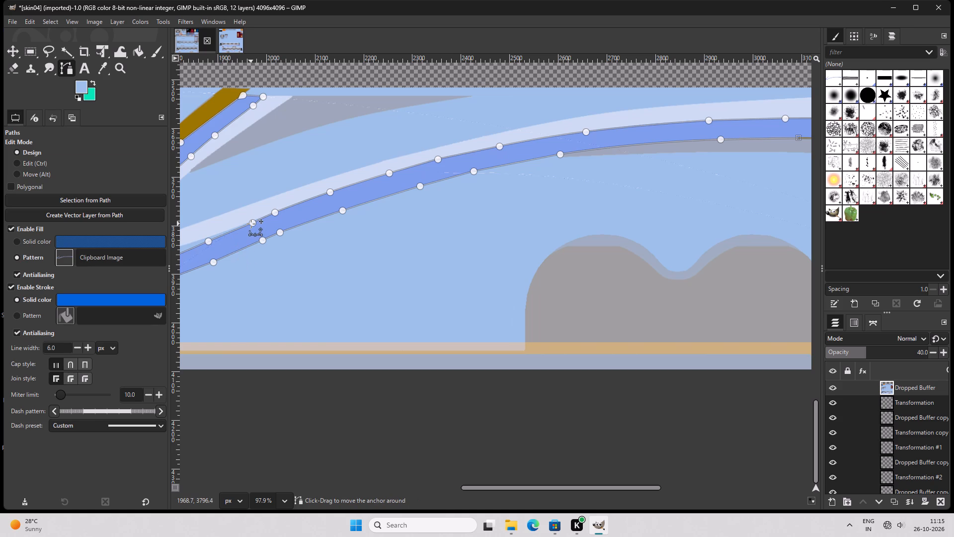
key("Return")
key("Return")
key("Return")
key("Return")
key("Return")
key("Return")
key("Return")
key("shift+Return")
Make the skin04.dds layer active, and then switch back to the top Dropped Buffer layer.
scroll(251, 224, "down", 8, "ctrl")
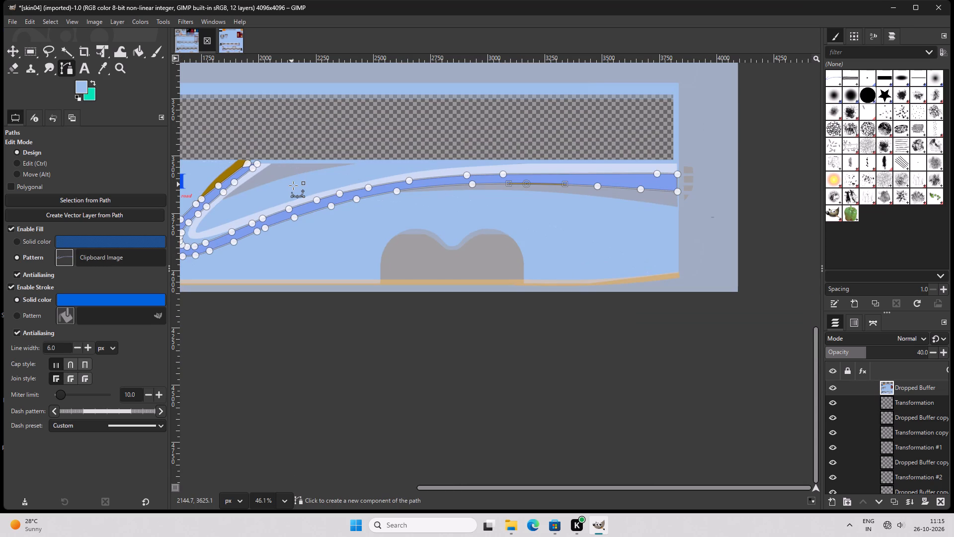
scroll(527, 183, "up", 8, "ctrl")
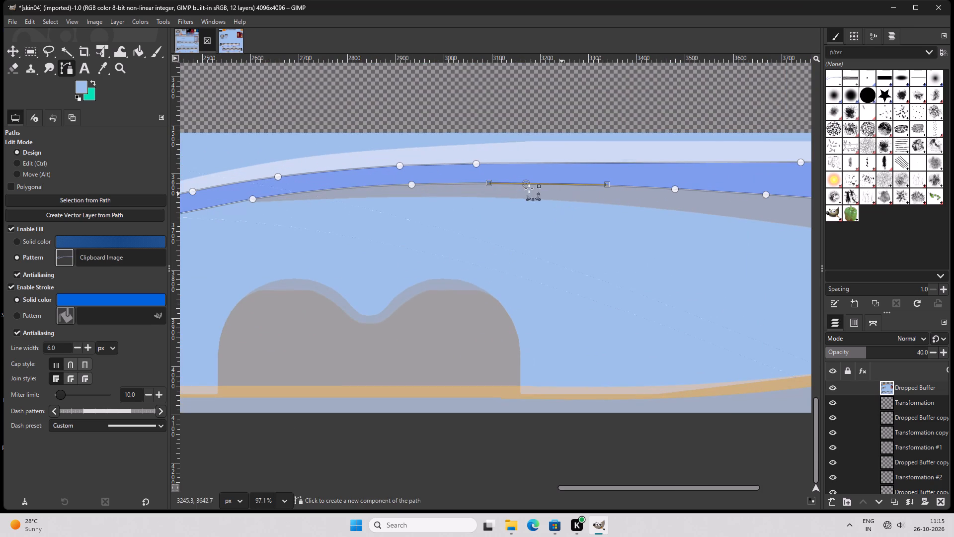
scroll(333, 226, "down", 12, "ctrl")
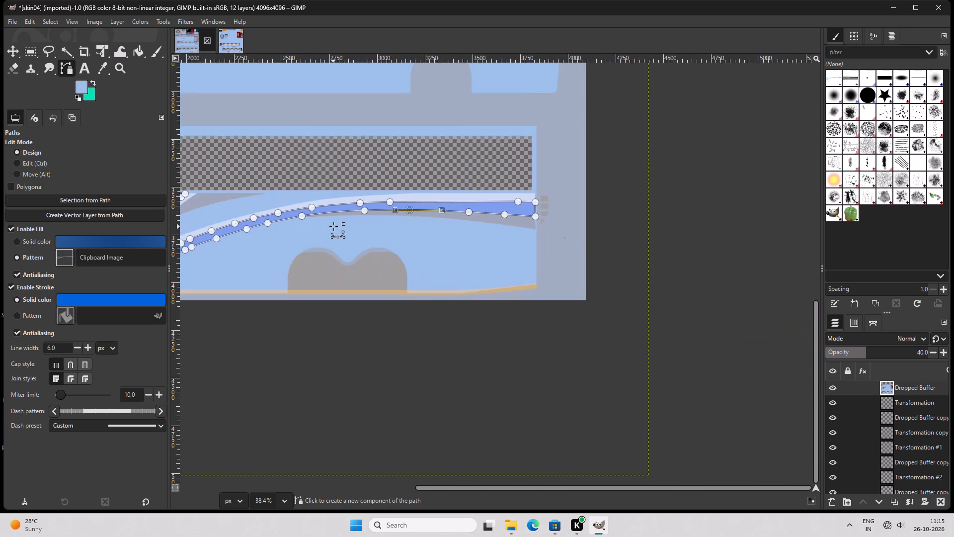
scroll(333, 226, "down", 4, "ctrl")
scroll(222, 265, "up", 16, "ctrl")
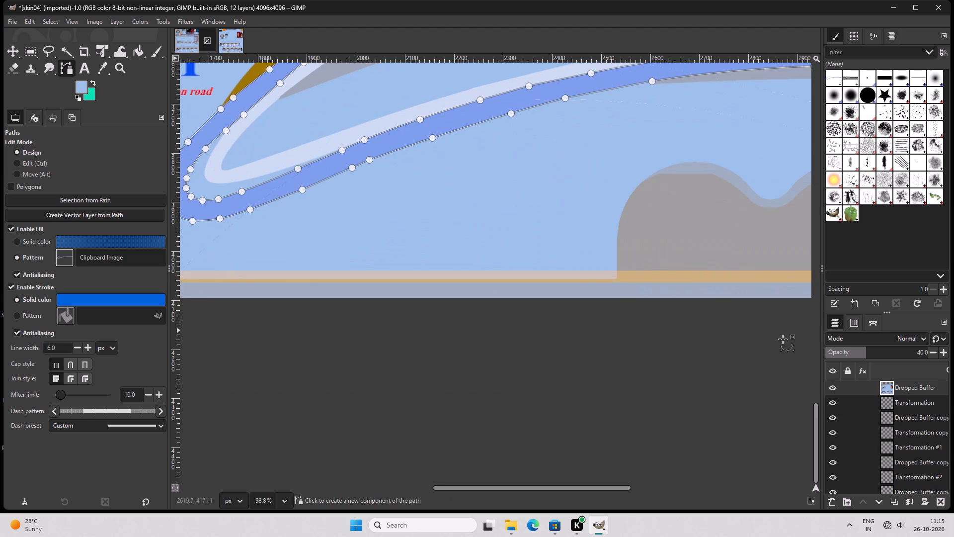
scroll(896, 385, "down", 13)
left_click(887, 484)
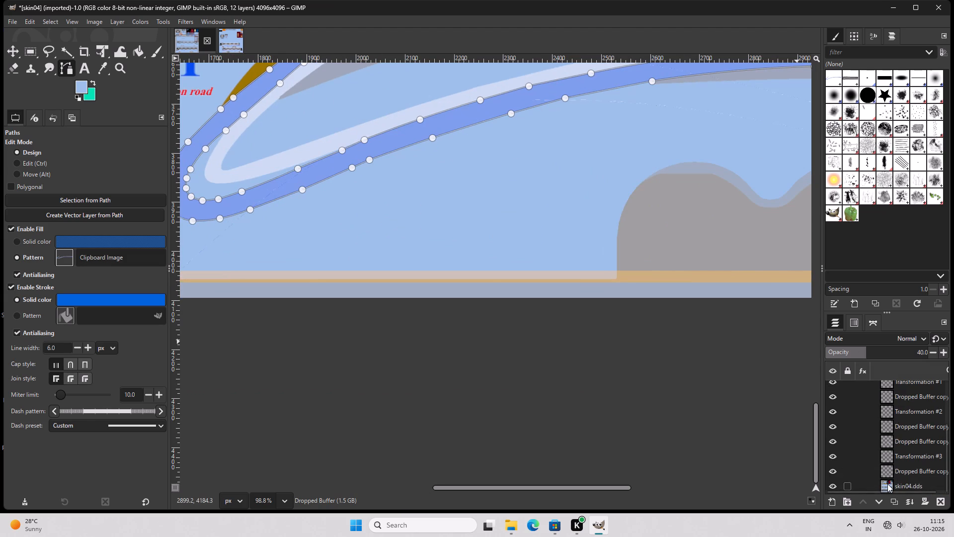
scroll(900, 408, "up", 7)
left_click(888, 392)
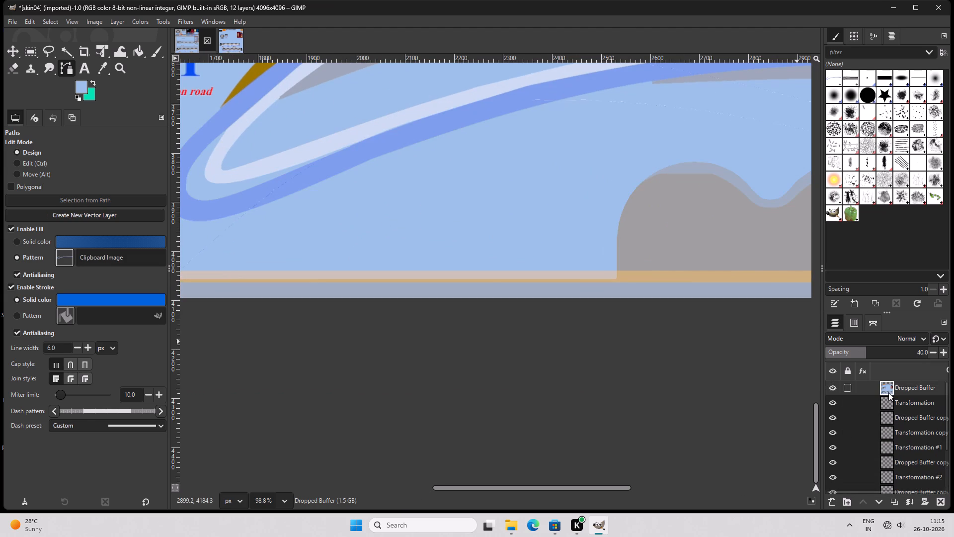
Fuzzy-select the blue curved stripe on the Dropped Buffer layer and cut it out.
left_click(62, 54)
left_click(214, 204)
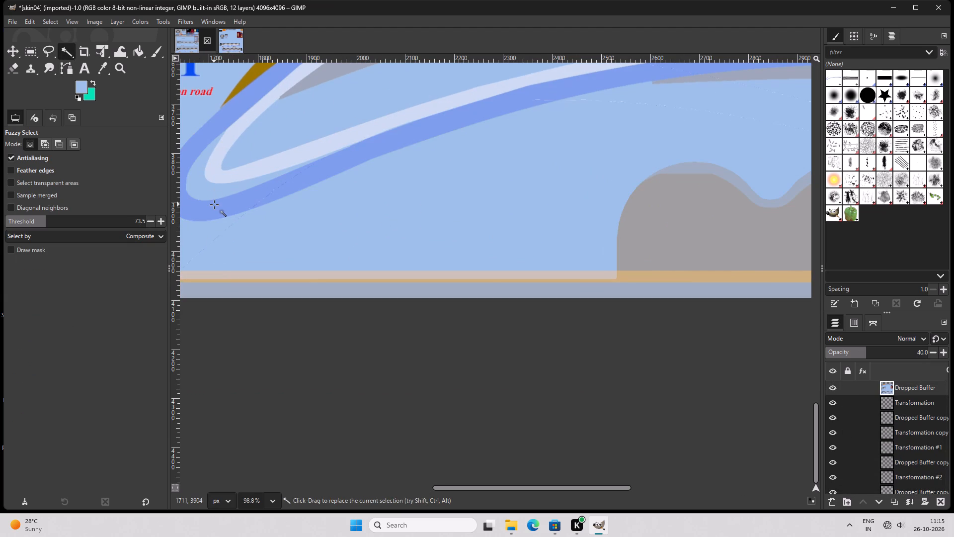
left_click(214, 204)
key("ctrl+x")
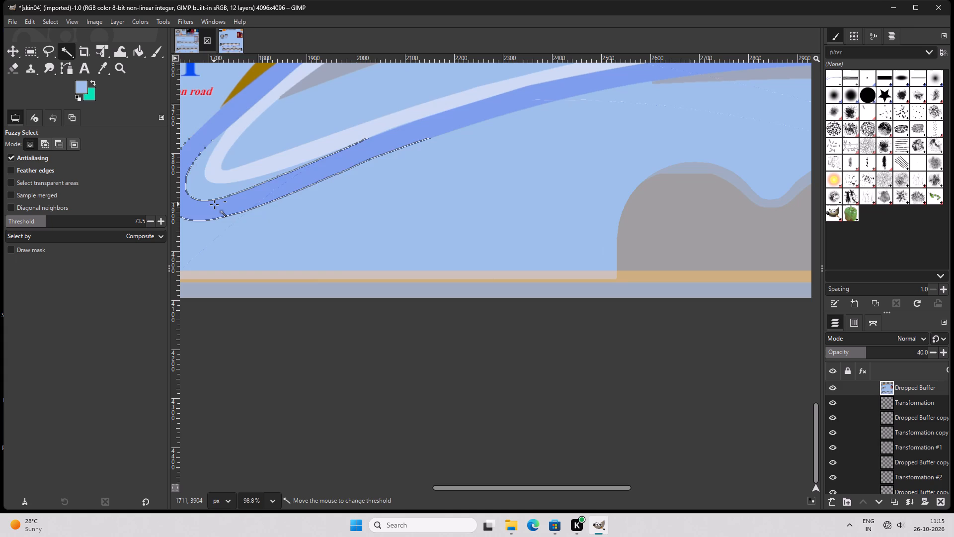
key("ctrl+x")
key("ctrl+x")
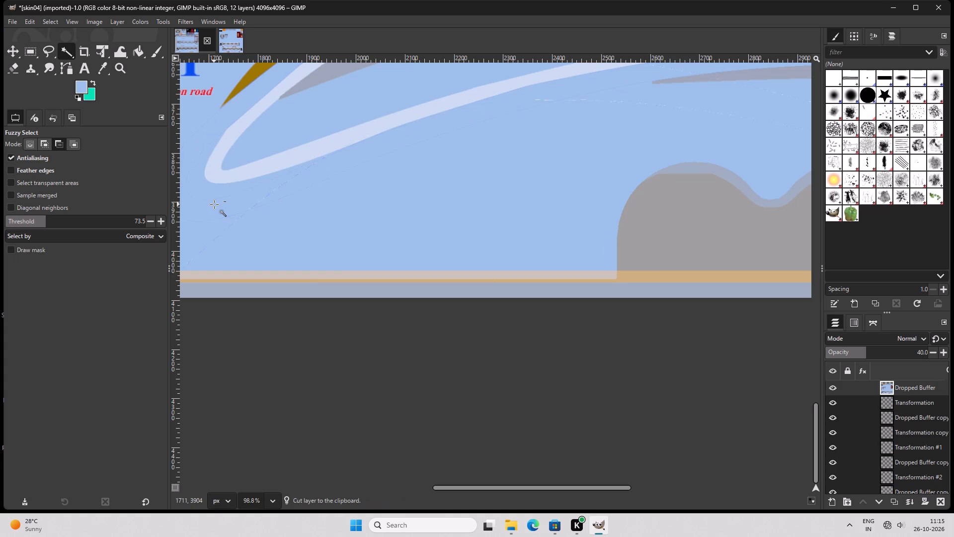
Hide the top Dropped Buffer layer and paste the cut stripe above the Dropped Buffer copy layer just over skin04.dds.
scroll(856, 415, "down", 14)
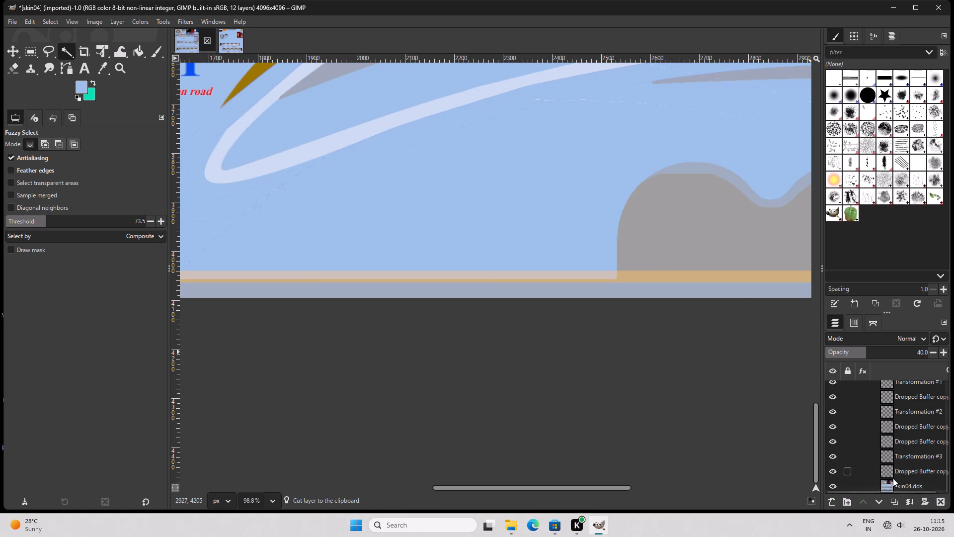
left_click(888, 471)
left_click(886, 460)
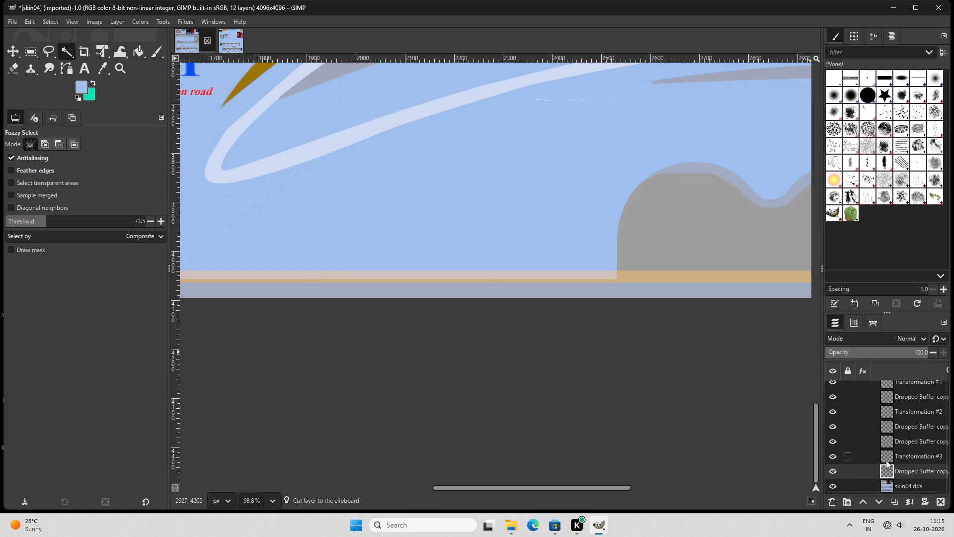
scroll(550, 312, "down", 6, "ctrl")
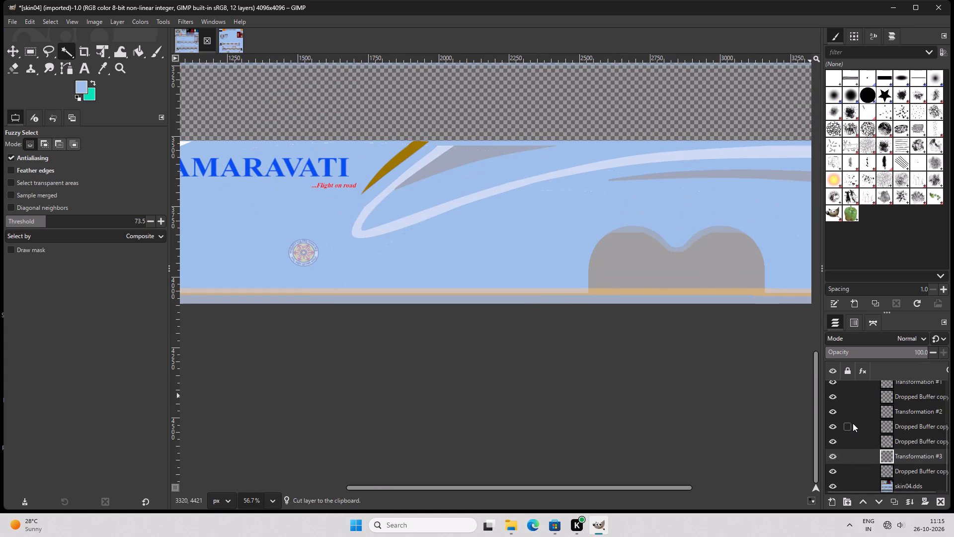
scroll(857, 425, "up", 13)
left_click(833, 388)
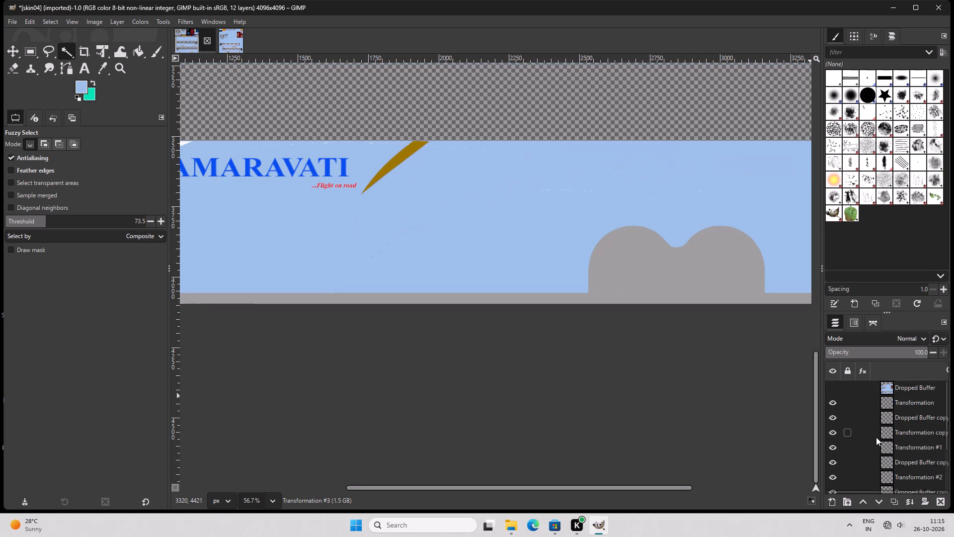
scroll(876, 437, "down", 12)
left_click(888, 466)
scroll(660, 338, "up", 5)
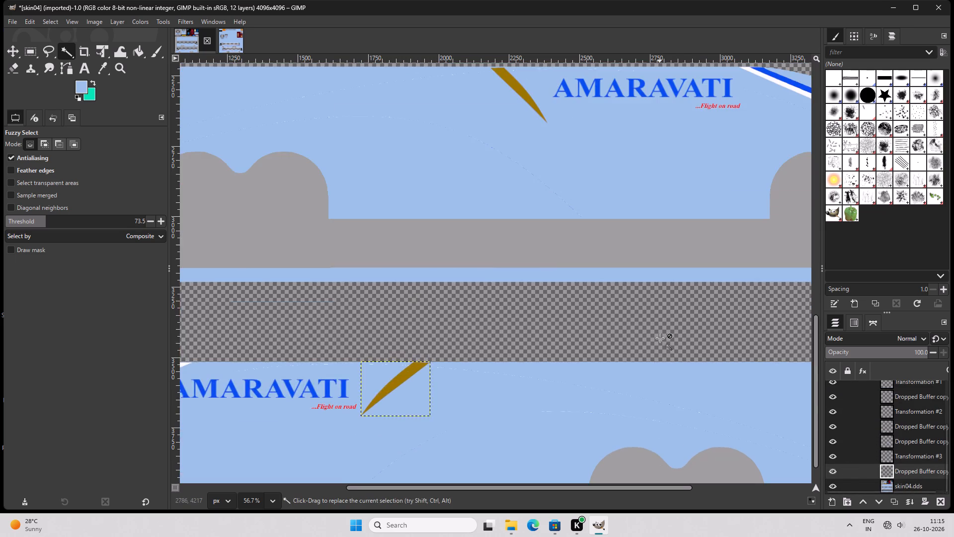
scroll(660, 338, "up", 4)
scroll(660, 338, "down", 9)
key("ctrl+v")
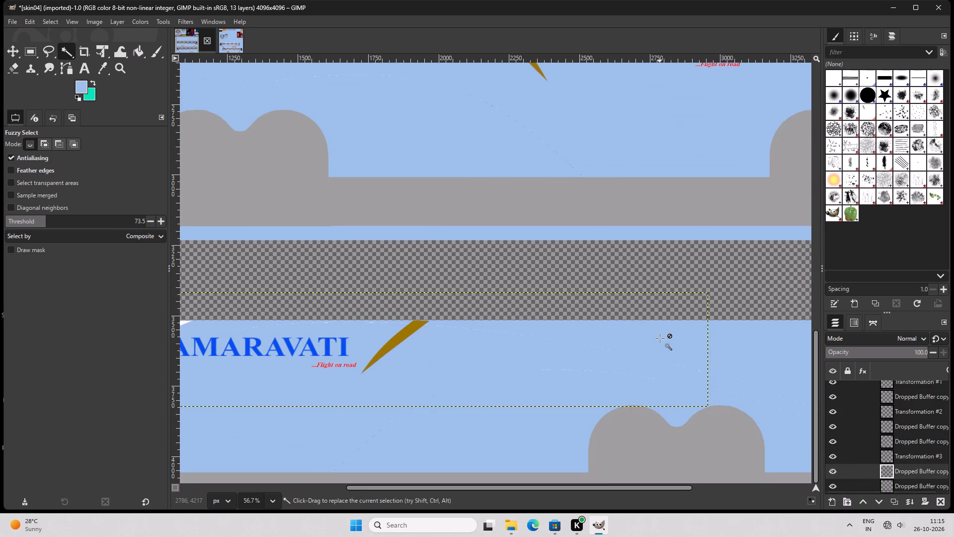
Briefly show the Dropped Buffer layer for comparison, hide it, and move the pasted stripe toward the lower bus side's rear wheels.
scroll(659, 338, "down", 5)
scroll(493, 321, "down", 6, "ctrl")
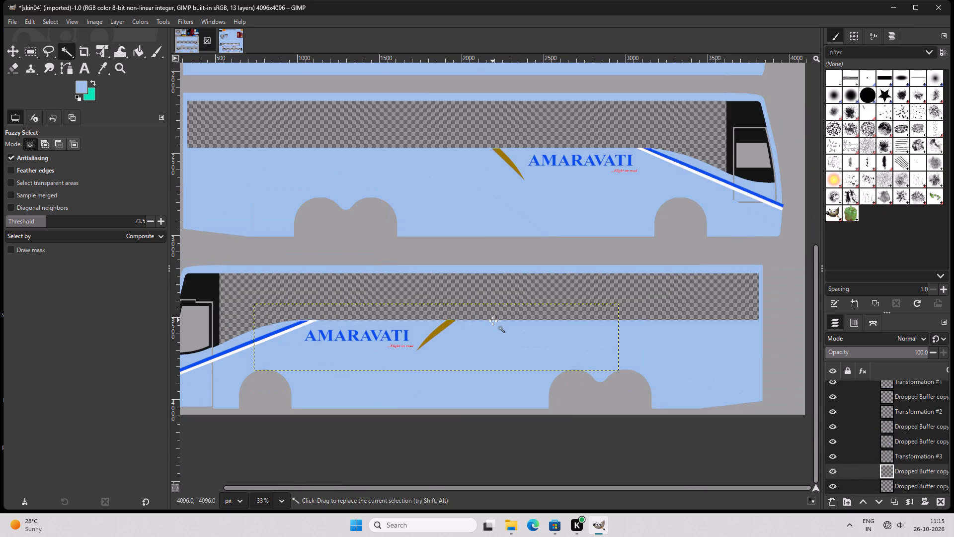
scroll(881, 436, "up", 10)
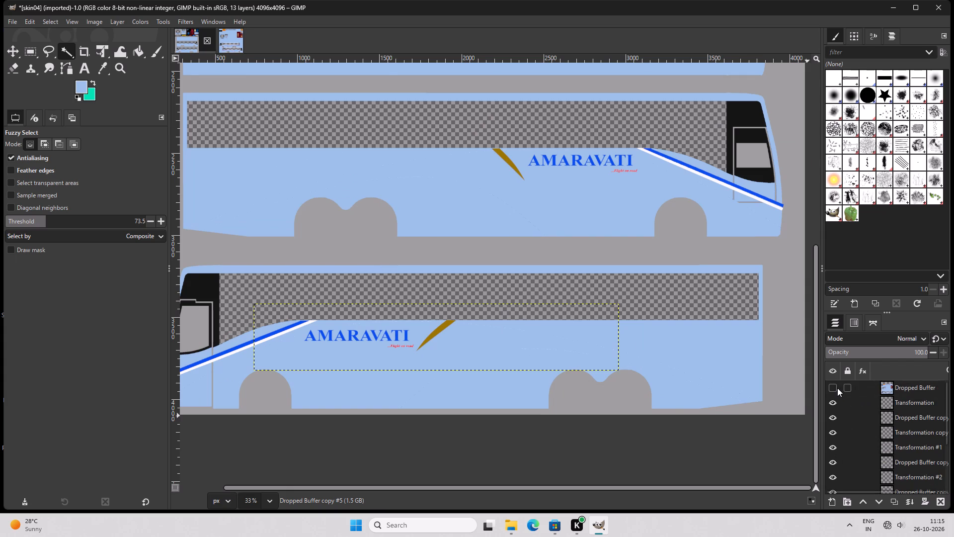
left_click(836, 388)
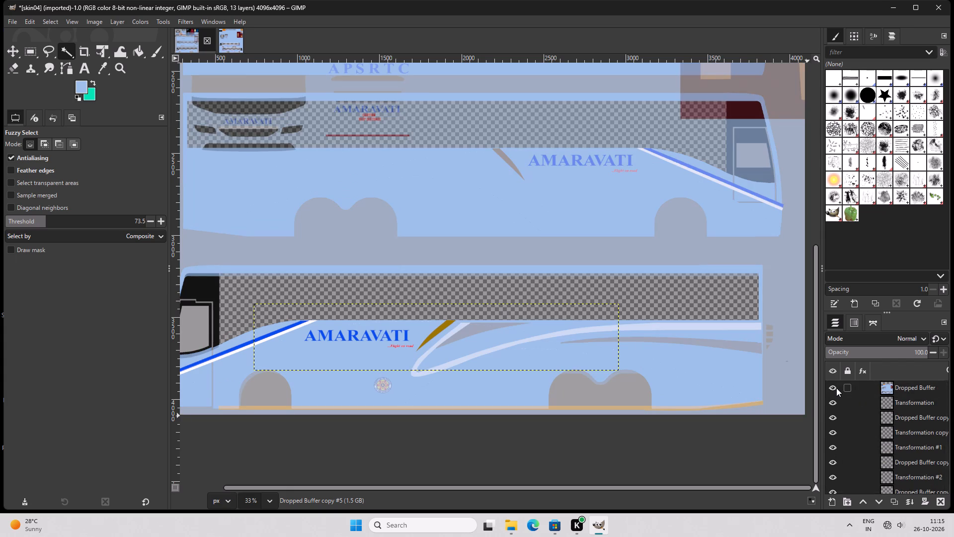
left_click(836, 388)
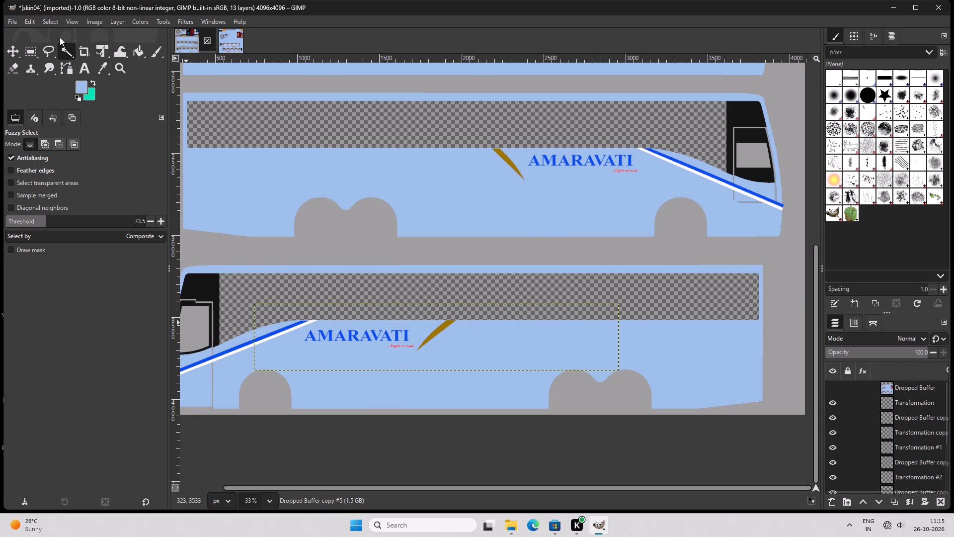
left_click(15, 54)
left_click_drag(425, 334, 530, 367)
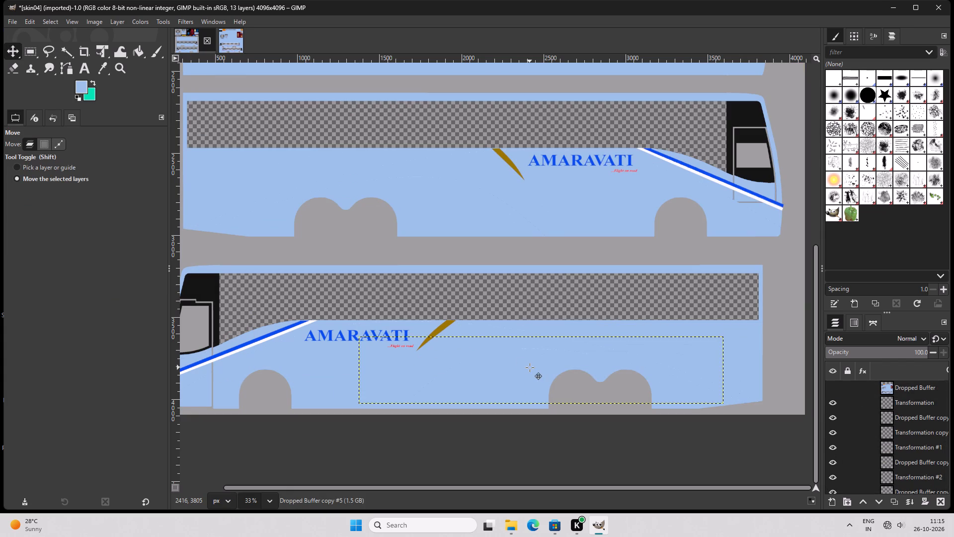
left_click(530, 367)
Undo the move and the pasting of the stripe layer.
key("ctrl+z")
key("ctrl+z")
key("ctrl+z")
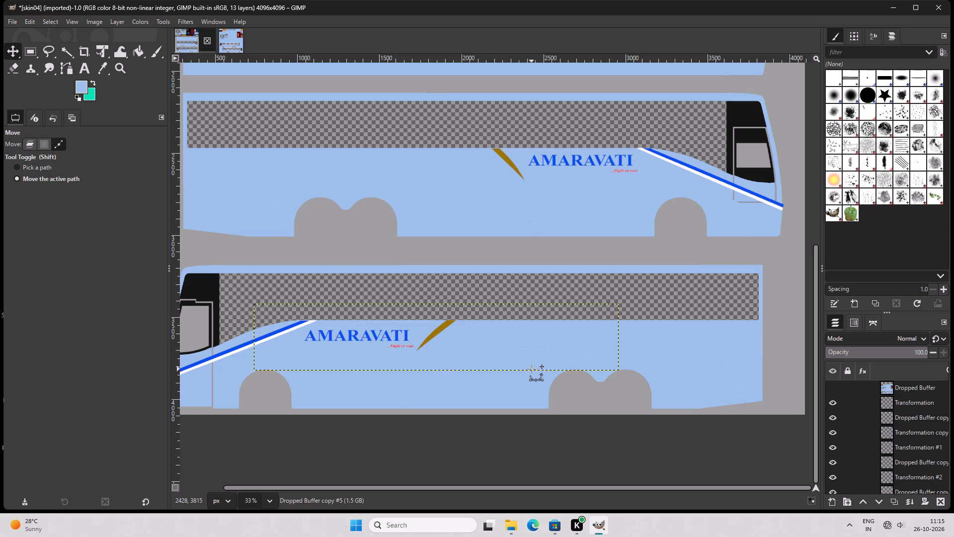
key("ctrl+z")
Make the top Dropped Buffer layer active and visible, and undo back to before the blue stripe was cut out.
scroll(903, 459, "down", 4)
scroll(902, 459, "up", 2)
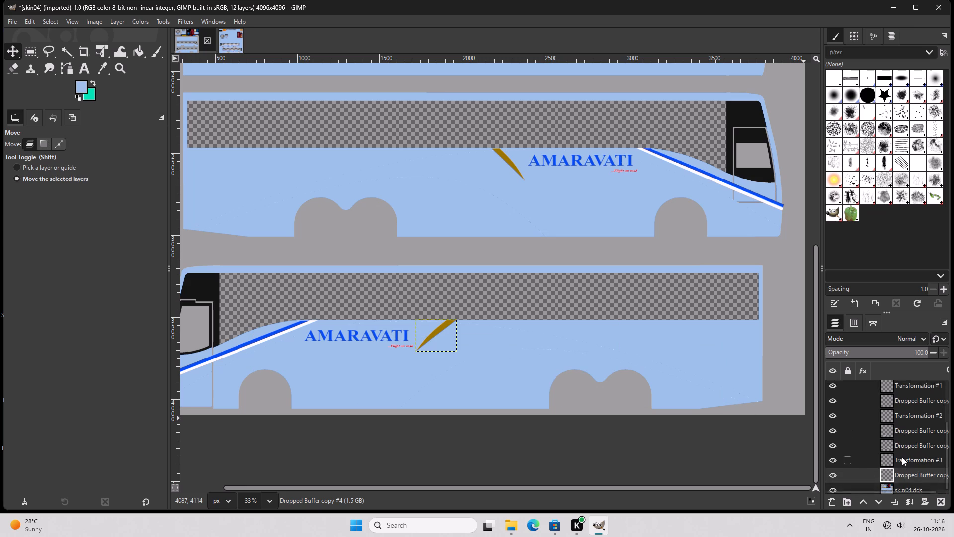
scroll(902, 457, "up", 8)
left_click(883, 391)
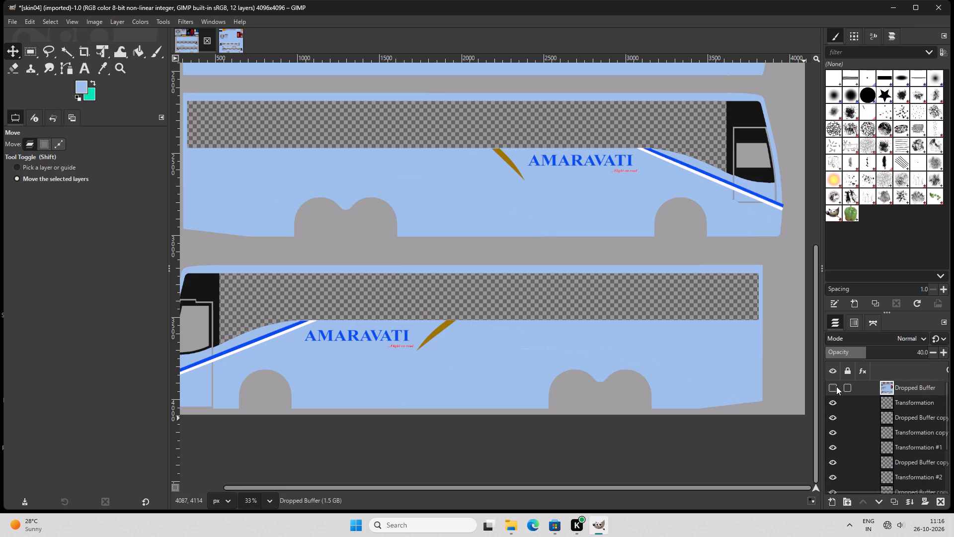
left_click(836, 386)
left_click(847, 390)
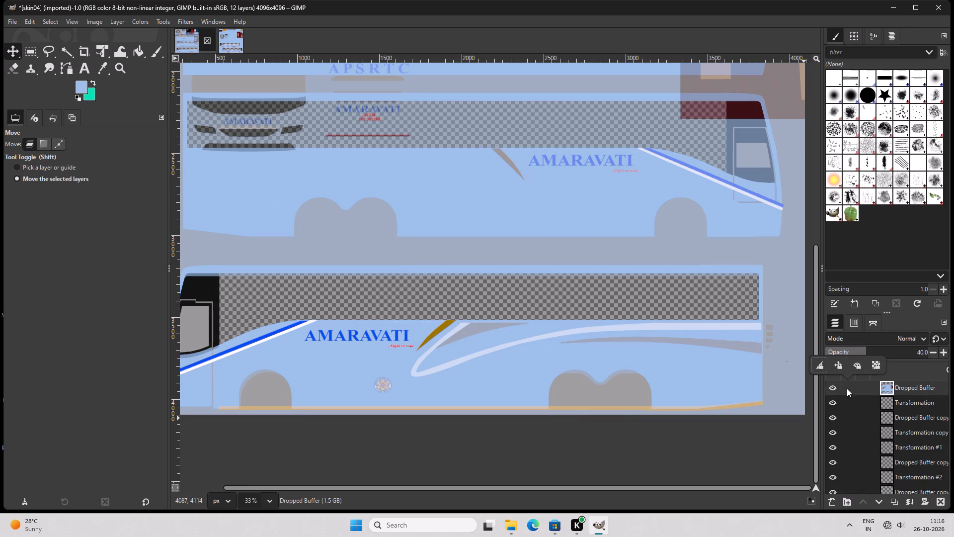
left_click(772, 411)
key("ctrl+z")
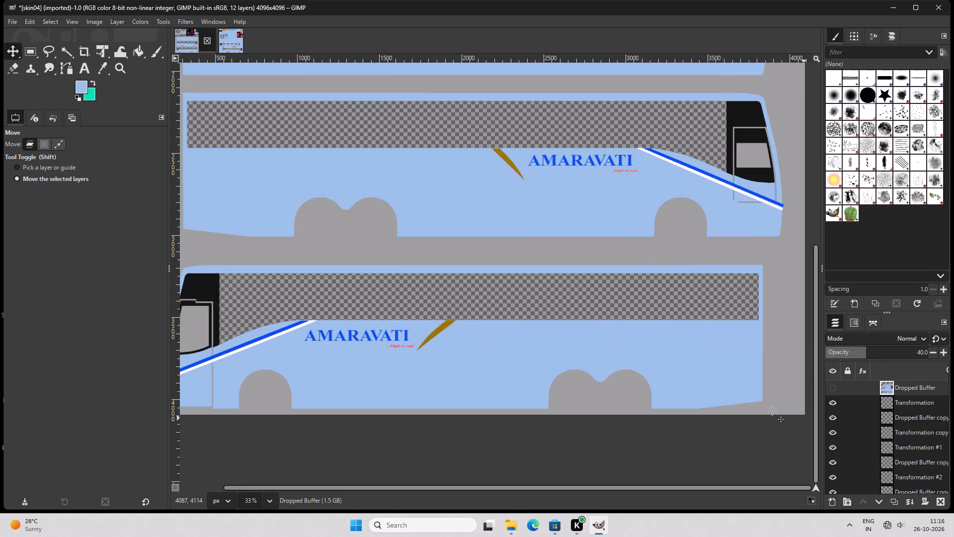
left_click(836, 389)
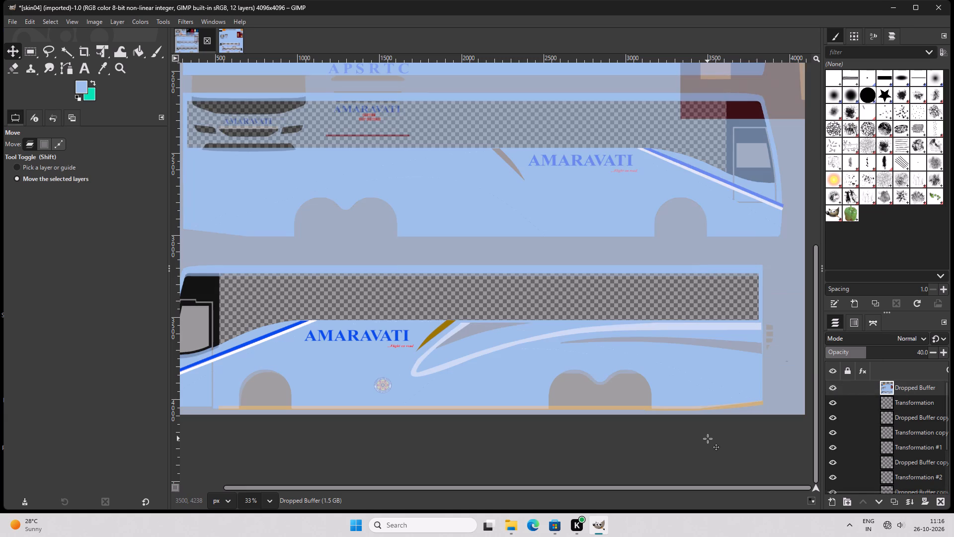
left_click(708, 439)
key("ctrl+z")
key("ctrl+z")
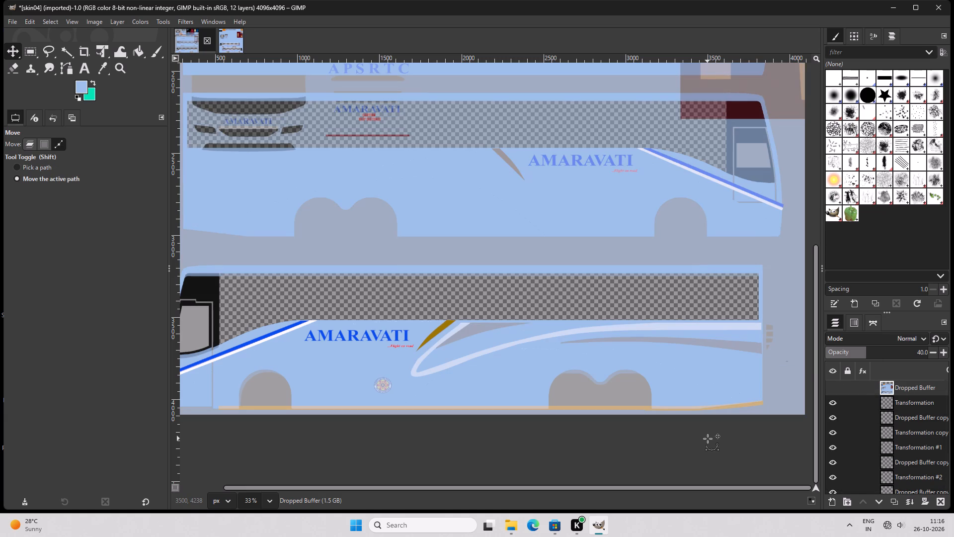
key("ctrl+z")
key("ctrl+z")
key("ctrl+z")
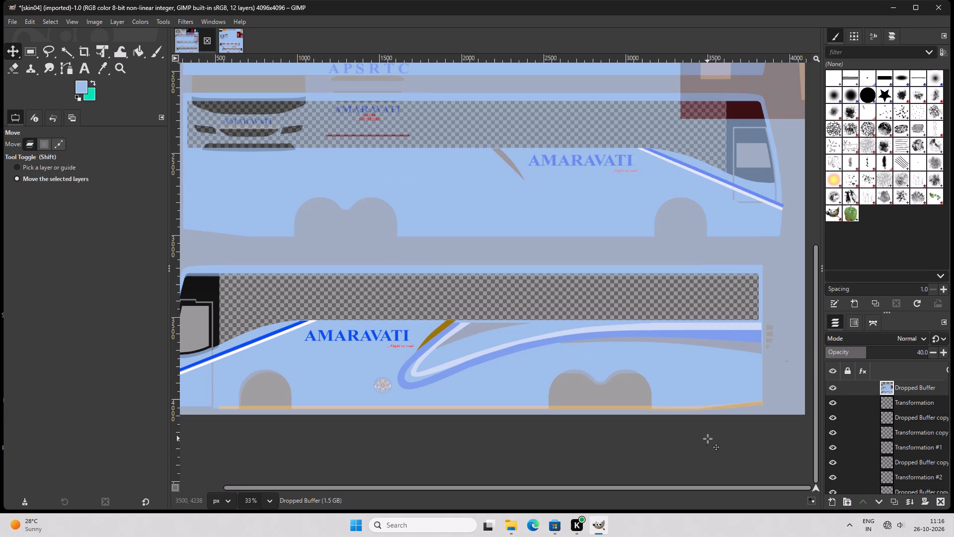
Enable feathered edges for Fuzzy Select, set the feather radius to 27.1, and try selecting the blue stripe.
left_click(67, 54)
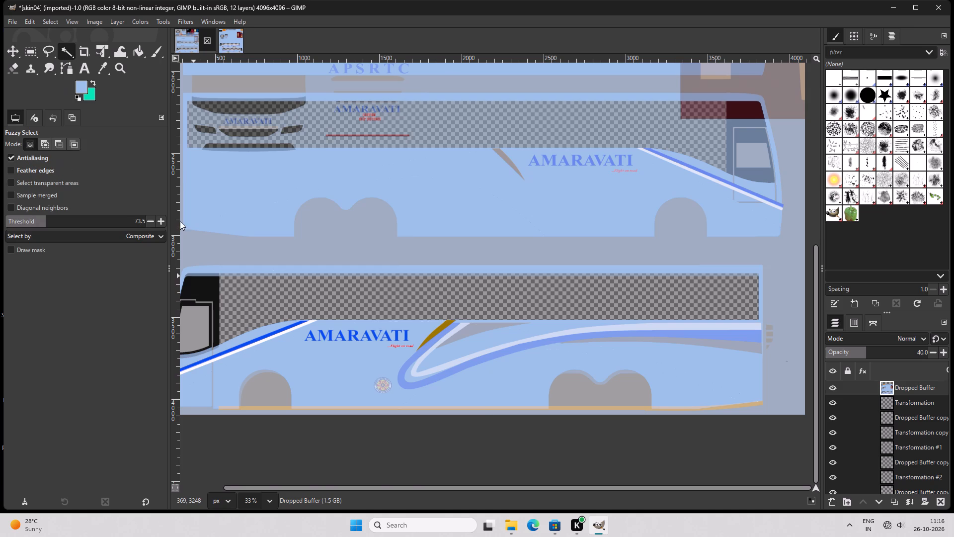
scroll(484, 413, "up", 5, "ctrl")
left_click(10, 173)
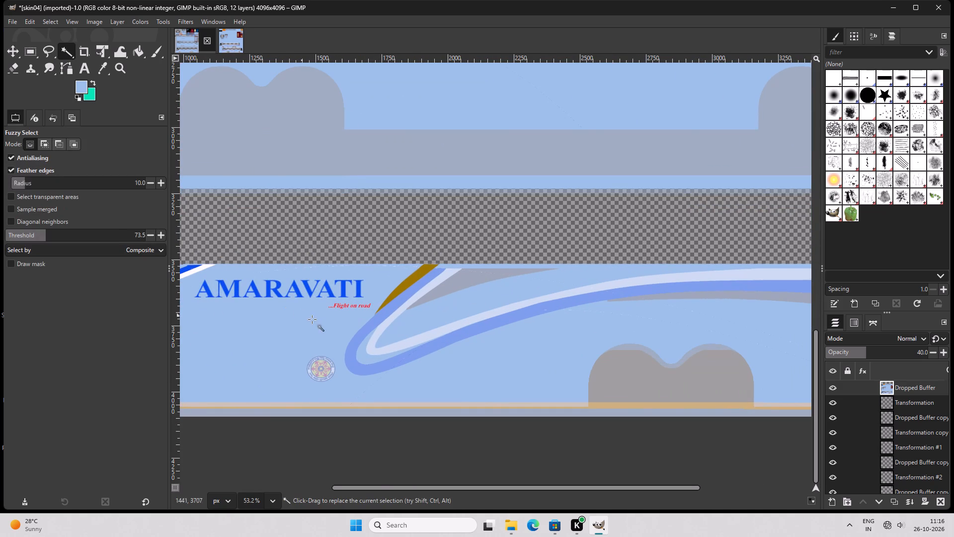
left_click(366, 321)
left_click(370, 326)
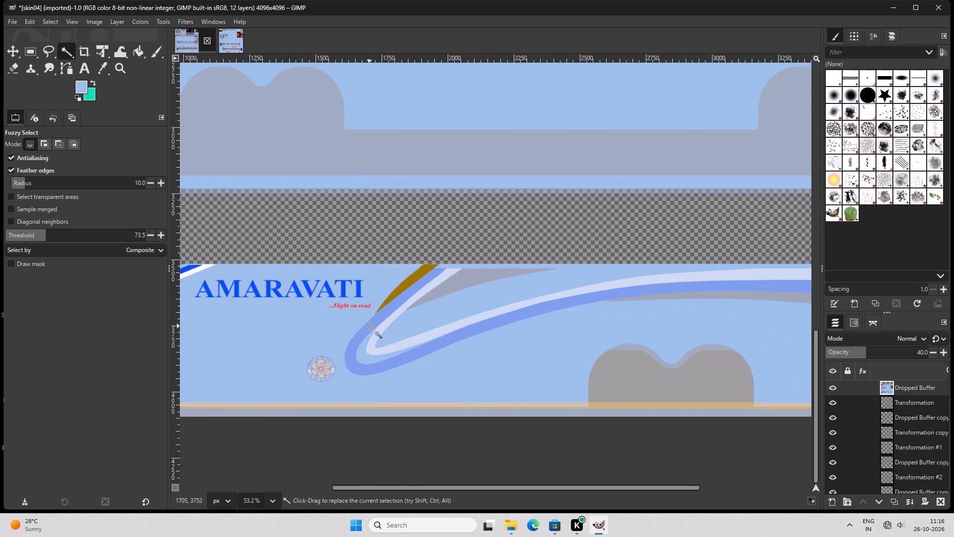
left_click(370, 326)
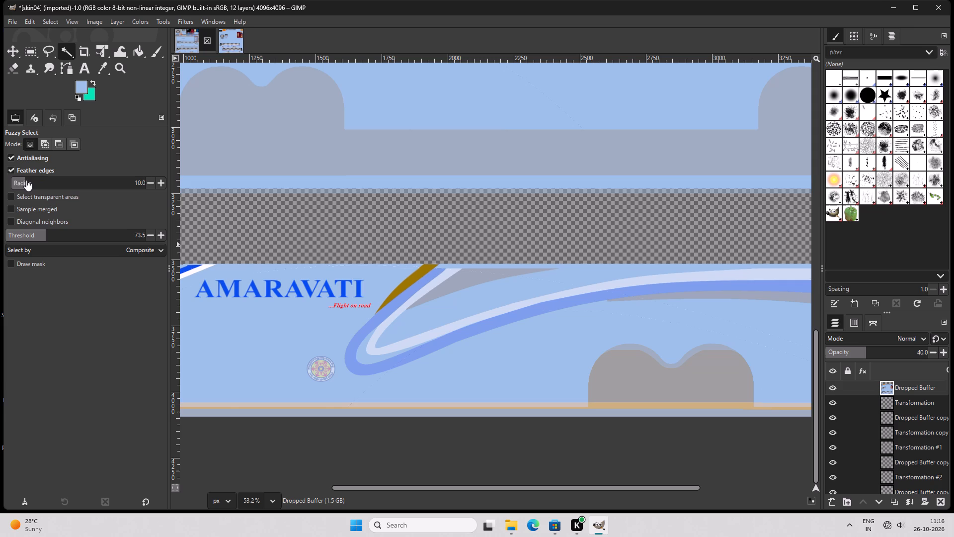
left_click_drag(26, 180, 48, 183)
left_click(383, 313)
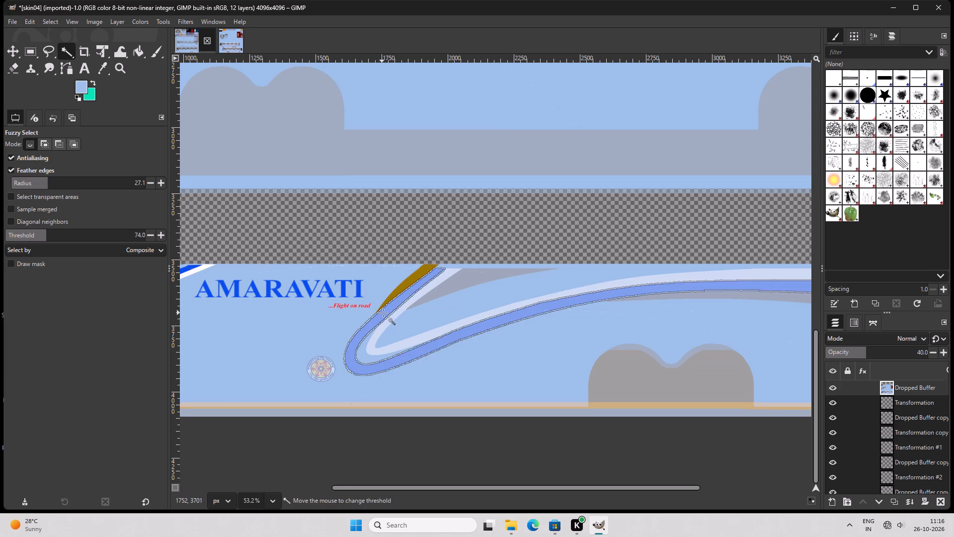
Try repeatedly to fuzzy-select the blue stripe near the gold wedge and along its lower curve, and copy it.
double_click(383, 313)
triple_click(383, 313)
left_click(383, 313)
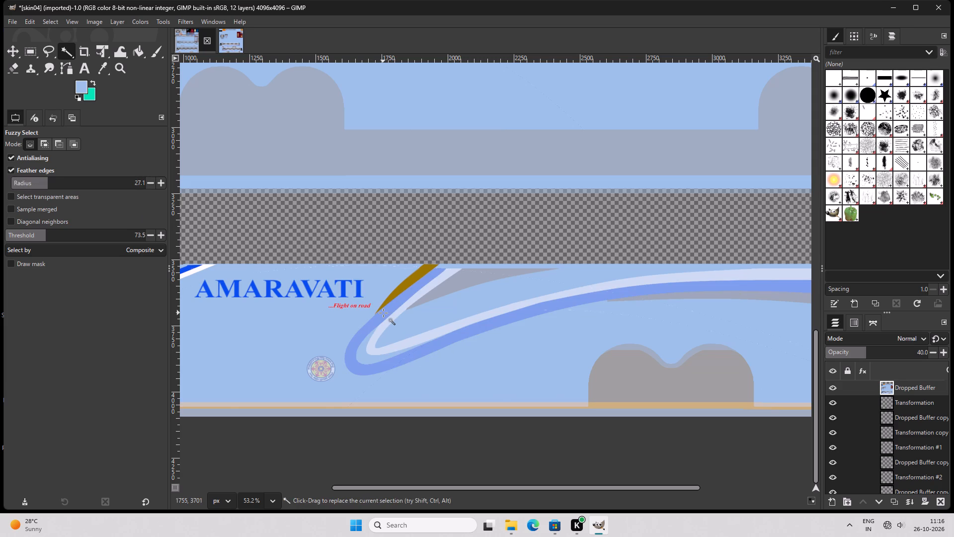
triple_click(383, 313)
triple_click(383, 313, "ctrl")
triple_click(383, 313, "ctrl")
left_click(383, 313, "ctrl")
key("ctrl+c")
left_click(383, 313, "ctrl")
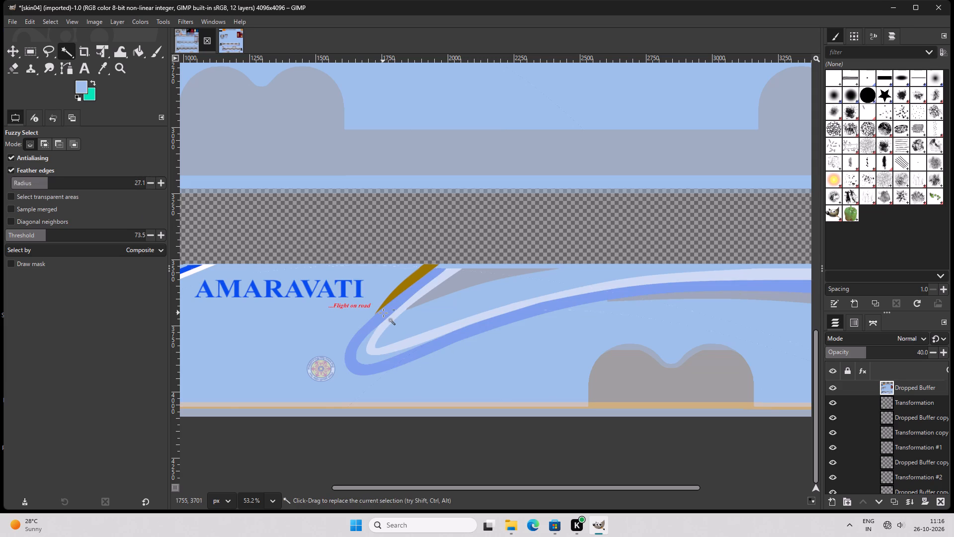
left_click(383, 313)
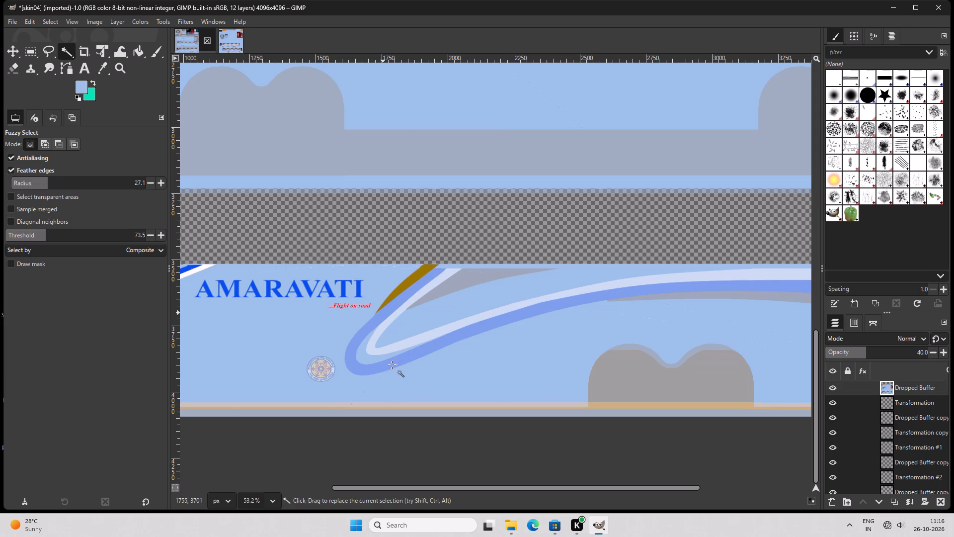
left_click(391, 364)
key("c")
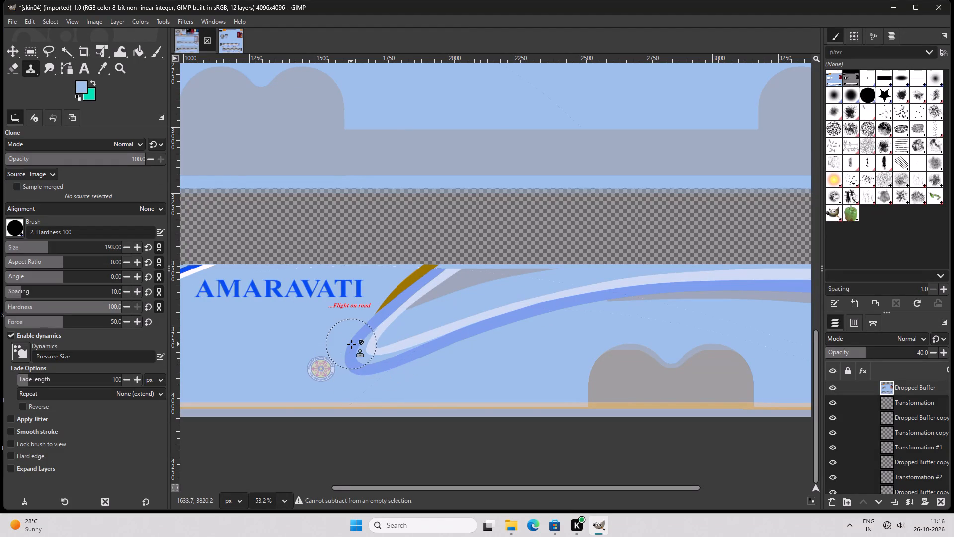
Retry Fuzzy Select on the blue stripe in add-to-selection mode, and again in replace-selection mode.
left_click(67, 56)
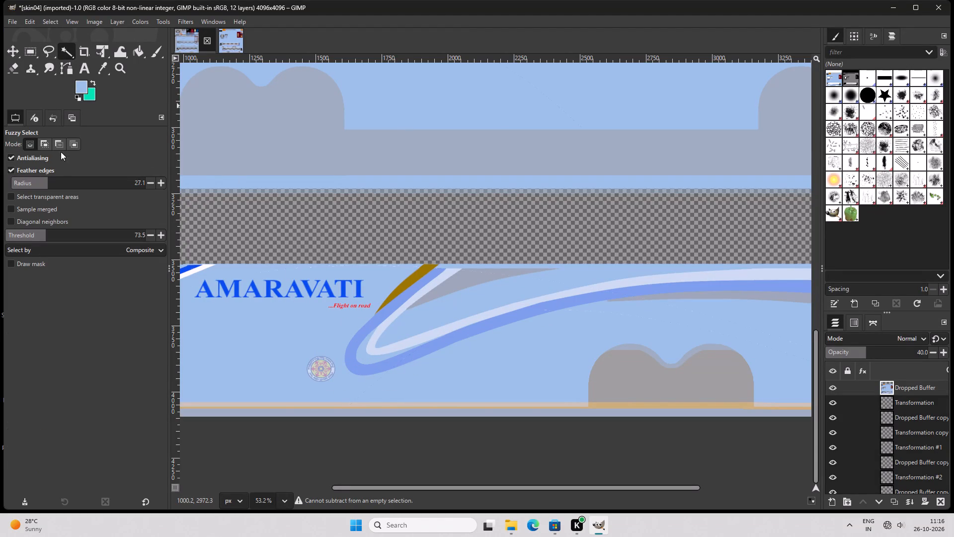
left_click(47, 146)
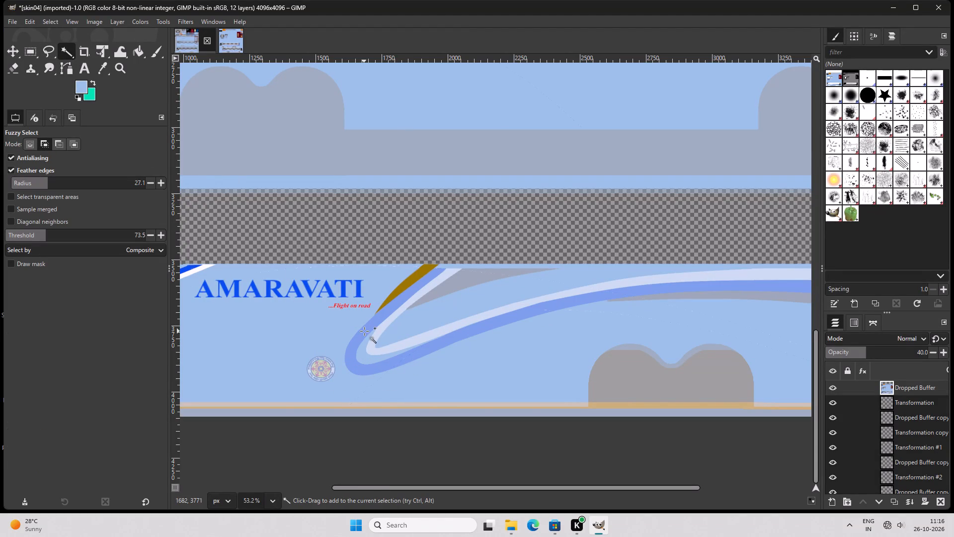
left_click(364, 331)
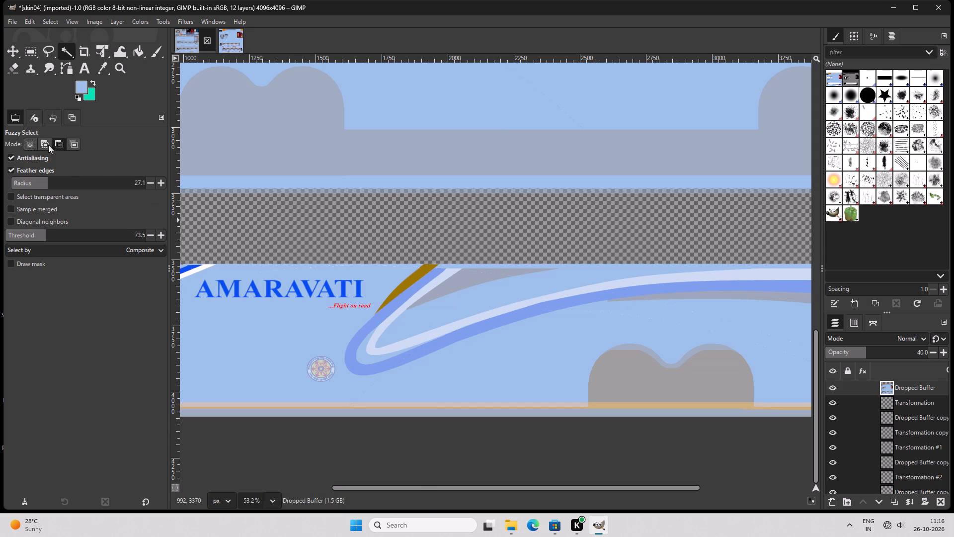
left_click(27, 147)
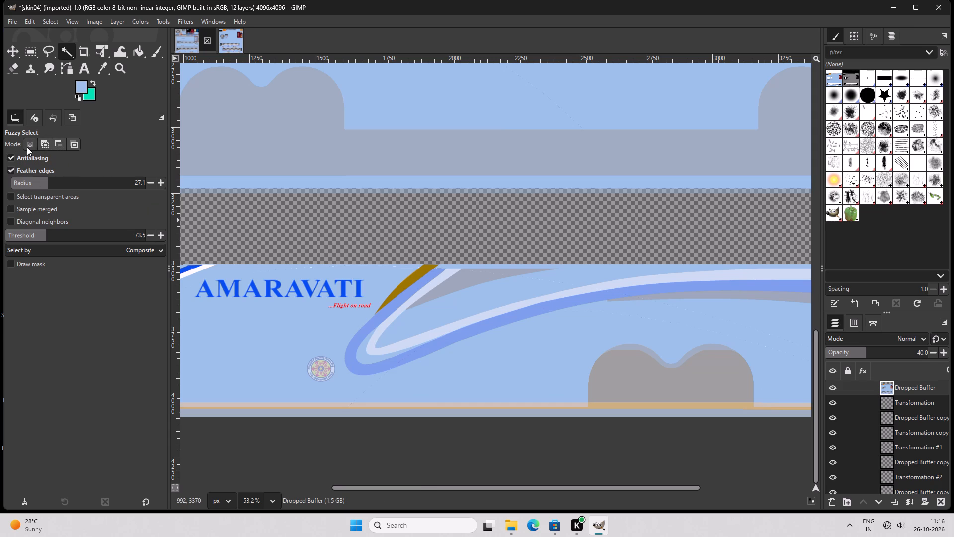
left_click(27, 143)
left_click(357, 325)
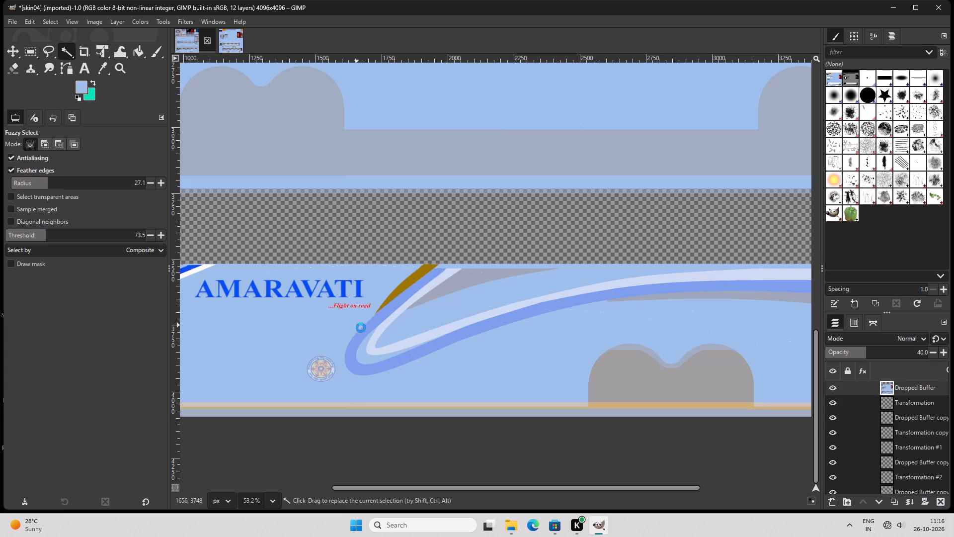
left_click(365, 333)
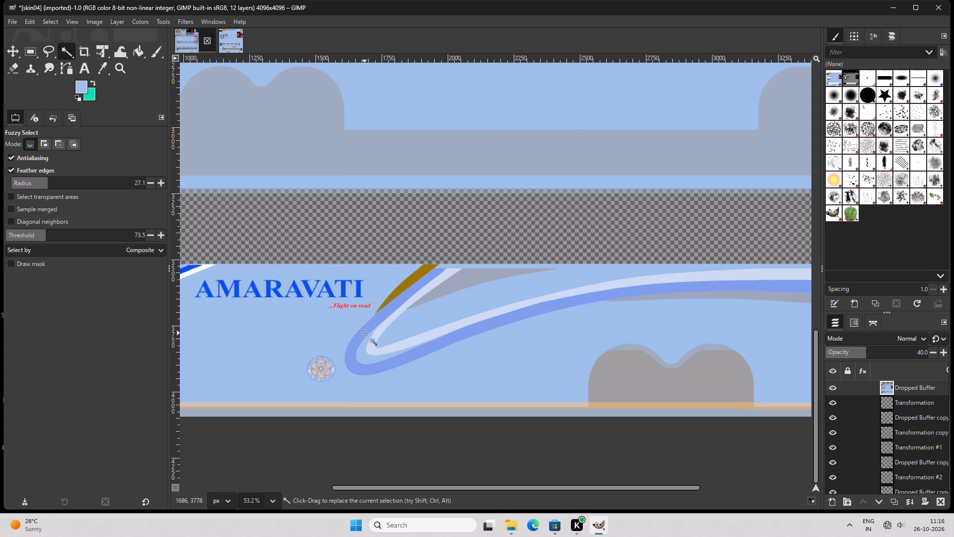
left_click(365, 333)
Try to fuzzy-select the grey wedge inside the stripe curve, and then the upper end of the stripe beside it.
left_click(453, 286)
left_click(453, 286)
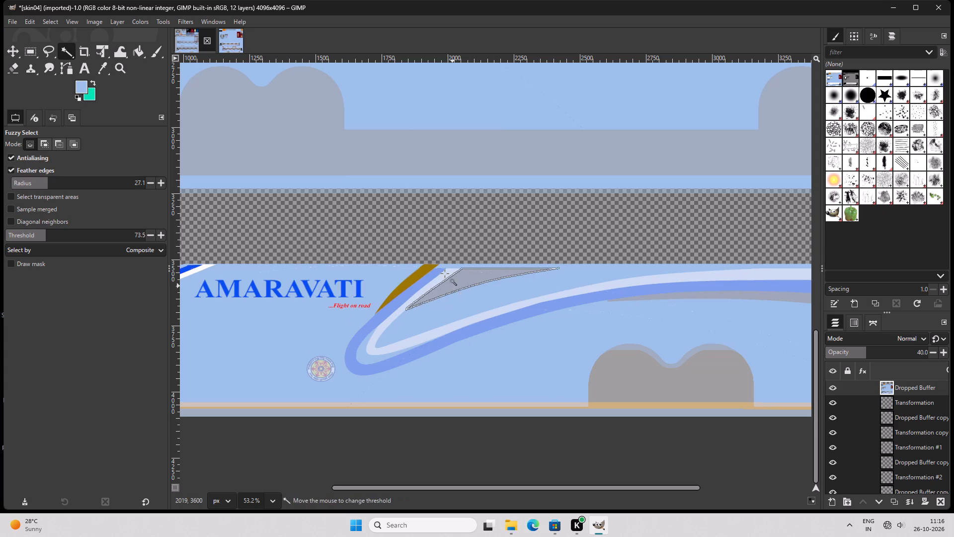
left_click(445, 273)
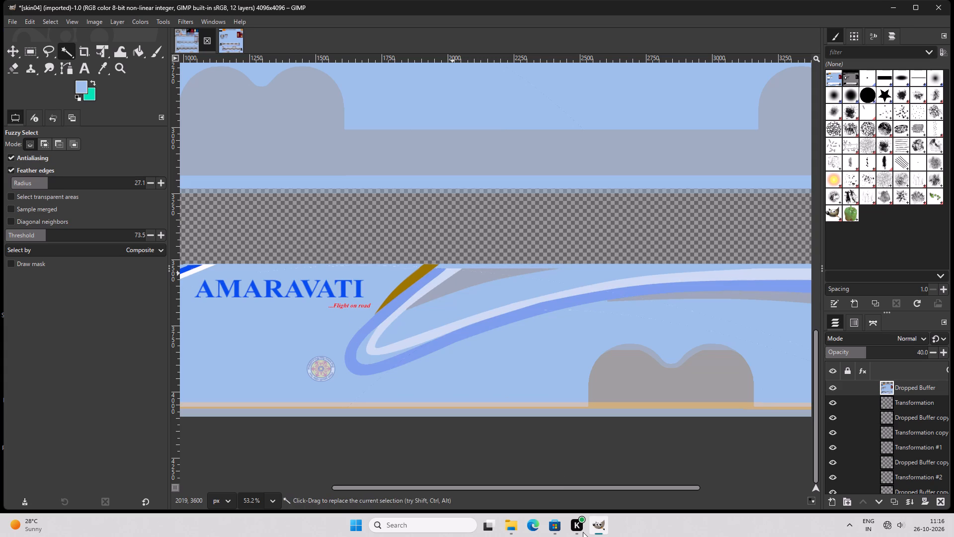